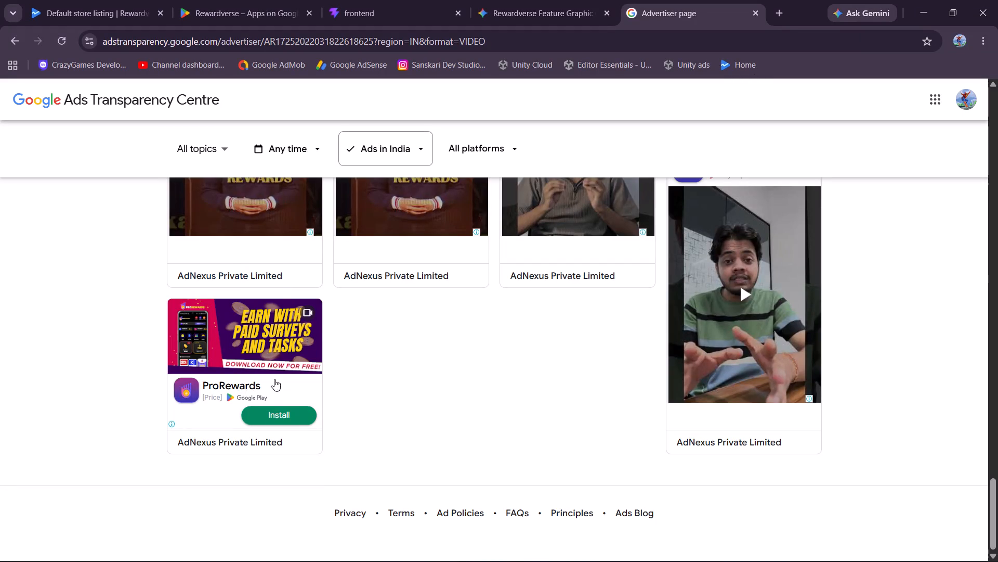
Open the ProRewards survey ad's details and compare both of its ad variations.
{"action": "left_click", "coordinate": [266, 399]}
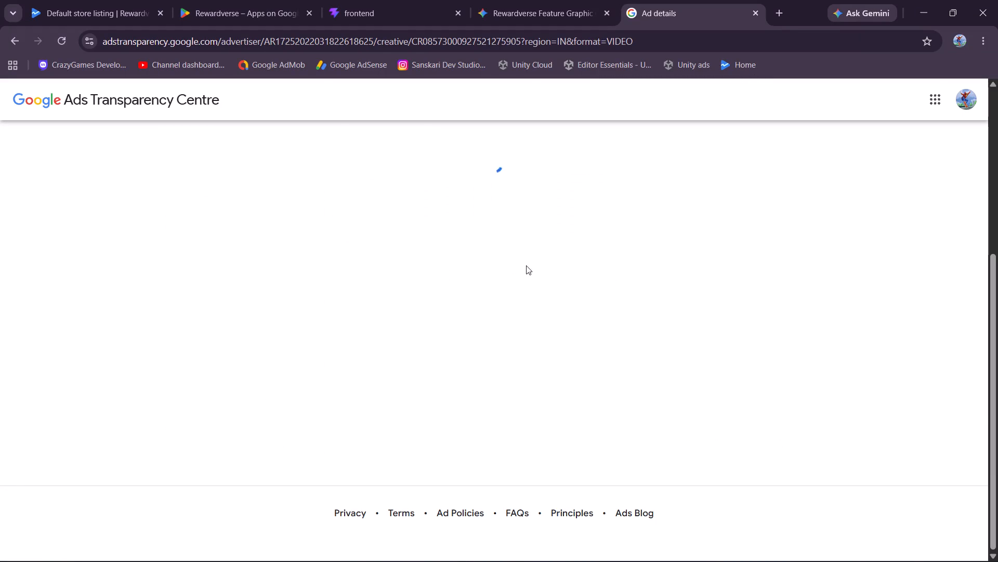
{"action": "scroll", "coordinate": [496, 324], "scroll_direction": "down", "scroll_amount": 2}
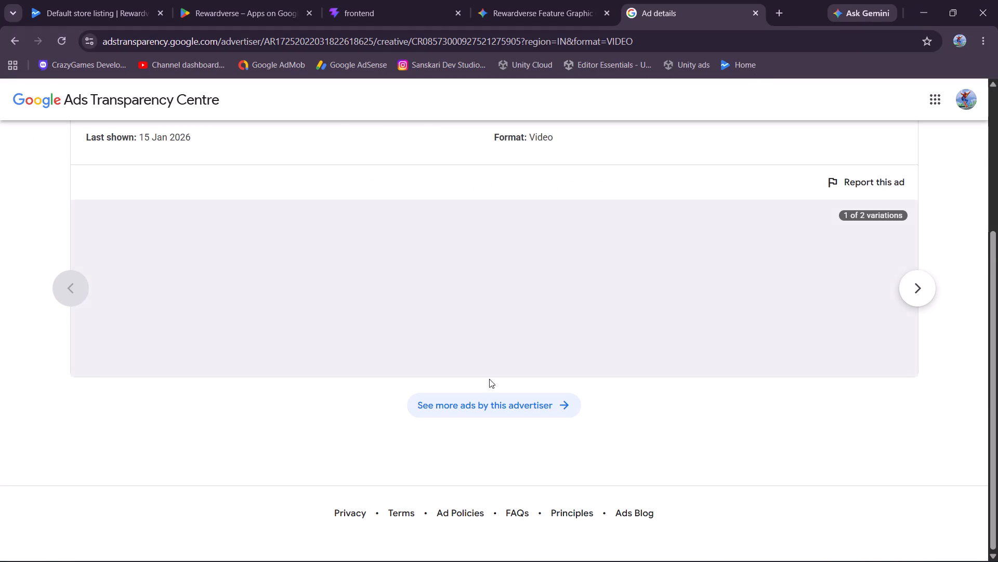
{"action": "right_click", "coordinate": [621, 317]}
{"action": "right_click", "coordinate": [531, 316]}
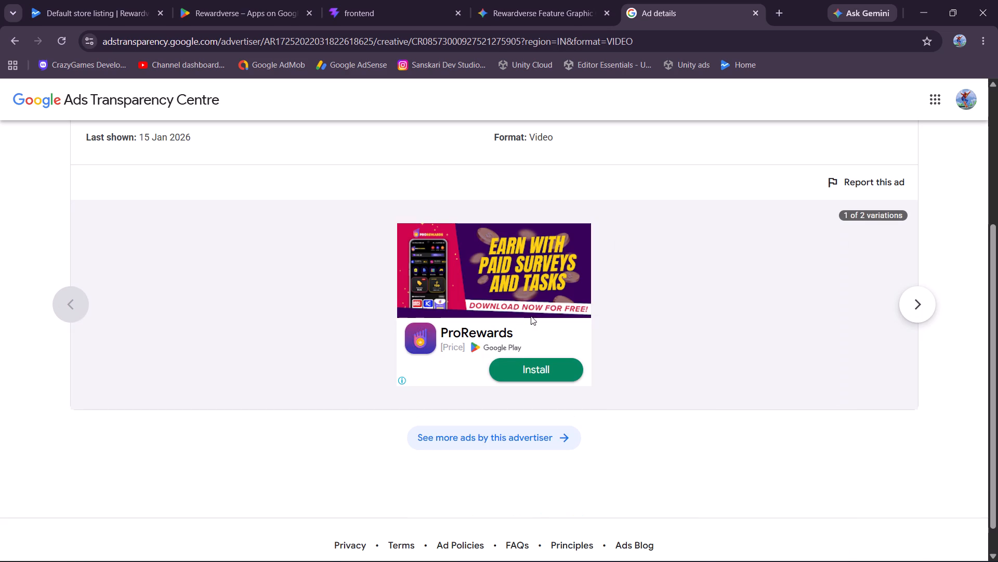
{"action": "left_click", "coordinate": [912, 300]}
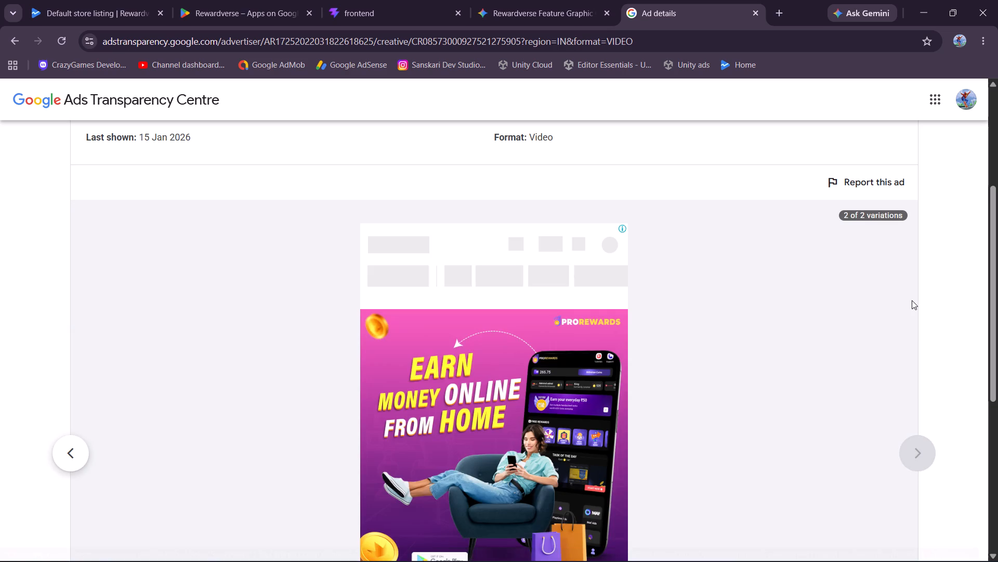
{"action": "scroll", "coordinate": [764, 355], "scroll_direction": "down", "scroll_amount": 1}
{"action": "scroll", "coordinate": [764, 355], "scroll_direction": "up", "scroll_amount": 2}
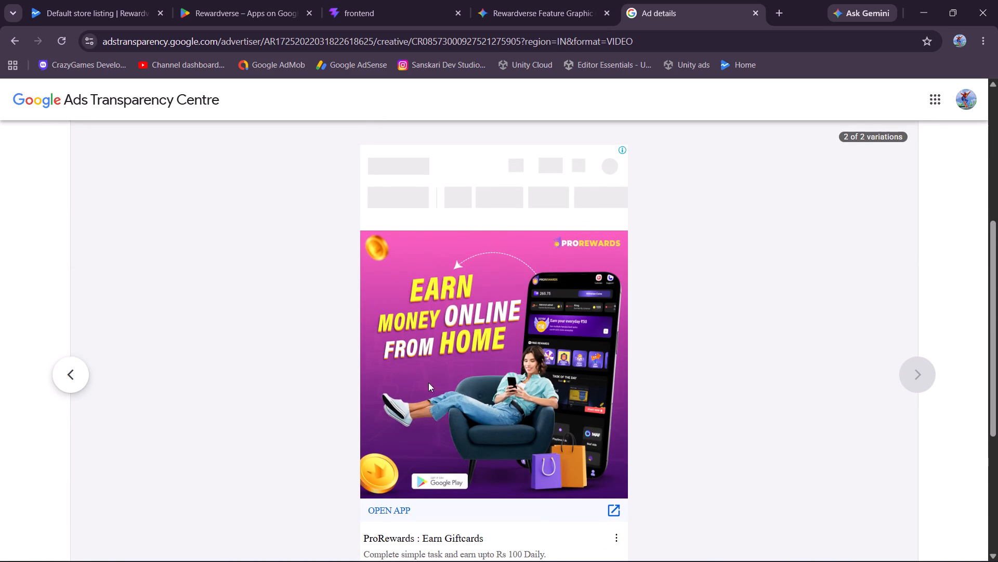
{"action": "left_click", "coordinate": [70, 375]}
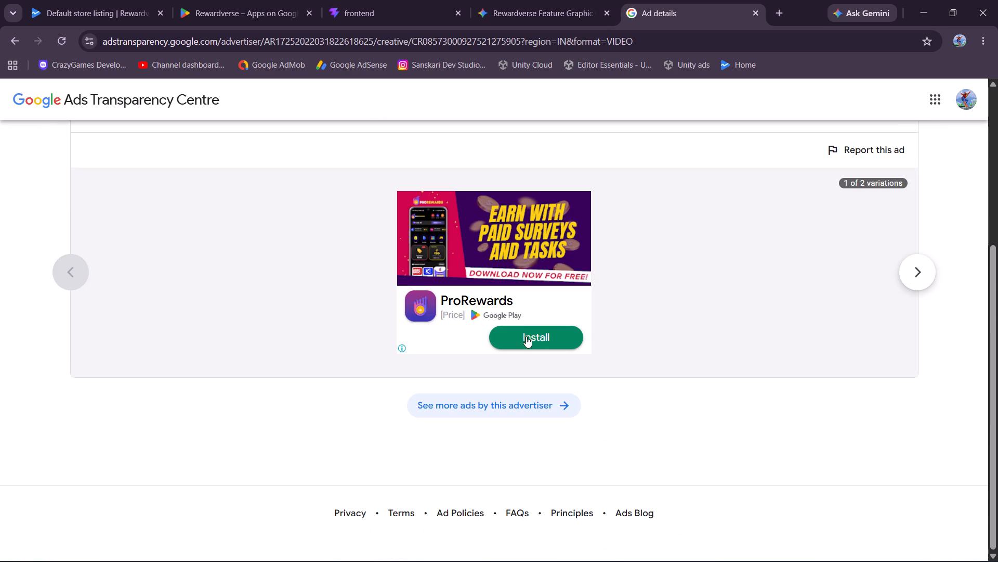
Open the ProRewards ad's install link in a new tab and follow its destination URL to the Google Play listing.
{"action": "right_click", "coordinate": [519, 330]}
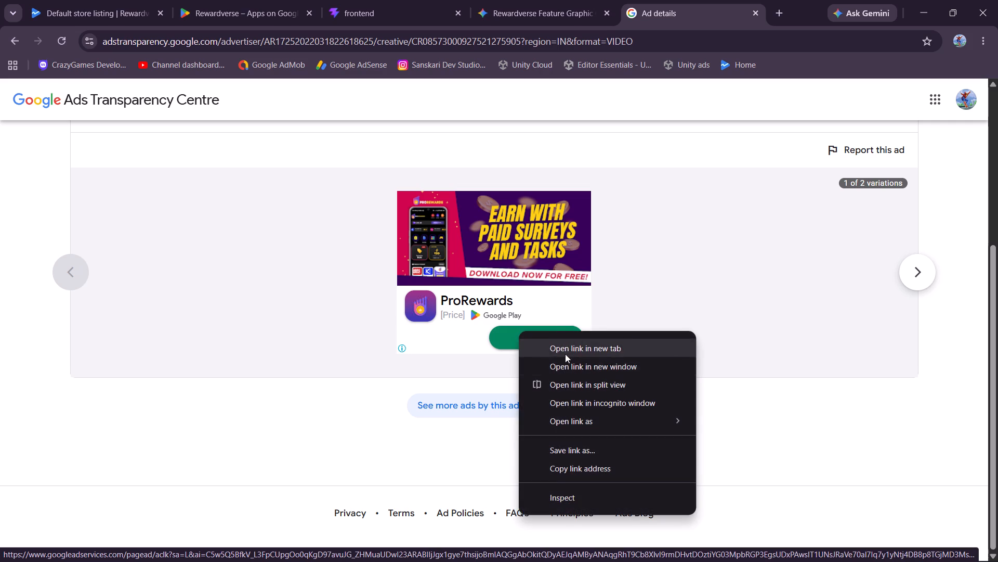
{"action": "left_click", "coordinate": [565, 354]}
{"action": "left_click", "coordinate": [686, 0]}
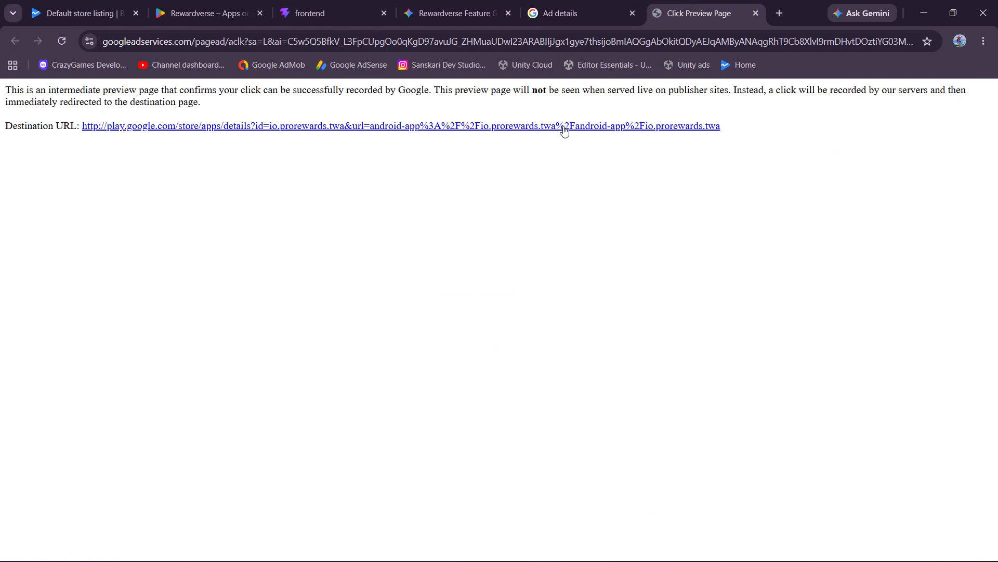
{"action": "left_click", "coordinate": [558, 128]}
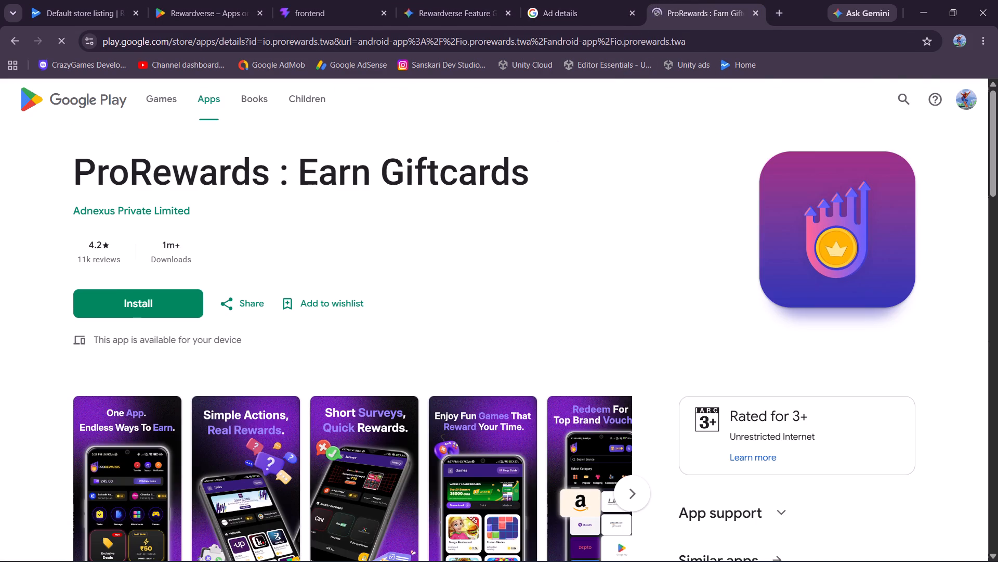
Examine the ProRewards store listing, including its description, data safety section and the further screenshots in the carousel.
{"action": "scroll", "coordinate": [332, 186], "scroll_direction": "down", "scroll_amount": 3}
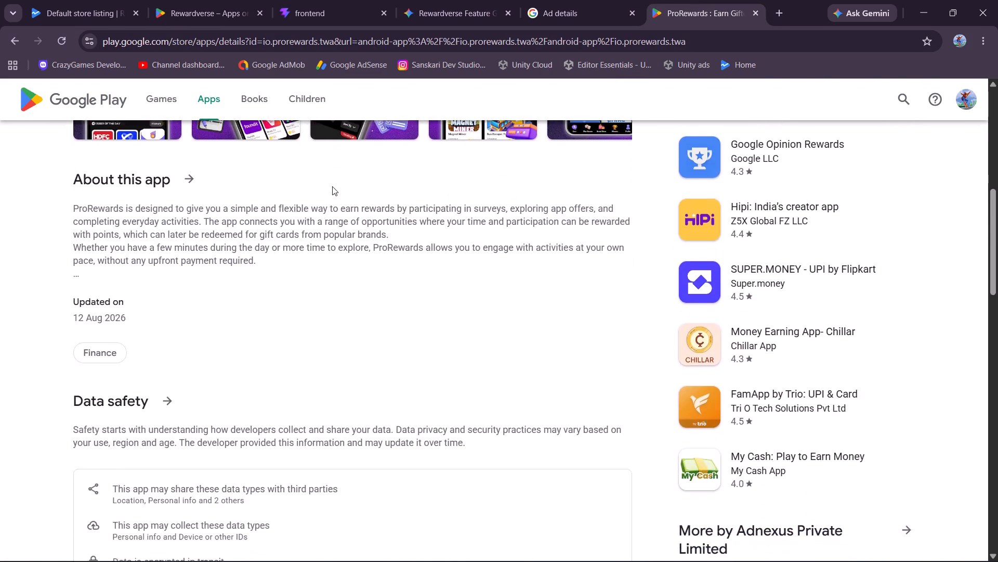
{"action": "scroll", "coordinate": [332, 186], "scroll_direction": "down", "scroll_amount": 2}
{"action": "scroll", "coordinate": [332, 186], "scroll_direction": "up", "scroll_amount": 3}
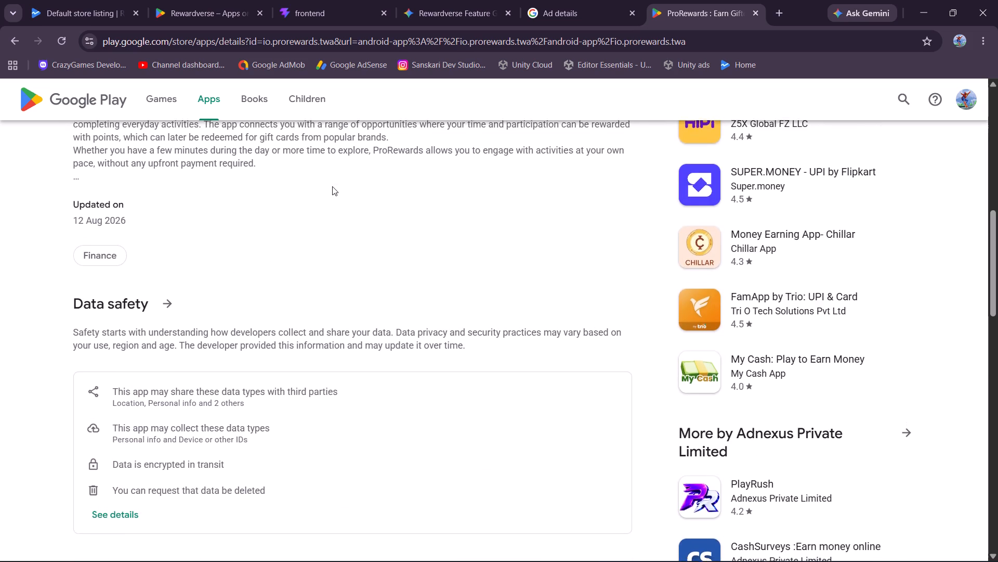
{"action": "scroll", "coordinate": [332, 186], "scroll_direction": "up", "scroll_amount": 7}
{"action": "left_click", "coordinate": [647, 505]}
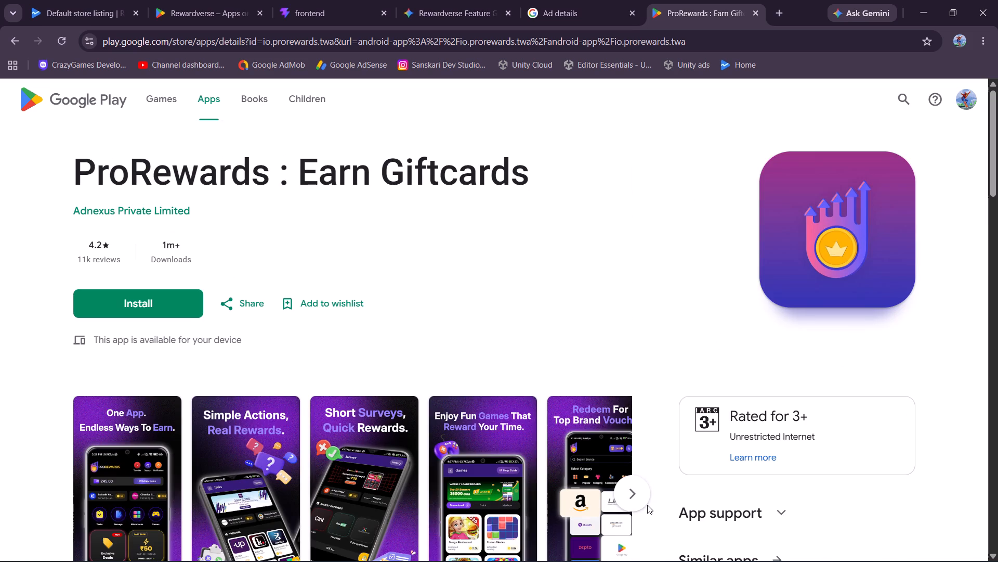
{"action": "left_click", "coordinate": [634, 499]}
{"action": "scroll", "coordinate": [608, 432], "scroll_direction": "down", "scroll_amount": 1}
{"action": "scroll", "coordinate": [608, 432], "scroll_direction": "up", "scroll_amount": 3}
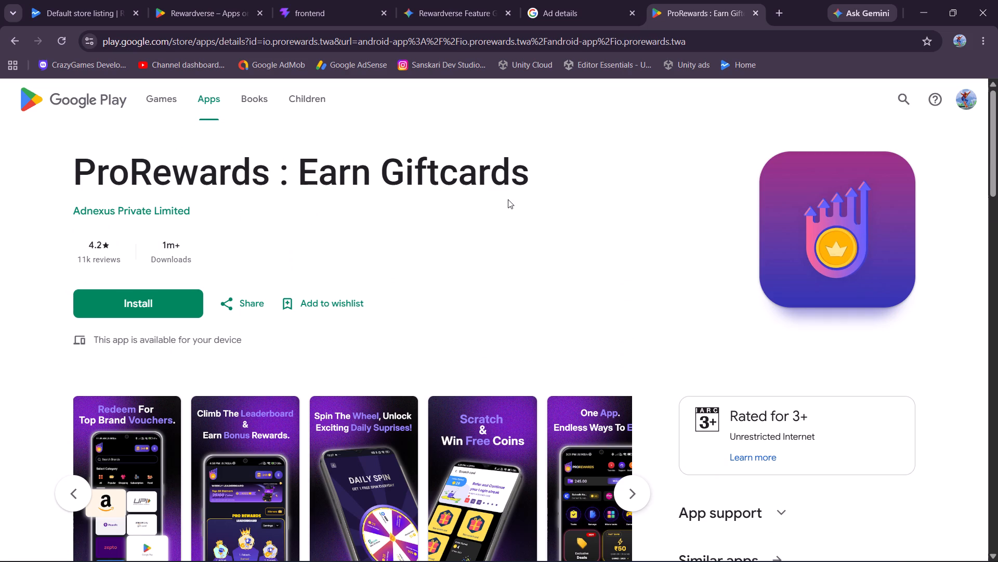
{"action": "scroll", "coordinate": [508, 199], "scroll_direction": "down", "scroll_amount": 3}
{"action": "scroll", "coordinate": [508, 199], "scroll_direction": "up", "scroll_amount": 8}
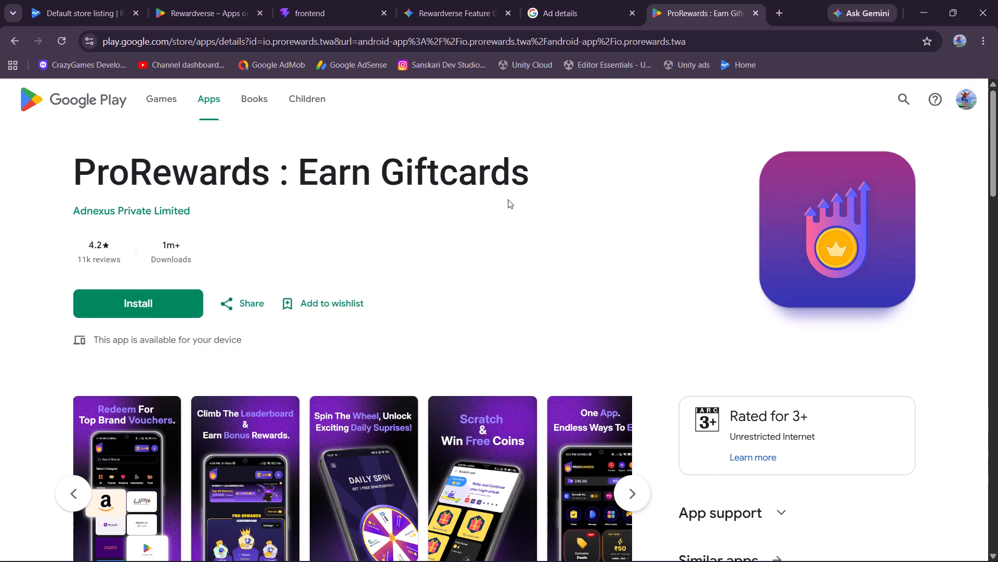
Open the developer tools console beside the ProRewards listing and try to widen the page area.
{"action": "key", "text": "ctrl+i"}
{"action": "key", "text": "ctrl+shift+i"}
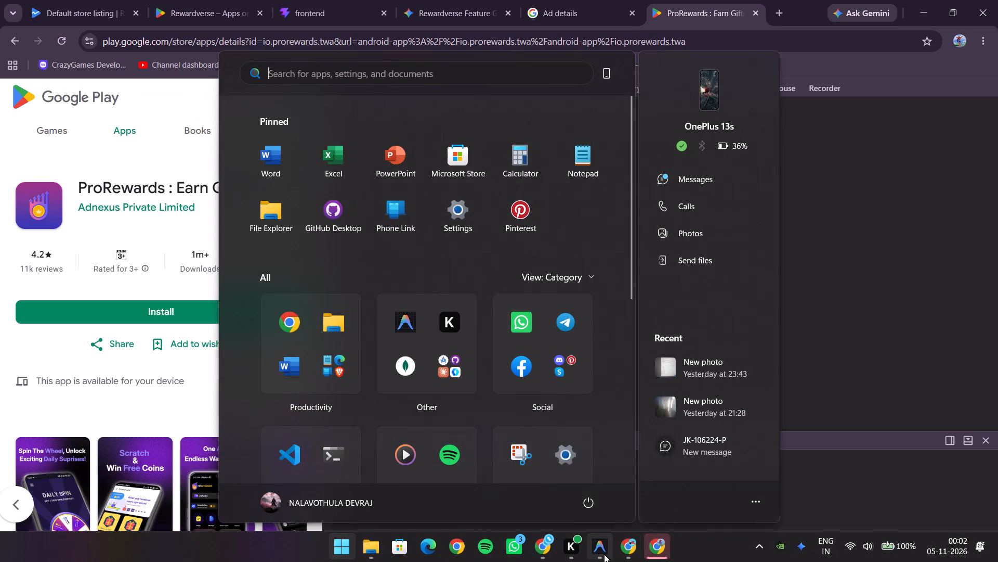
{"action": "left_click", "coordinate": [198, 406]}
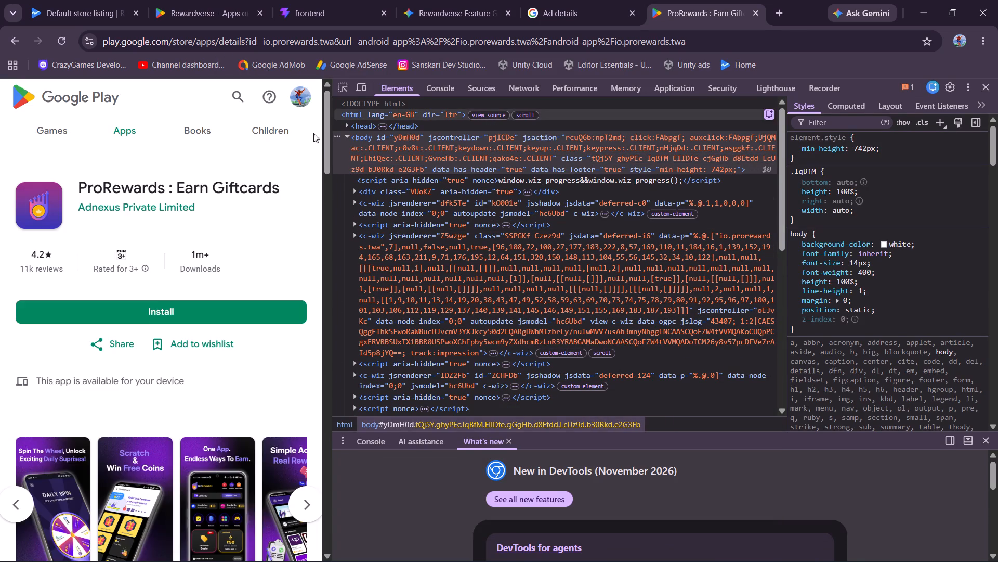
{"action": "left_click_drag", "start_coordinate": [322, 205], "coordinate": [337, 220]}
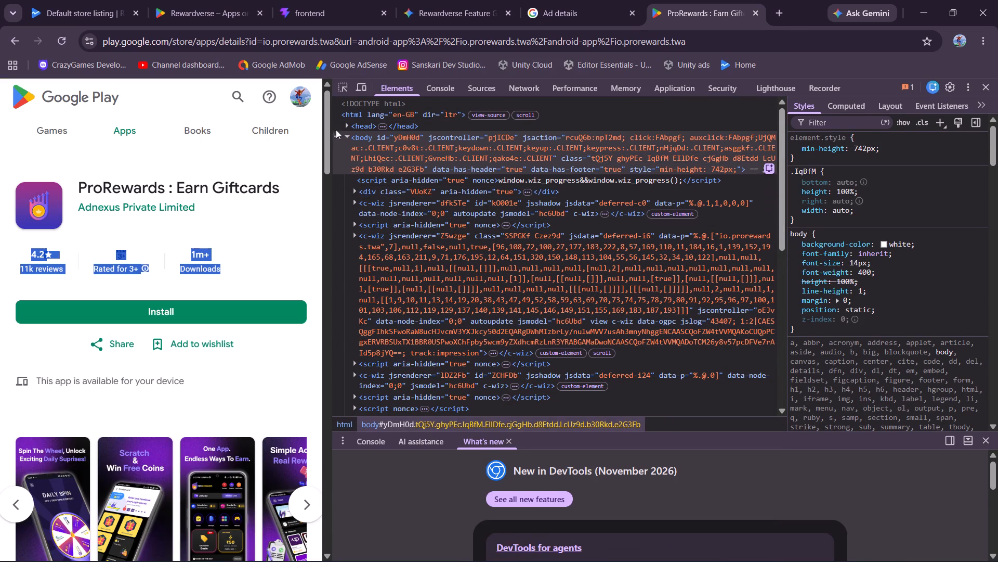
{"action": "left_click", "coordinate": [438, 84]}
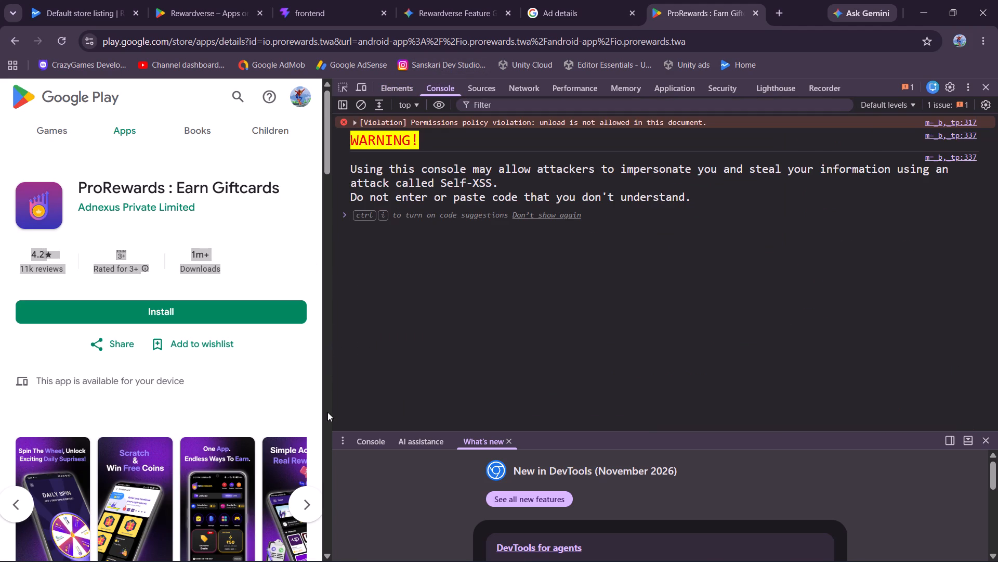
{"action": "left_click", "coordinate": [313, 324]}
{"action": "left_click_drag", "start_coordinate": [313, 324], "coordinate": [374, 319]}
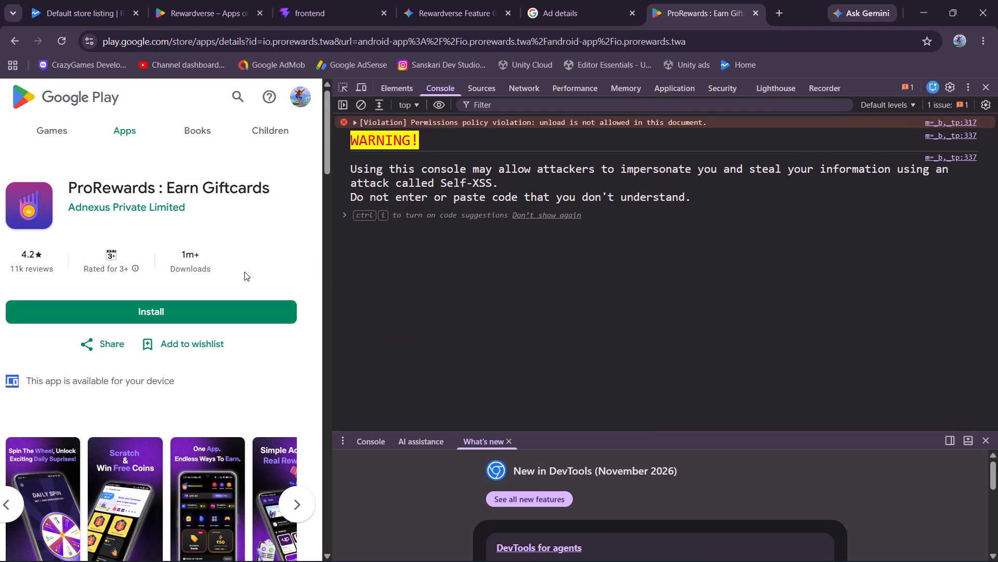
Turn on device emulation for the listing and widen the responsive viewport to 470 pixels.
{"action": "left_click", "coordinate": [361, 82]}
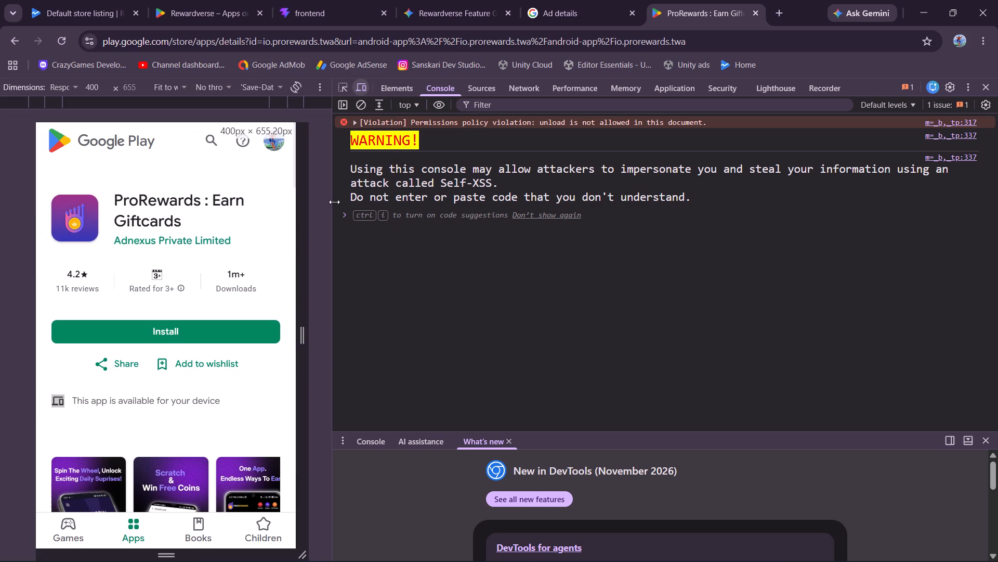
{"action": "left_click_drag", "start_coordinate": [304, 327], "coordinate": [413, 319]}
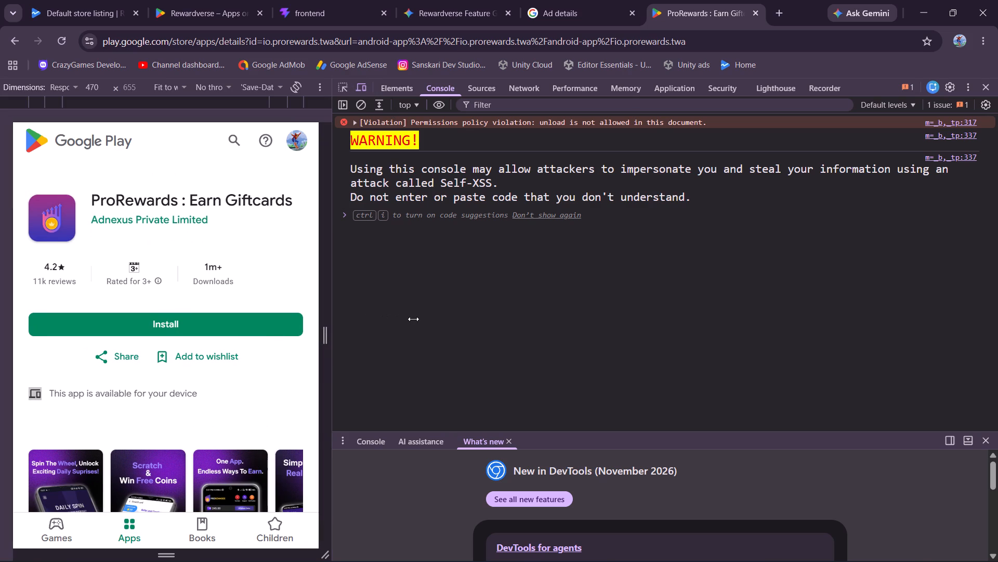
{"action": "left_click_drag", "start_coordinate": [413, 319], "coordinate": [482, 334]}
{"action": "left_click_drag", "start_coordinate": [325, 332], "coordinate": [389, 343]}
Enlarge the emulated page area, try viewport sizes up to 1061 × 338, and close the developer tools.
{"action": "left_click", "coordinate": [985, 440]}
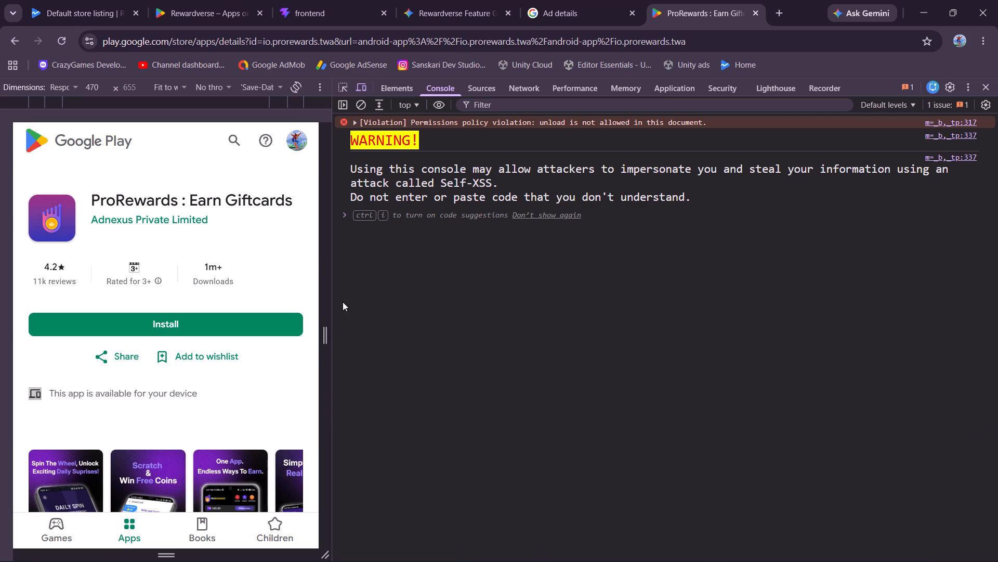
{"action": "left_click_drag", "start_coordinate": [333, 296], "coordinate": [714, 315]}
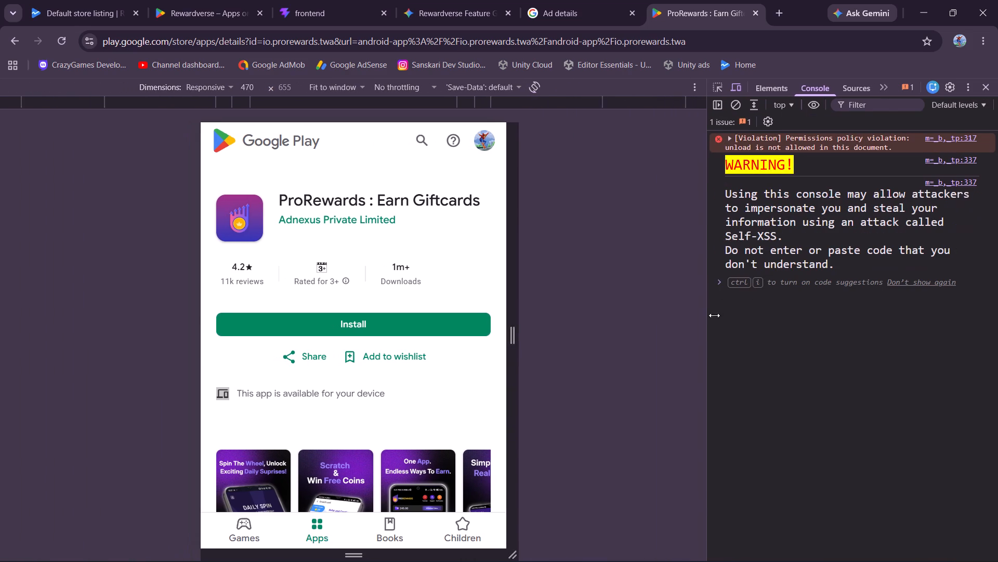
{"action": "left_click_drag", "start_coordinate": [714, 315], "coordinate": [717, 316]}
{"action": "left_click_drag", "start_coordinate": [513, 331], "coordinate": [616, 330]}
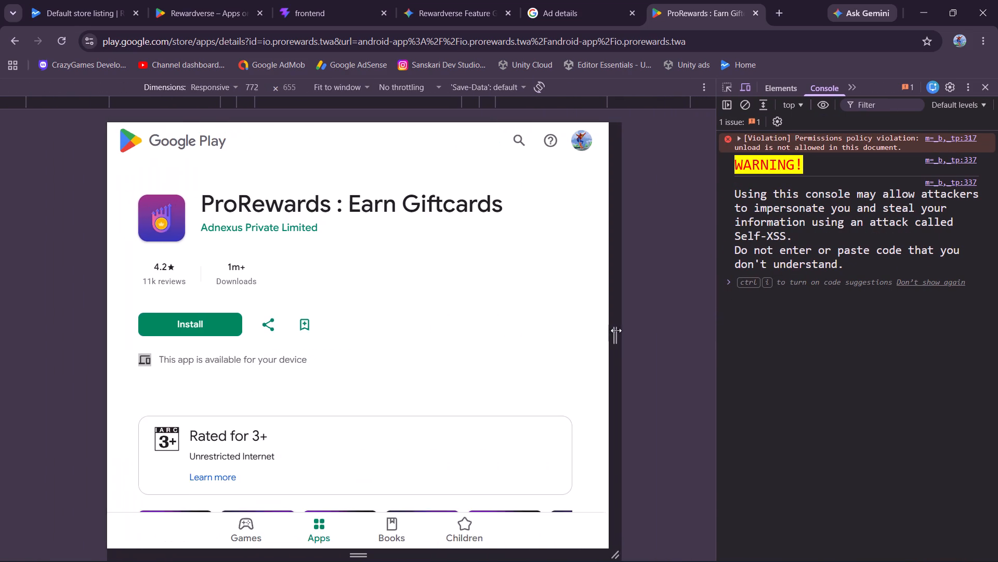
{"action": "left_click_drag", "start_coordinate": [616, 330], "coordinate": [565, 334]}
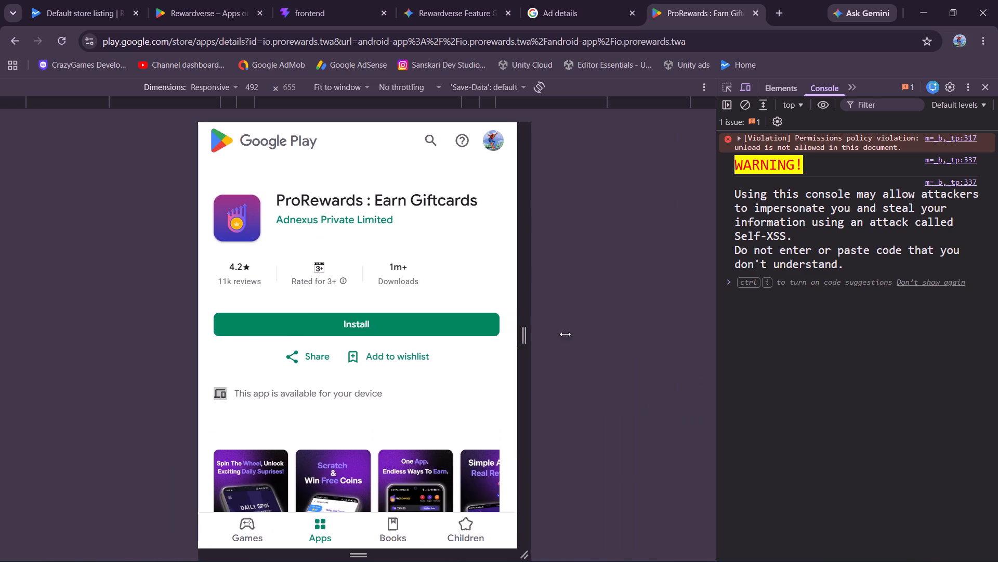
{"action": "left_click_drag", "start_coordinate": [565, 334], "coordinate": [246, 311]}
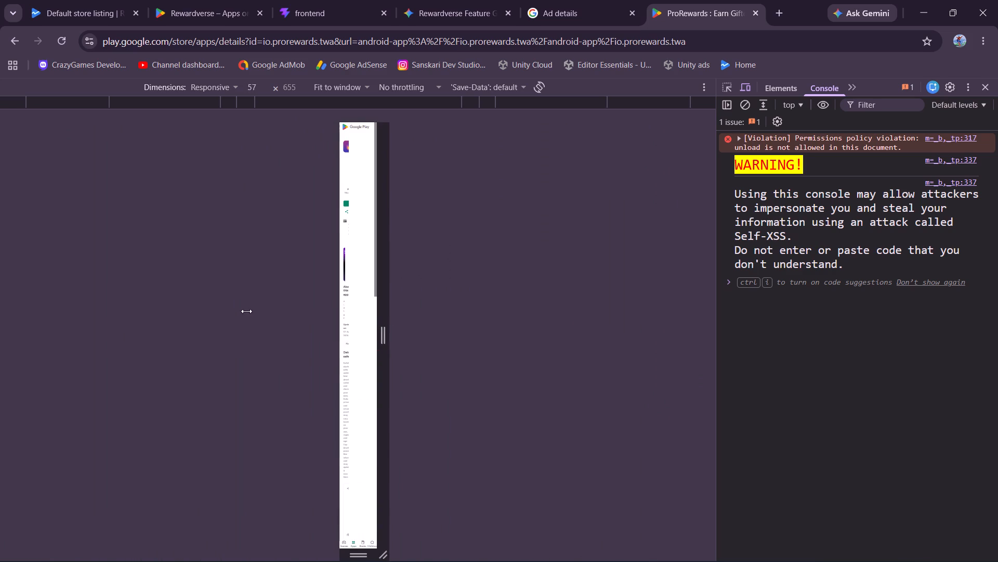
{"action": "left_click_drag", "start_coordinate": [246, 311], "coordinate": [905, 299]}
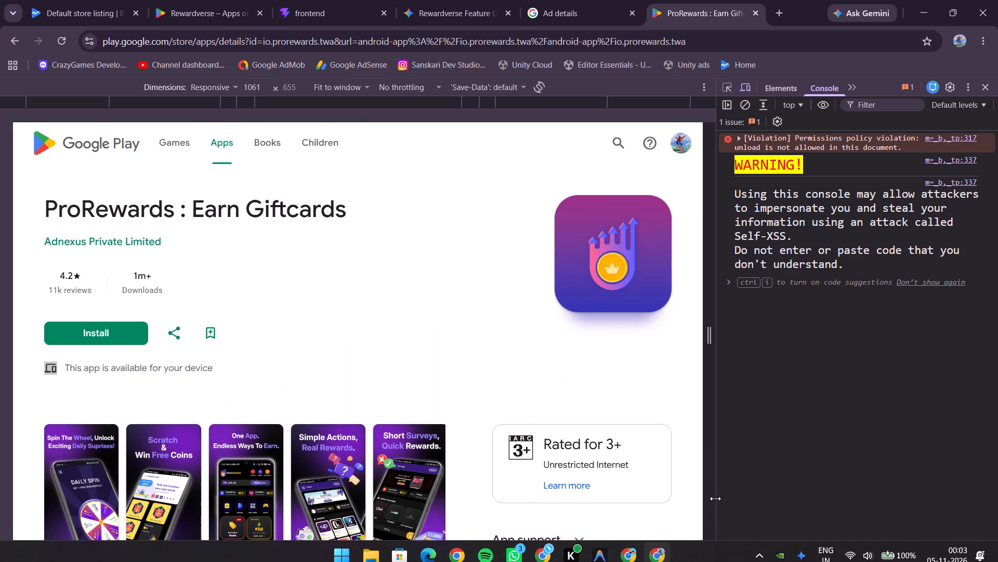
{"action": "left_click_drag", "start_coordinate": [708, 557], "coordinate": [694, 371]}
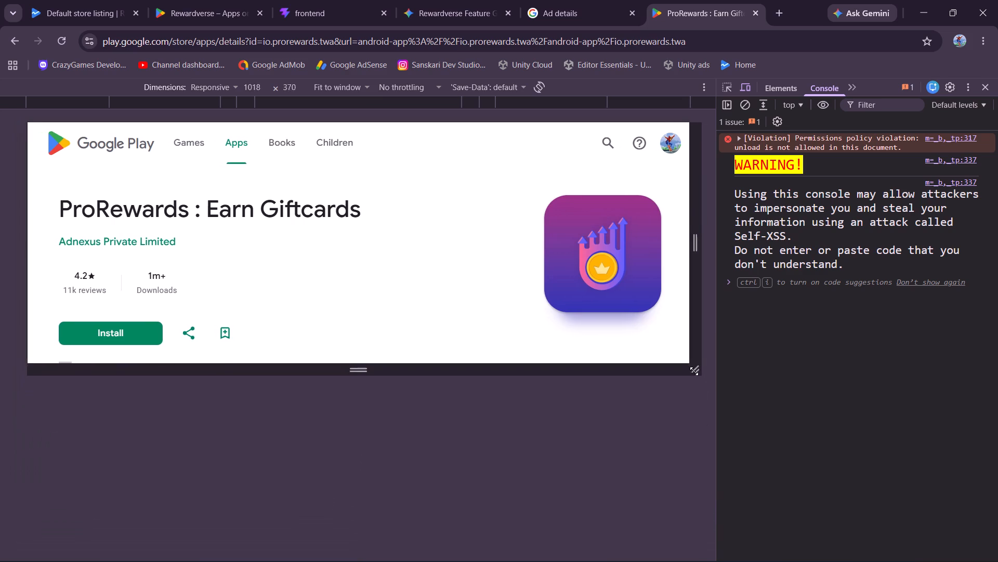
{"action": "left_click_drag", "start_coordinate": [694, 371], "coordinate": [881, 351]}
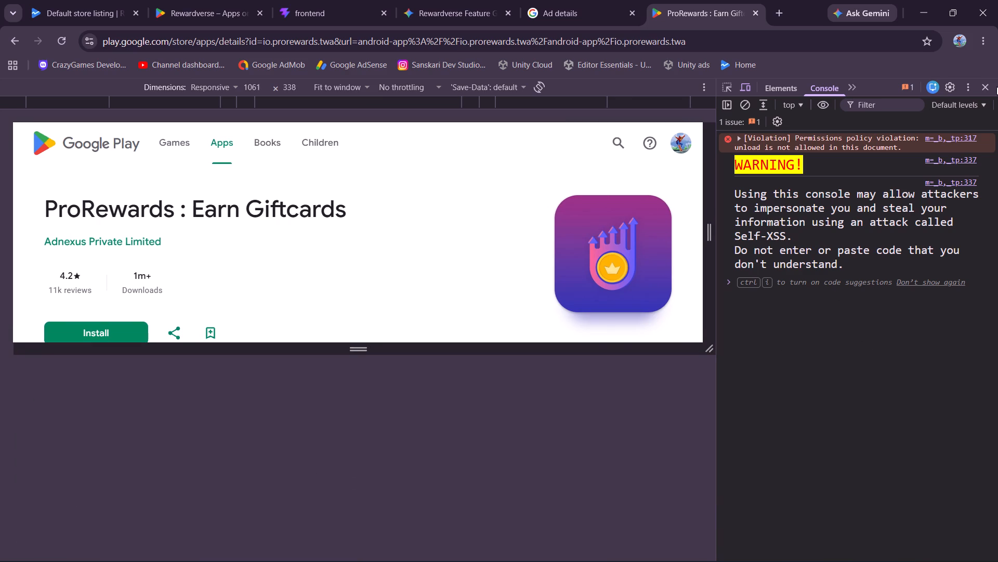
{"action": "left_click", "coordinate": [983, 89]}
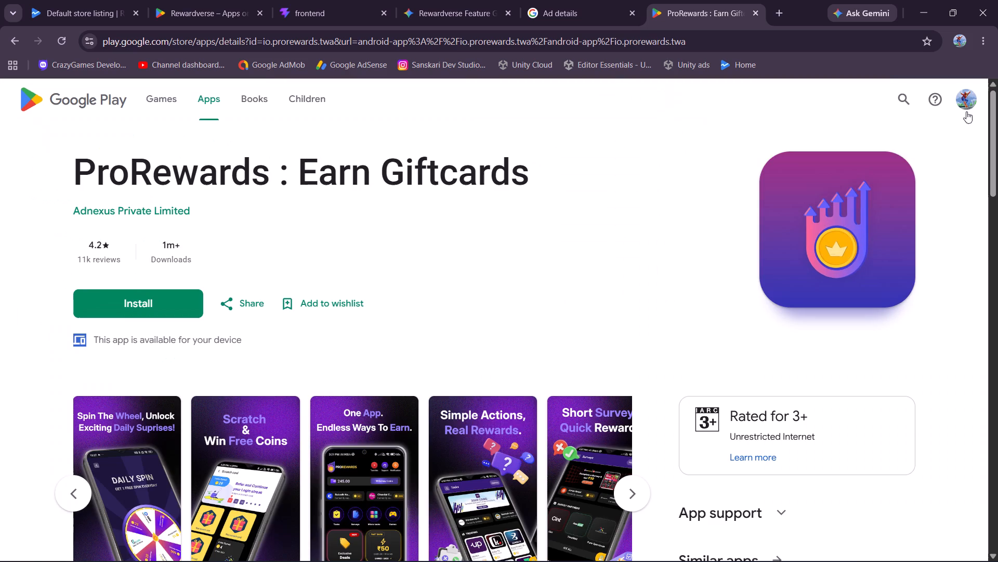
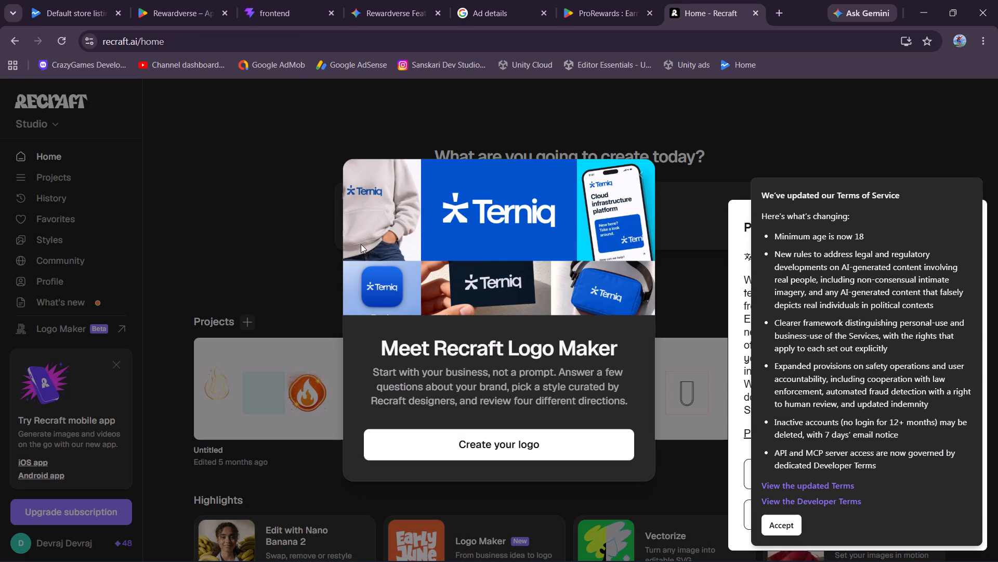
{"action": "left_click", "coordinate": [640, 172]}
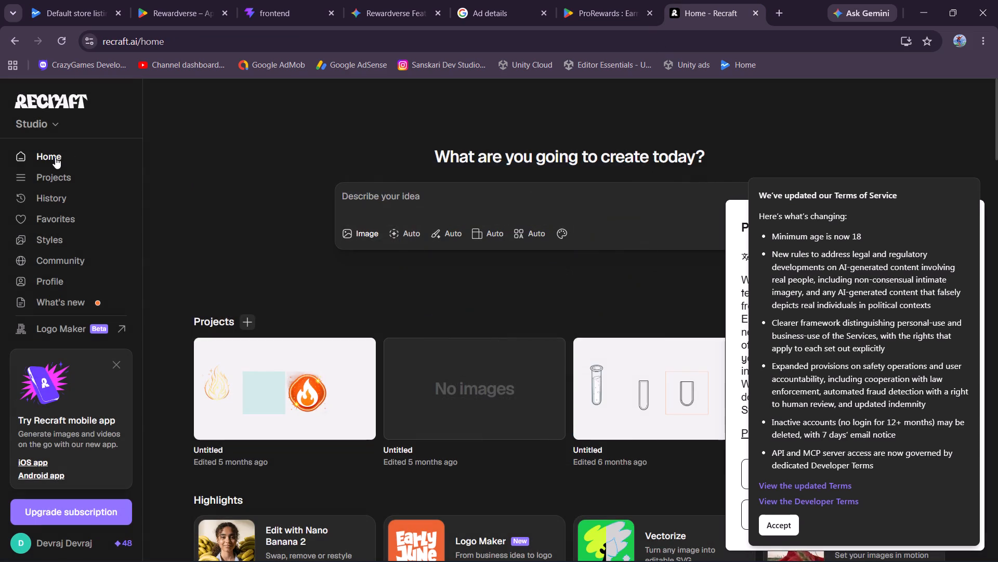
{"action": "left_click", "coordinate": [247, 318]}
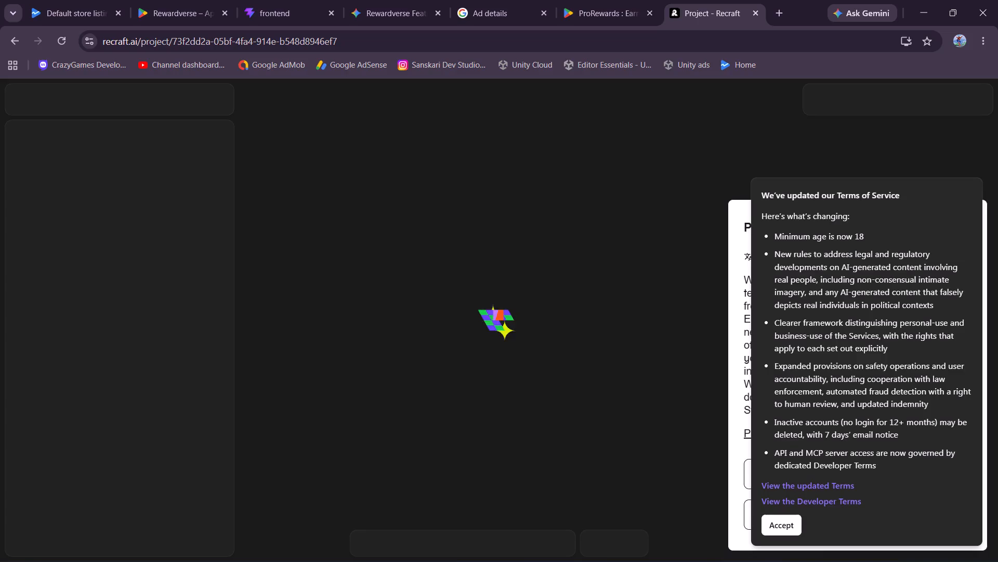
Accept Recraft's updated Terms of Service, updated Privacy Policy and all cookies.
{"action": "left_click", "coordinate": [792, 525]}
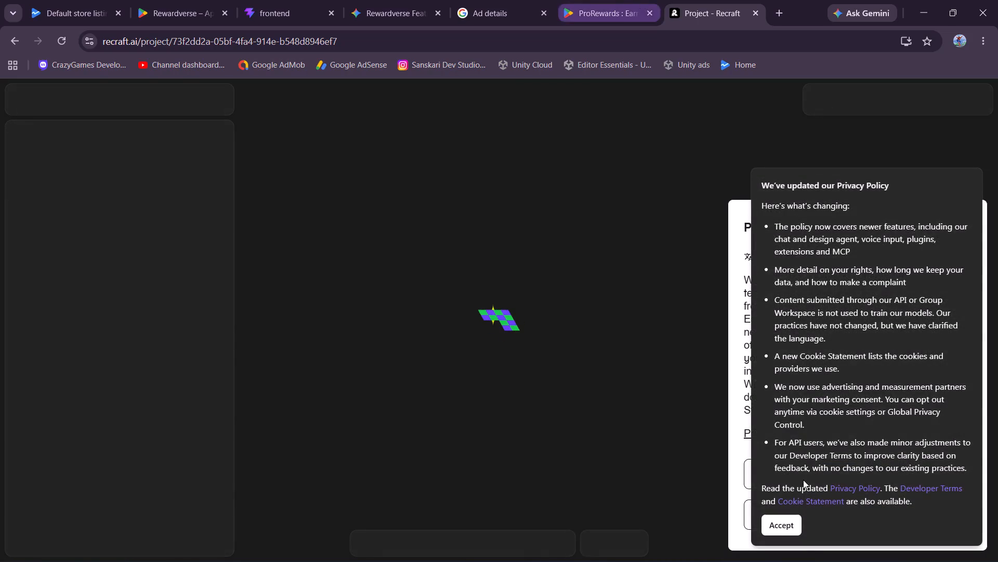
{"action": "left_click", "coordinate": [773, 521]}
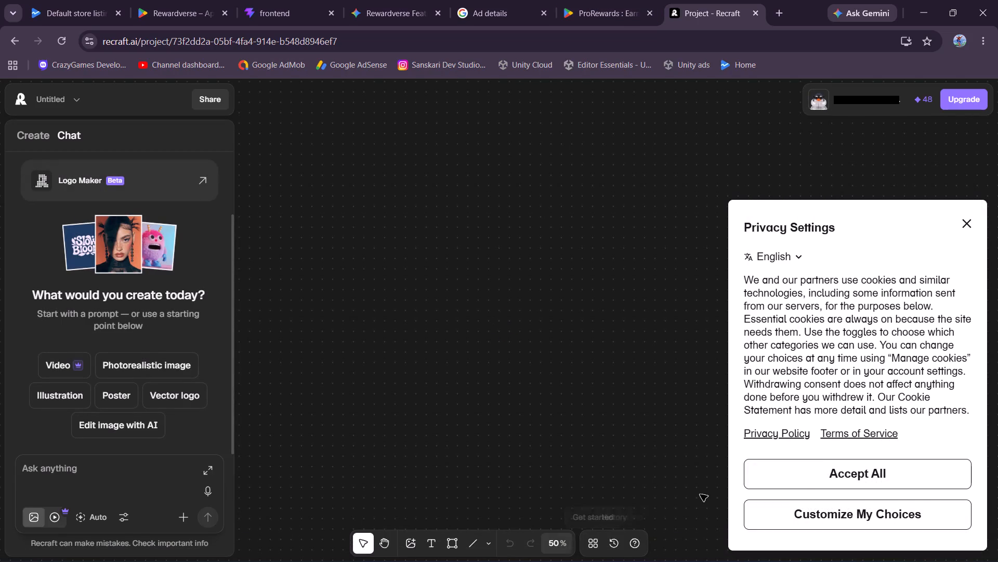
{"action": "left_click", "coordinate": [885, 474]}
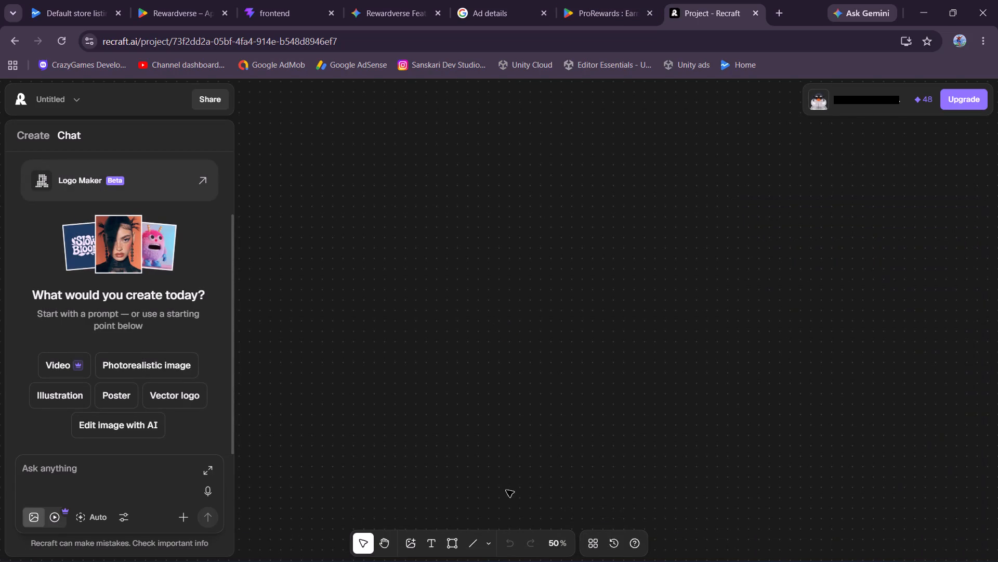
Begin the Recraft chat prompt with "Hey broo I wan to create a Ad creative for my app called RewardVerse okay".
{"action": "left_click", "coordinate": [115, 469]}
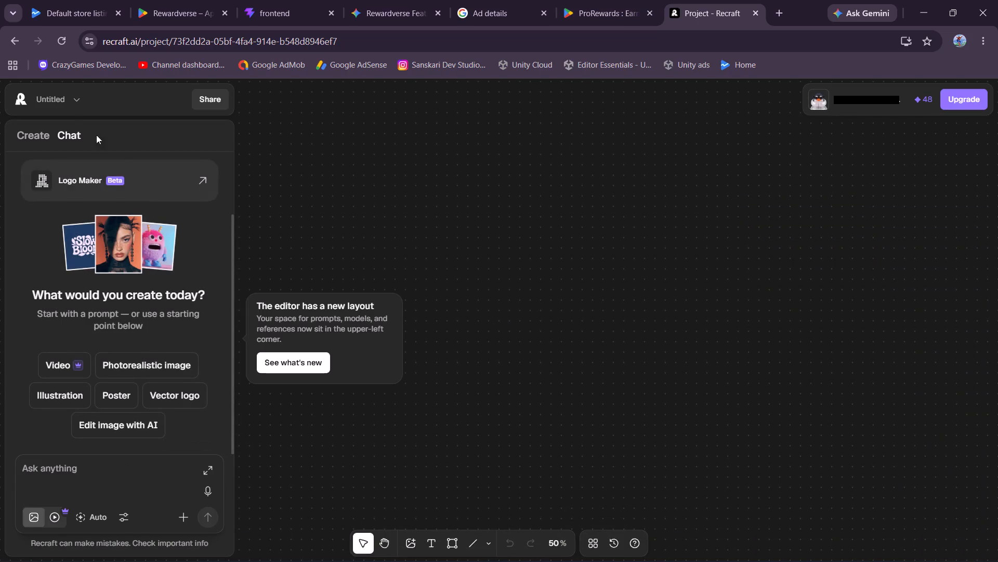
{"action": "scroll", "coordinate": [135, 378], "scroll_direction": "down", "scroll_amount": 1}
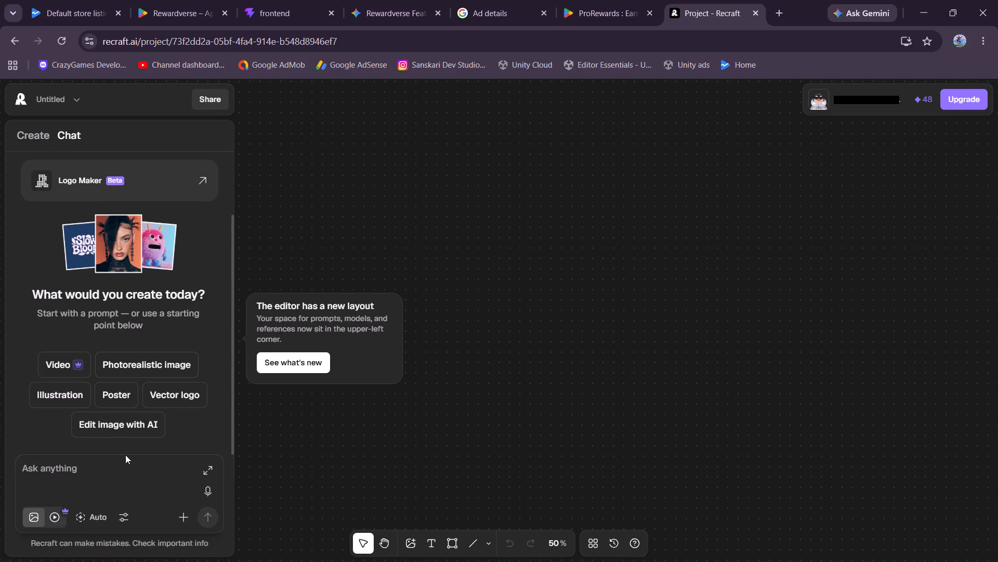
{"action": "left_click", "coordinate": [64, 479]}
{"action": "type", "text": "Hey broo I"}
{"action": "key", "text": "space"}
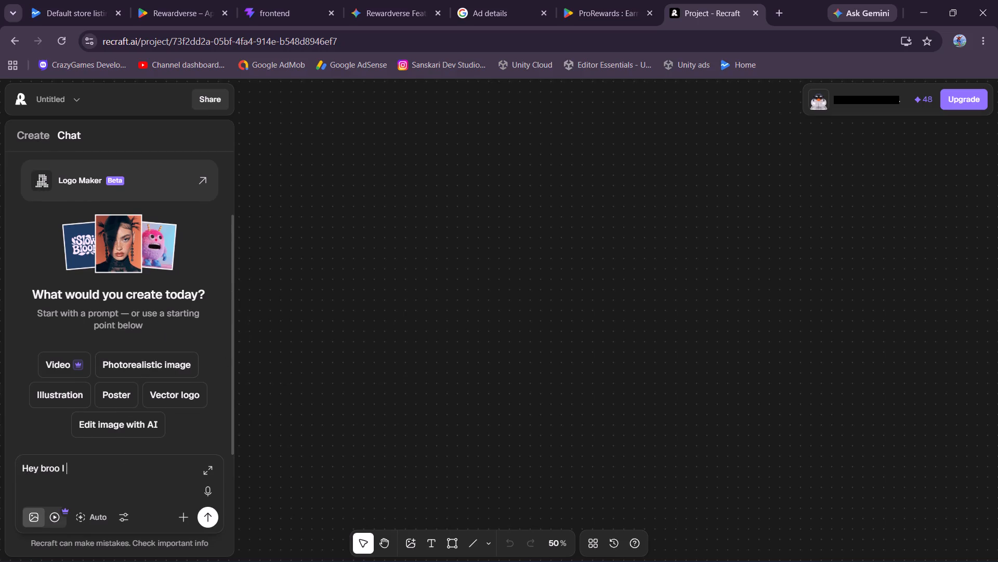
{"action": "key", "text": "ctrl+w"}
{"action": "type", "text": "an to create a Ad creative fro"}
{"action": "key", "text": "BackSpace"}
{"action": "key", "text": "BackSpace"}
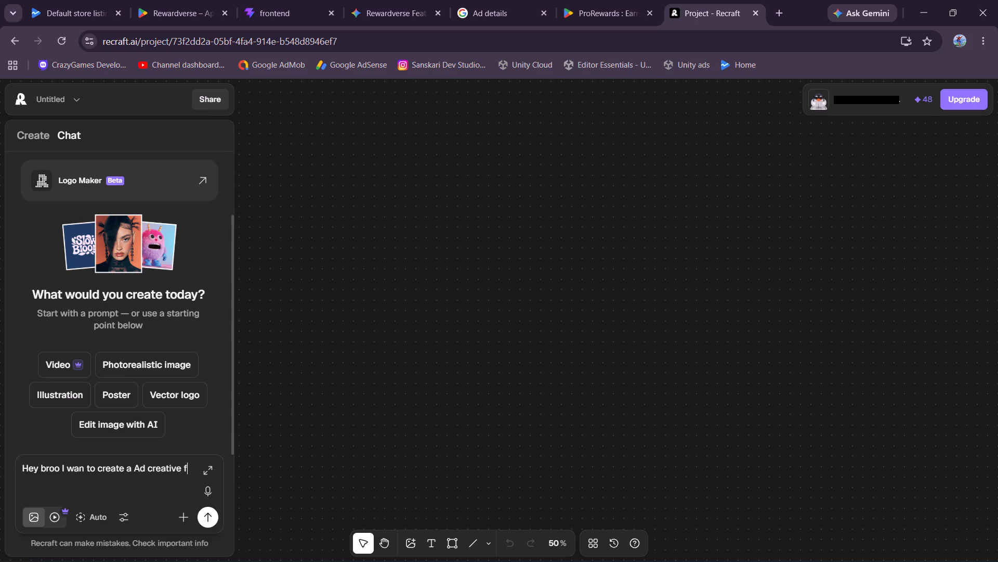
{"action": "type", "text": "or my ap"}
{"action": "key", "text": "space"}
{"action": "key", "text": "BackSpace"}
{"action": "type", "text": "o ca"}
{"action": "key", "text": "BackSpace"}
{"action": "key", "text": "BackSpace"}
{"action": "key", "text": "equal"}
{"action": "key", "text": "BackSpace"}
{"action": "key", "text": "BackSpace"}
{"action": "key", "text": "BackSpace"}
{"action": "type", "text": "p called"}
{"action": "key", "text": "space"}
{"action": "type", "text": "Re"}
{"action": "key", "text": "ctrl+w"}
{"action": "type", "text": "ardVerse okay a"}
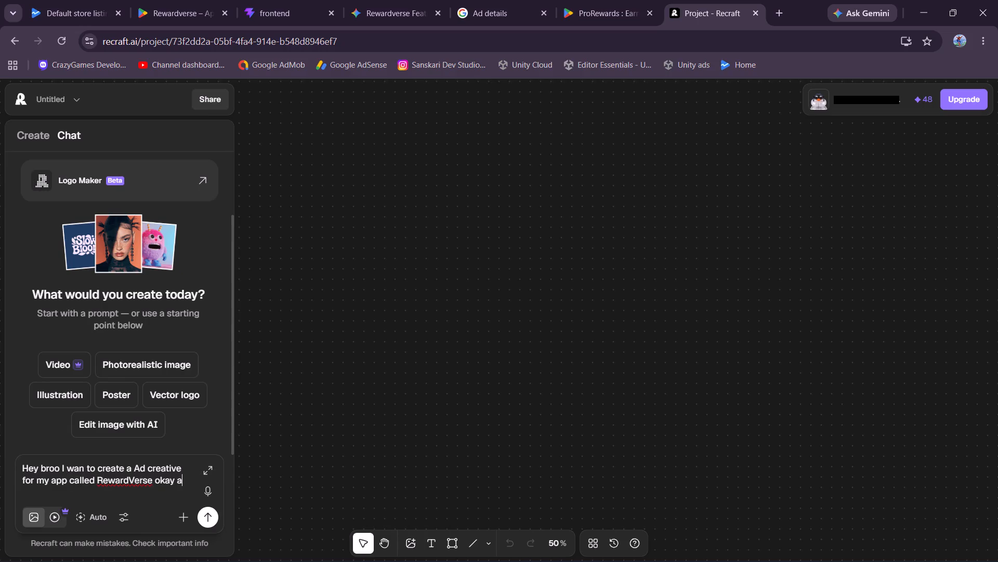
{"action": "key", "text": "BackSpace"}
Continue the prompt: "its an earning app like it has tasks and surveys and users can earn git cards or money by completing the tasks and surveys okayy".
{"action": "type", "text": "its an earning app li"}
{"action": "key", "text": "BackSpace"}
{"action": "type", "text": "ike it has"}
{"action": "key", "text": "space"}
{"action": "type", "text": "tasks and surveus"}
{"action": "key", "text": "BackSpace"}
{"action": "key", "text": "BackSpace"}
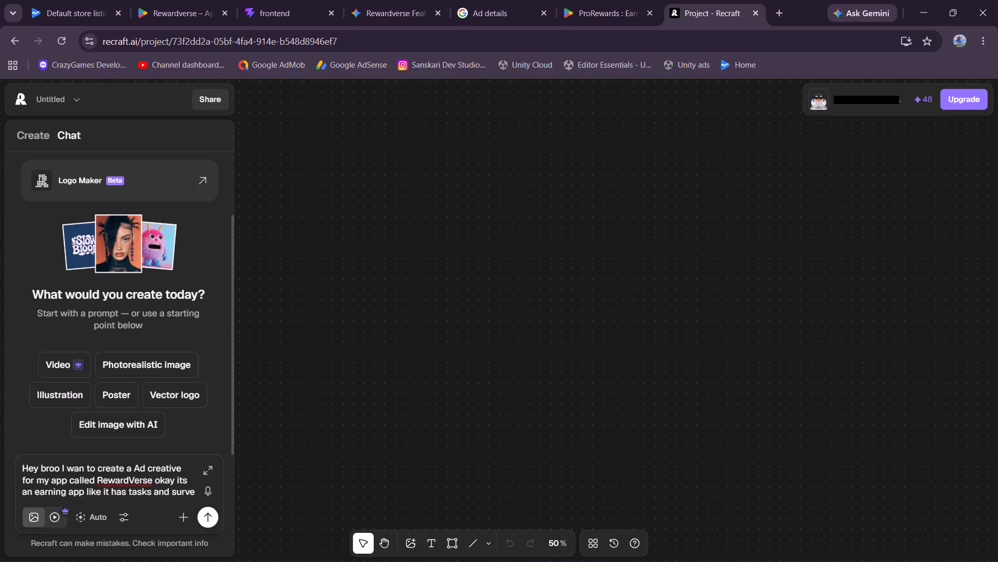
{"action": "type", "text": "ys and users can earn git cards"}
{"action": "key", "text": "space"}
{"action": "key", "text": "space"}
{"action": "type", "text": "or money f"}
{"action": "key", "text": "BackSpace"}
{"action": "type", "text": "by completing the tasks and surveys okayy"}
{"action": "key", "text": "space"}
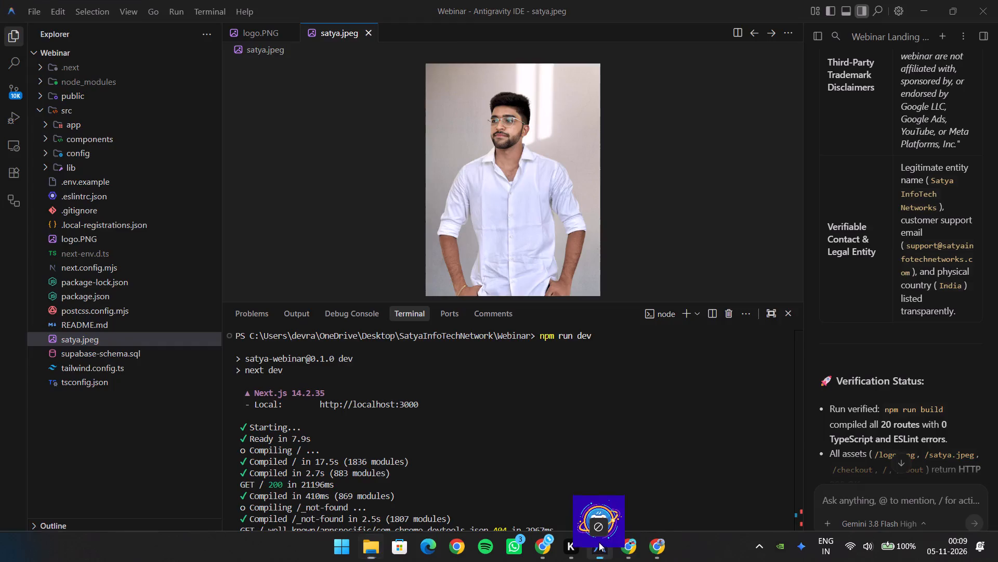
{"action": "left_click_drag", "start_coordinate": [599, 542], "coordinate": [121, 472]}
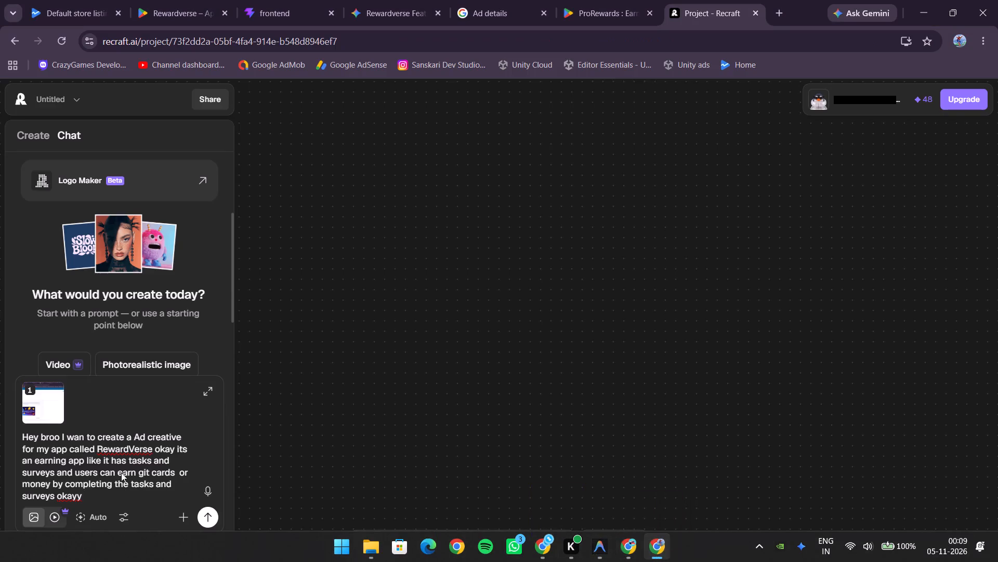
{"action": "left_click_drag", "start_coordinate": [121, 472], "coordinate": [104, 461]}
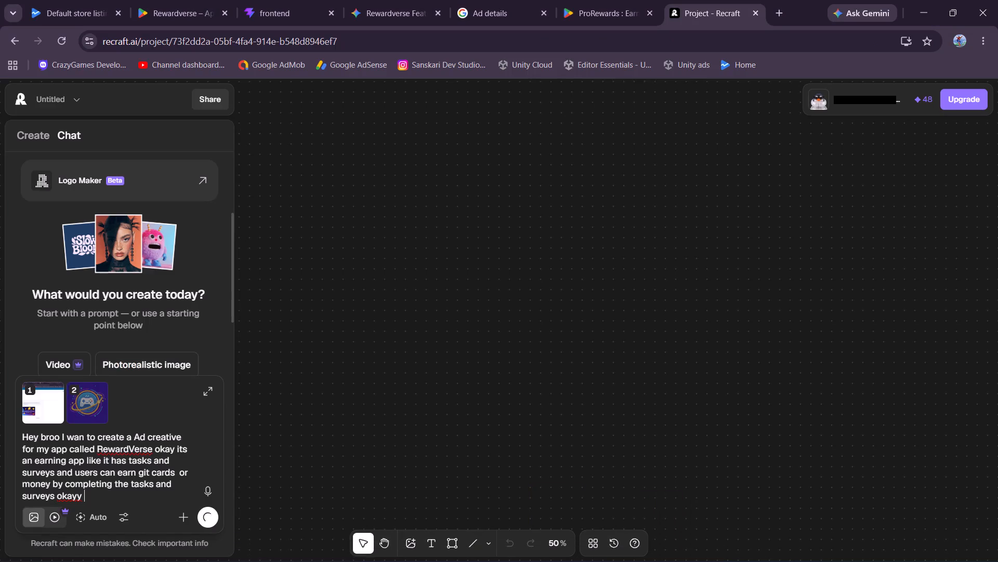
Capture the Play Rush ad in the Ads Transparency Centre and attach the screenshot to the Recraft prompt as a third reference image.
{"action": "left_click", "coordinate": [610, 0]}
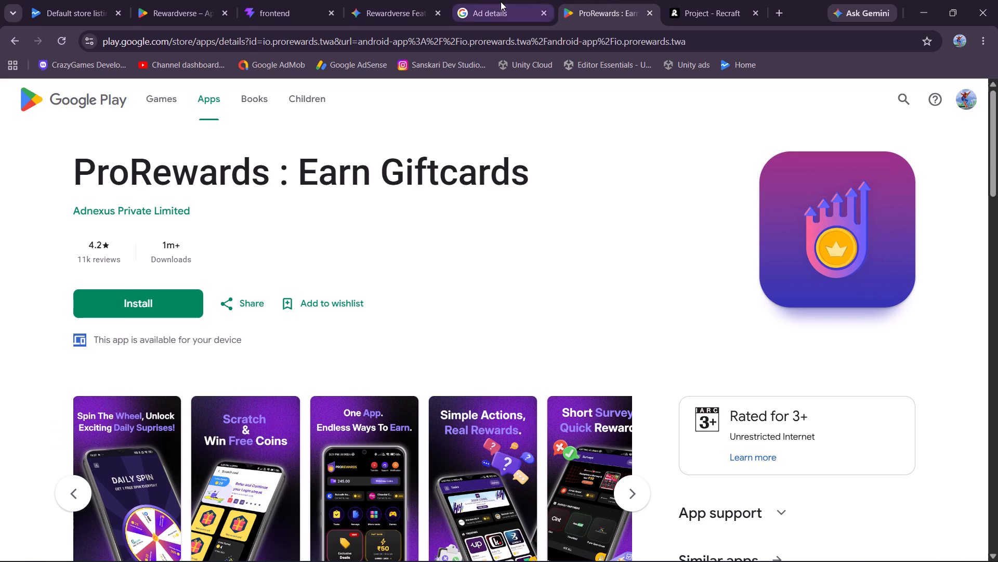
{"action": "left_click", "coordinate": [498, 2]}
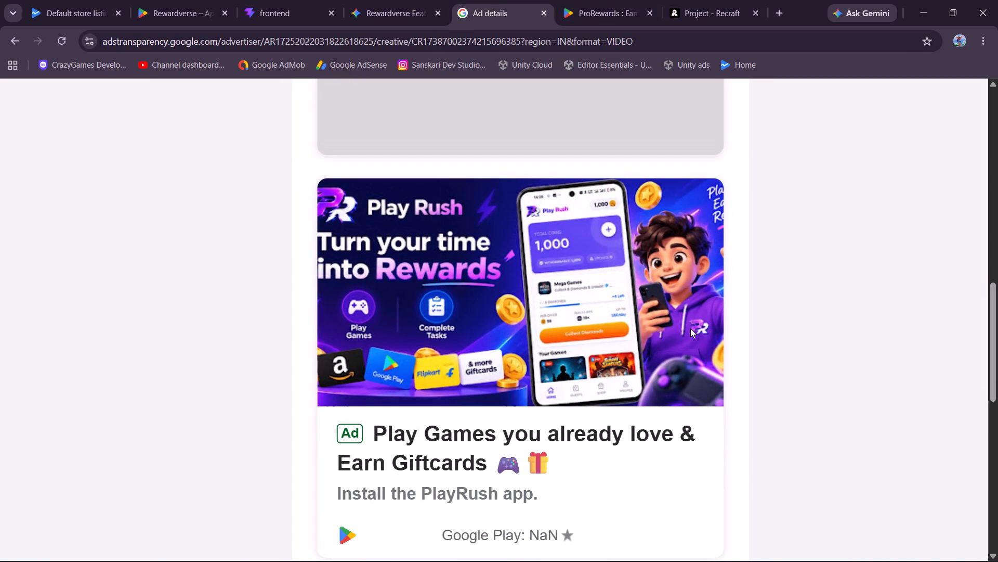
{"action": "key", "text": "super+Print"}
{"action": "left_click", "coordinate": [634, 0]}
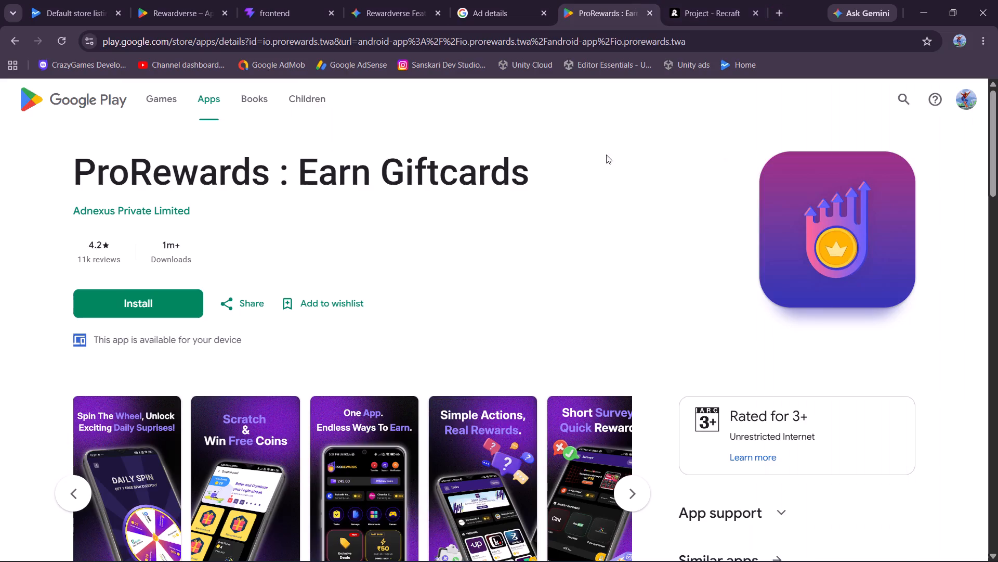
{"action": "left_click", "coordinate": [752, 0]}
{"action": "key", "text": "ctrl+v"}
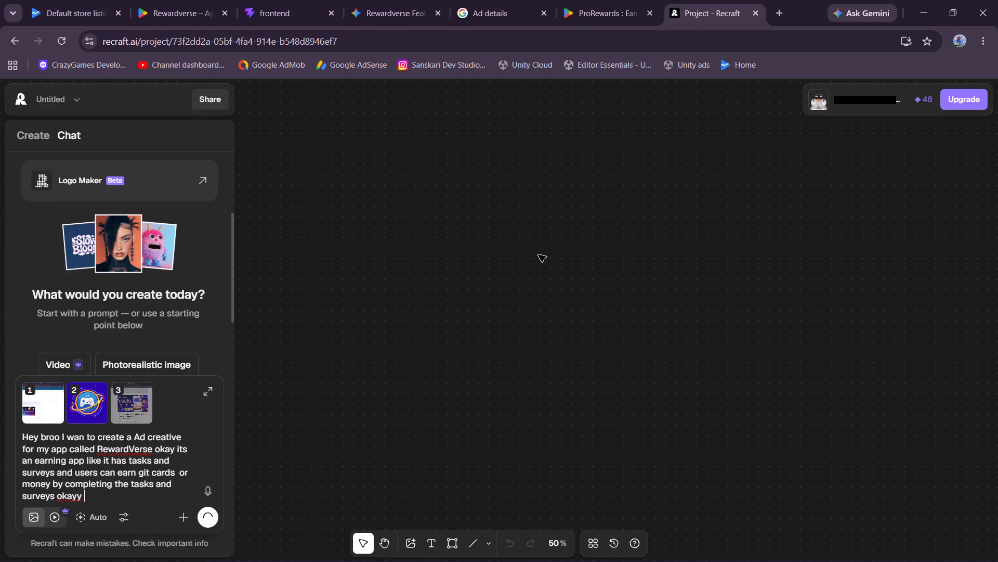
Finish and send the prompt: create creatives inspired by the images without copying them; the middle image is the logo; try to keep the logo colors.
{"action": "type", "text": "can you create some"}
{"action": "key", "text": "space"}
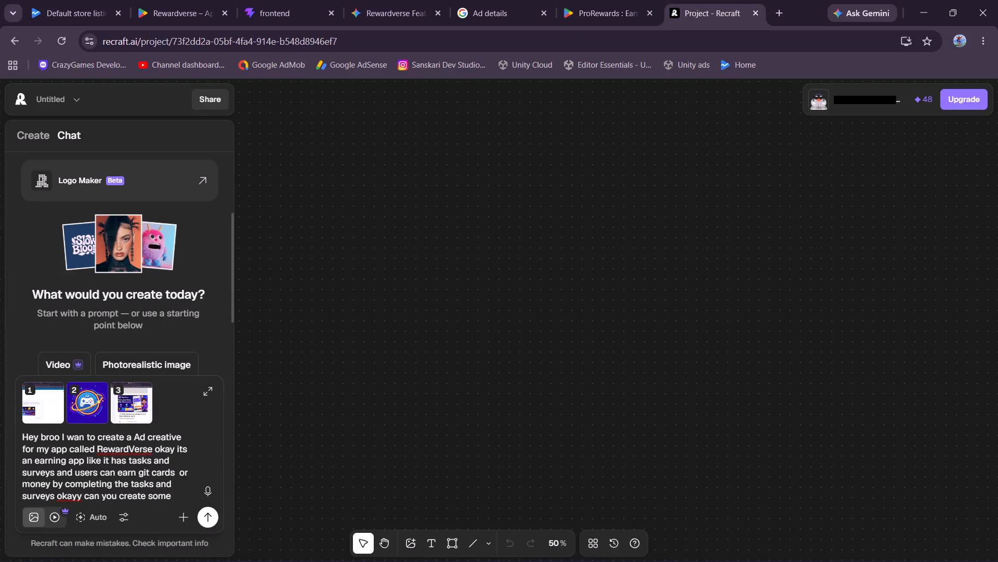
{"action": "type", "text": "creatives byt taking this"}
{"action": "key", "text": "space"}
{"action": "type", "text": "images as inspirations and donty copy them think your idea and the middle m"}
{"action": "key", "text": "BackSpace"}
{"action": "type", "text": "image is the logo okay and try to main the logo colors"}
{"action": "key", "text": "Return"}
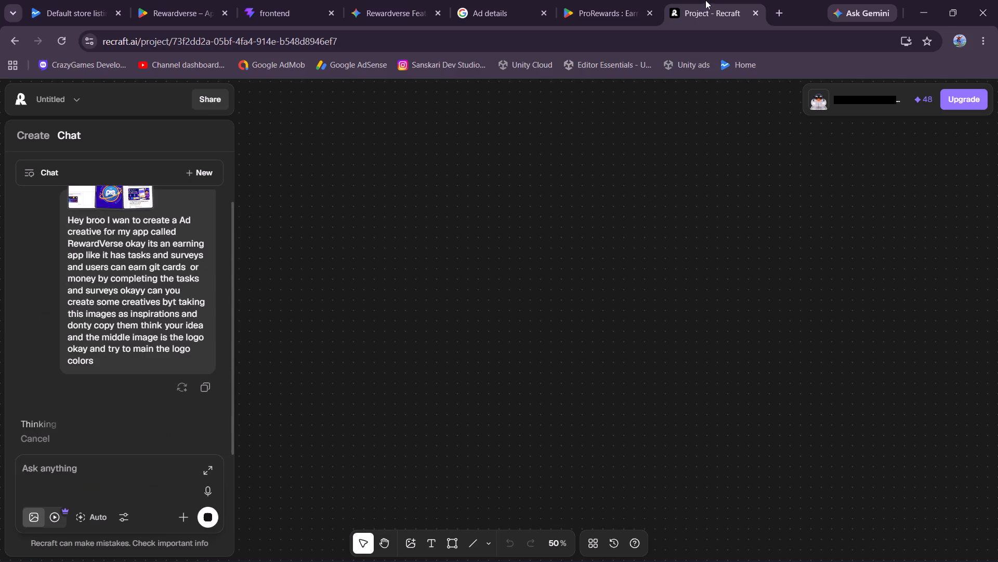
Browse AdNexus Private Limited's video ads in the Ads Transparency Centre for further ProRewards, Play Rush and CashSurveys creative examples.
{"action": "left_click", "coordinate": [632, 0]}
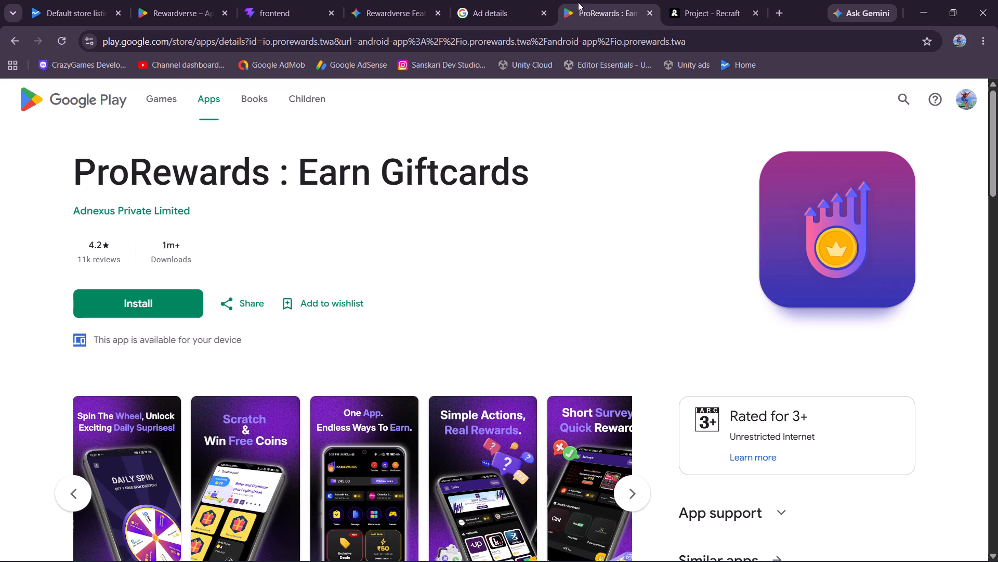
{"action": "left_click", "coordinate": [482, 0]}
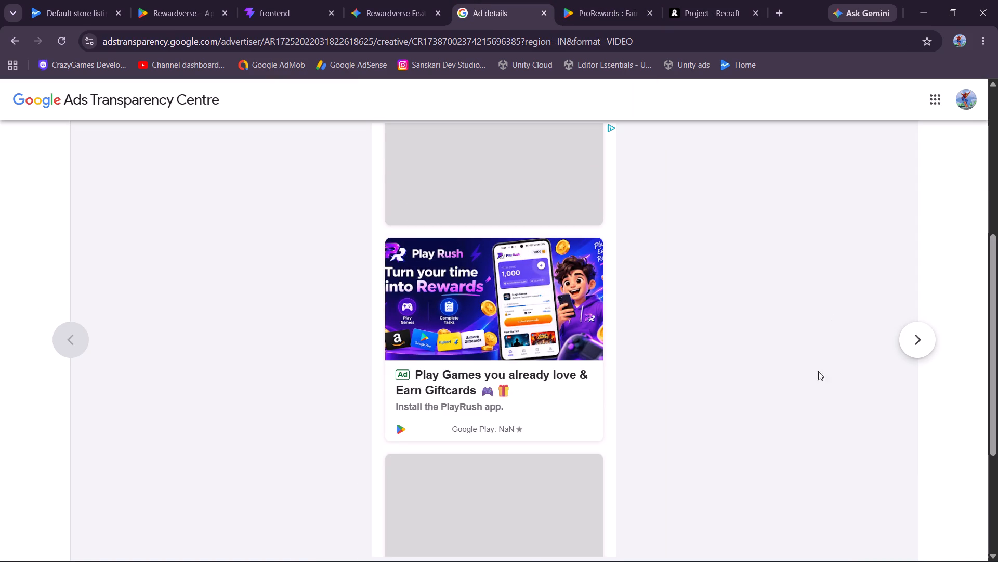
{"action": "scroll", "coordinate": [812, 378], "scroll_direction": "right", "scroll_amount": 8}
{"action": "scroll", "coordinate": [585, 320], "scroll_direction": "down", "scroll_amount": 1}
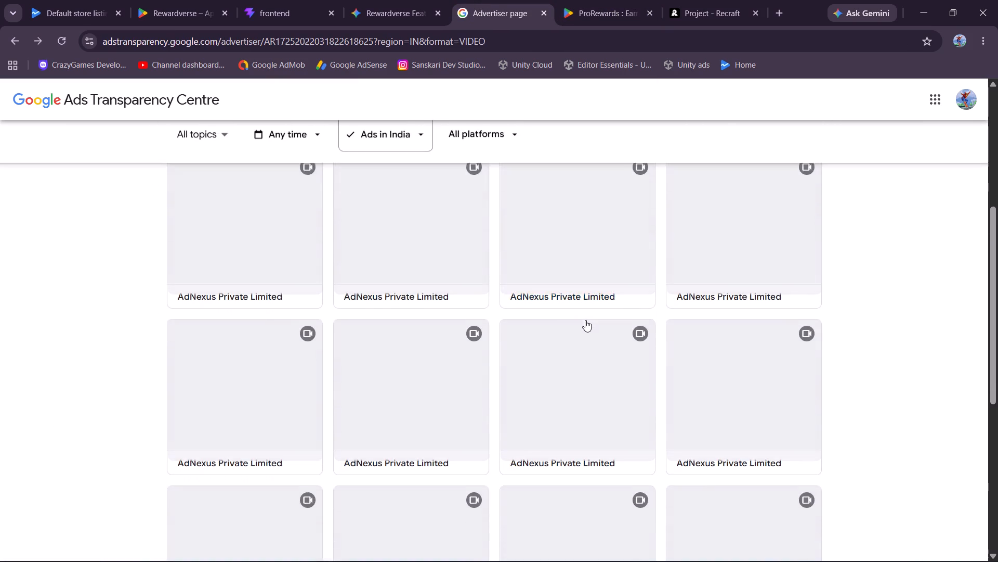
{"action": "scroll", "coordinate": [466, 320], "scroll_direction": "up", "scroll_amount": 1}
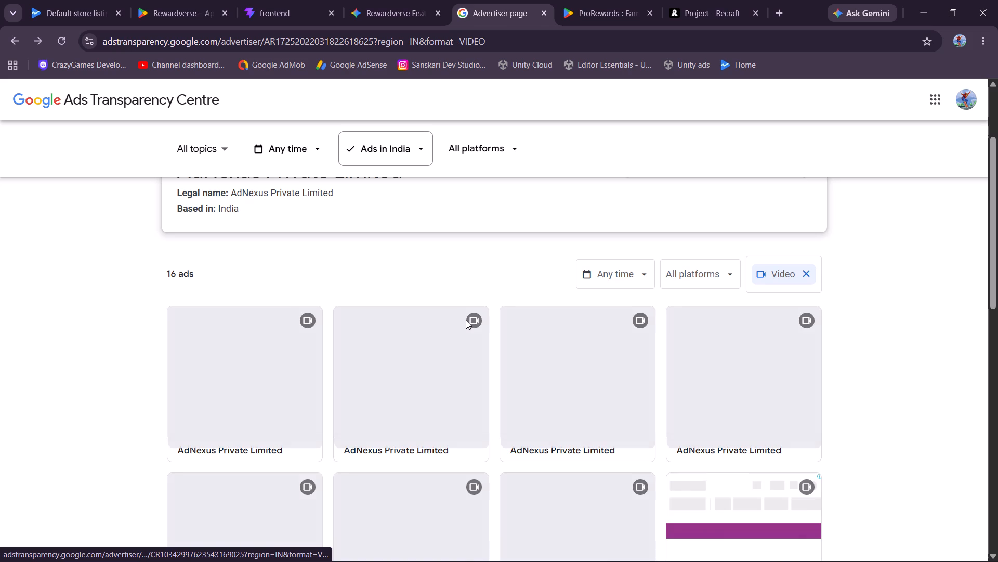
{"action": "scroll", "coordinate": [373, 386], "scroll_direction": "down", "scroll_amount": 1}
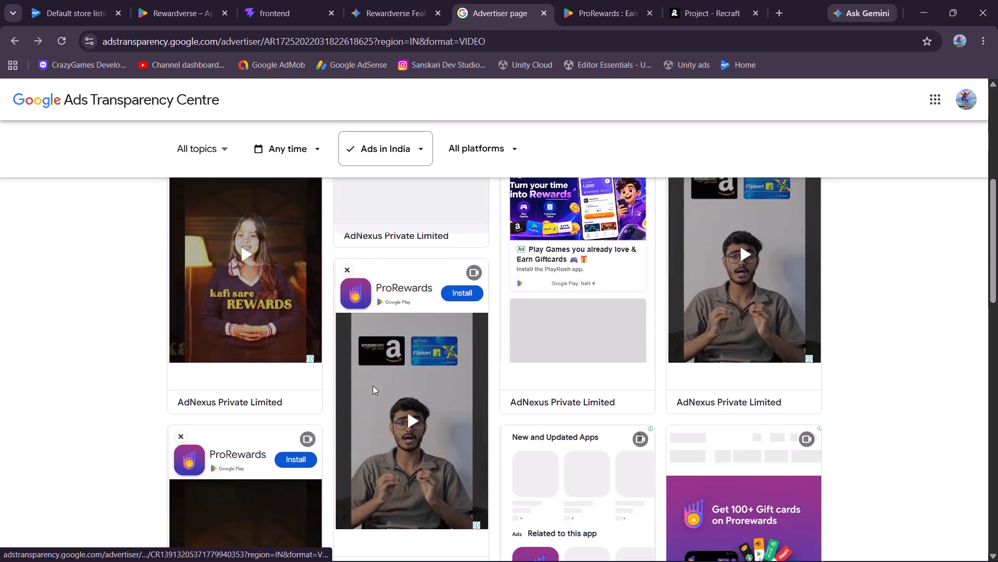
{"action": "scroll", "coordinate": [373, 386], "scroll_direction": "up", "scroll_amount": 1}
{"action": "scroll", "coordinate": [373, 386], "scroll_direction": "down", "scroll_amount": 1}
{"action": "scroll", "coordinate": [373, 386], "scroll_direction": "up", "scroll_amount": 1}
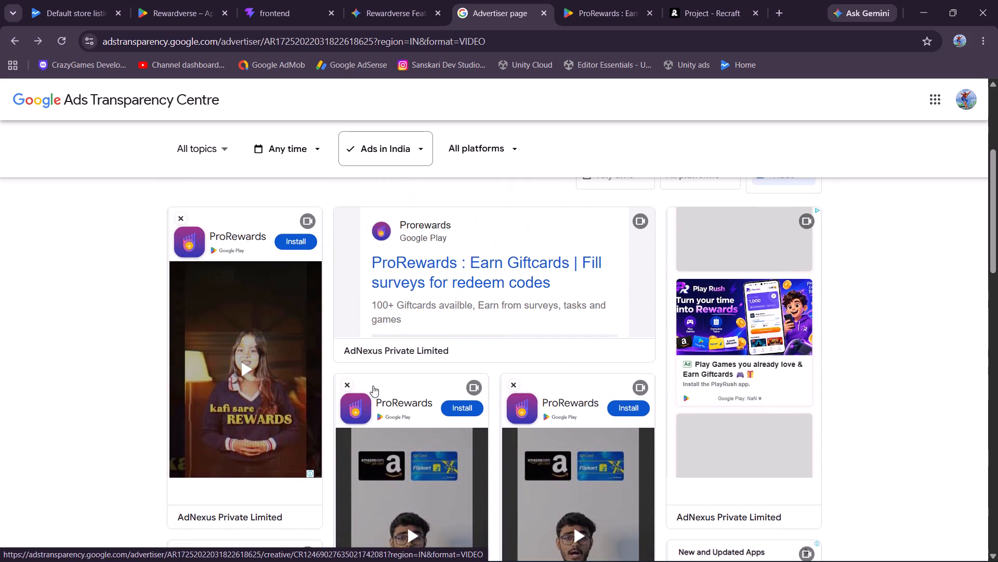
{"action": "scroll", "coordinate": [373, 386], "scroll_direction": "up", "scroll_amount": 1}
{"action": "scroll", "coordinate": [711, 460], "scroll_direction": "down", "scroll_amount": 1}
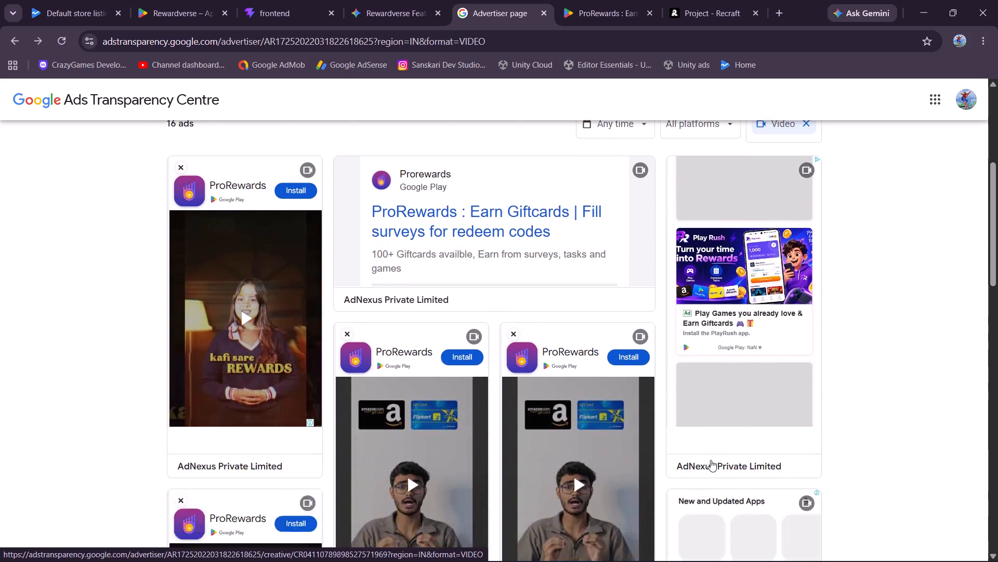
{"action": "scroll", "coordinate": [711, 460], "scroll_direction": "down", "scroll_amount": 1}
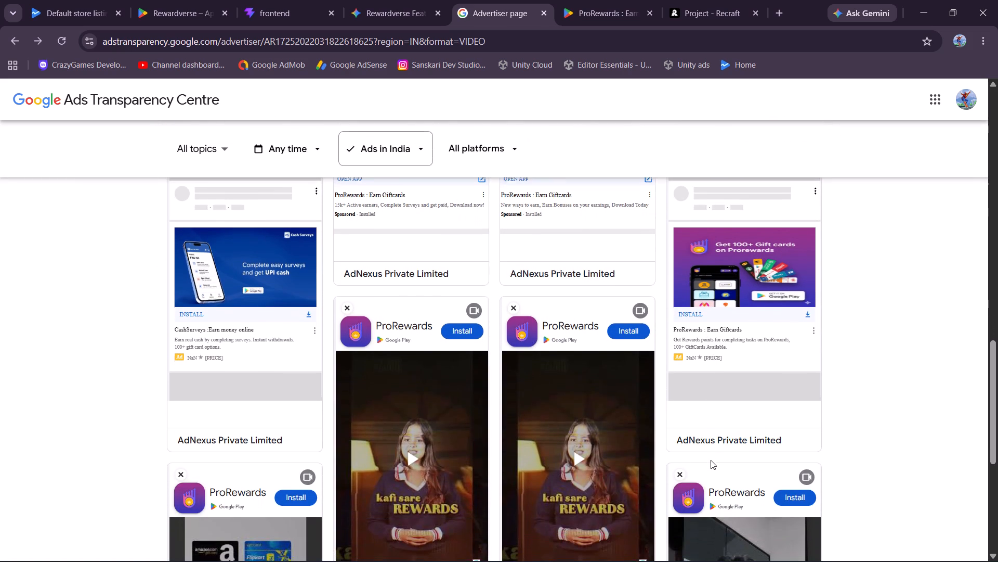
Check the available image models in Recraft and open the aspect ratio choices in the generation settings.
{"action": "left_click", "coordinate": [731, 10]}
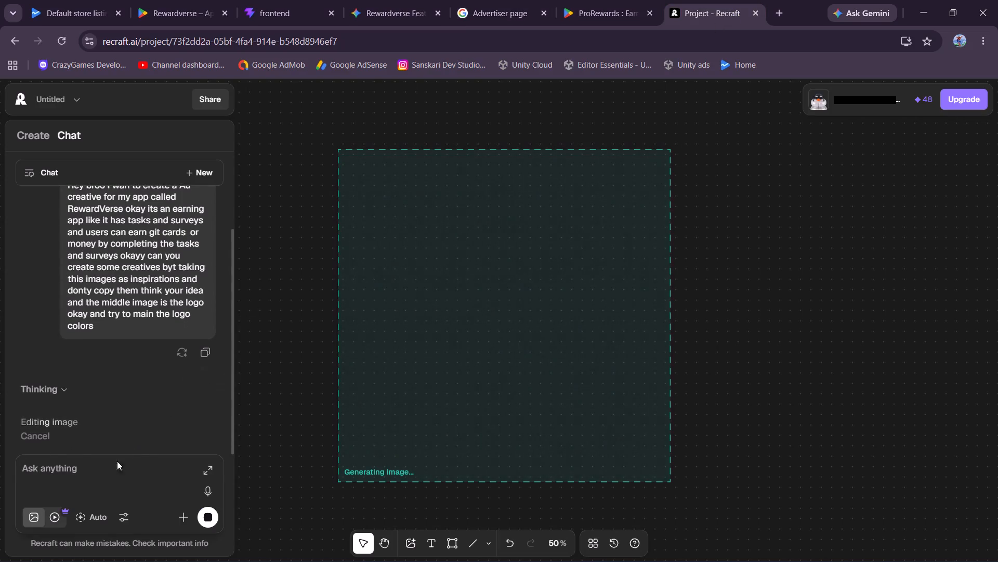
{"action": "left_click", "coordinate": [93, 516]}
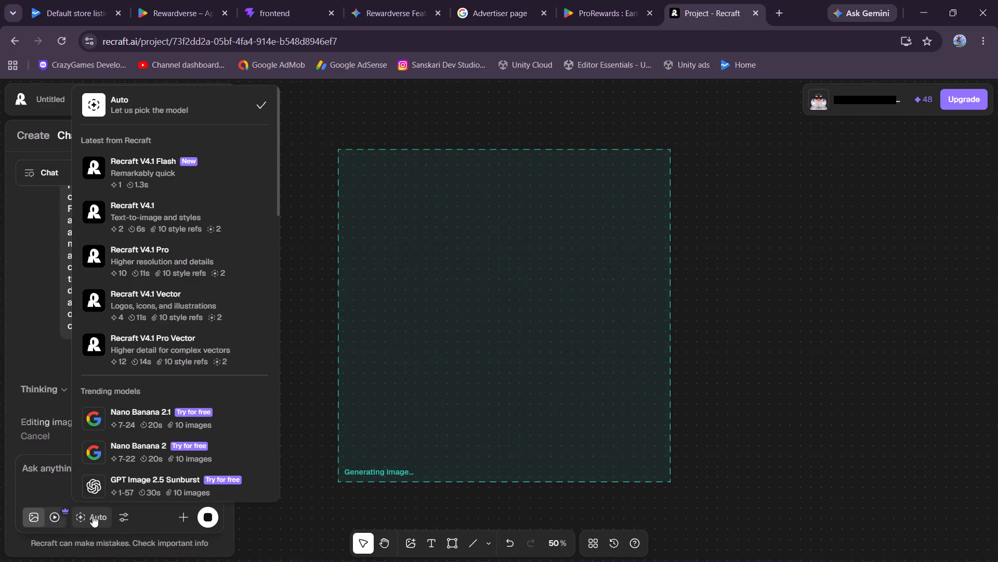
{"action": "left_click", "coordinate": [93, 516]}
{"action": "left_click", "coordinate": [107, 516]}
{"action": "left_click", "coordinate": [114, 516]}
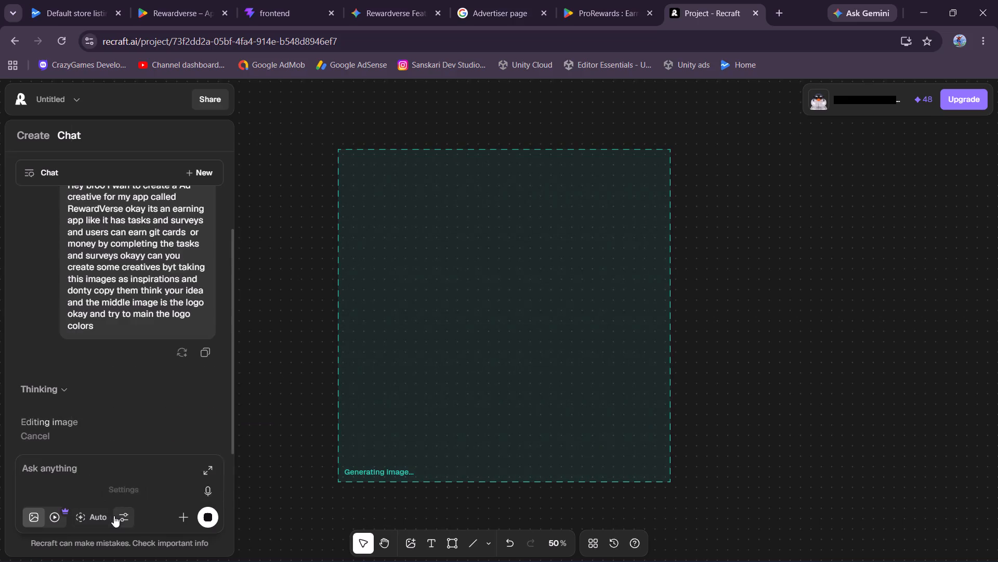
{"action": "left_click", "coordinate": [252, 454]}
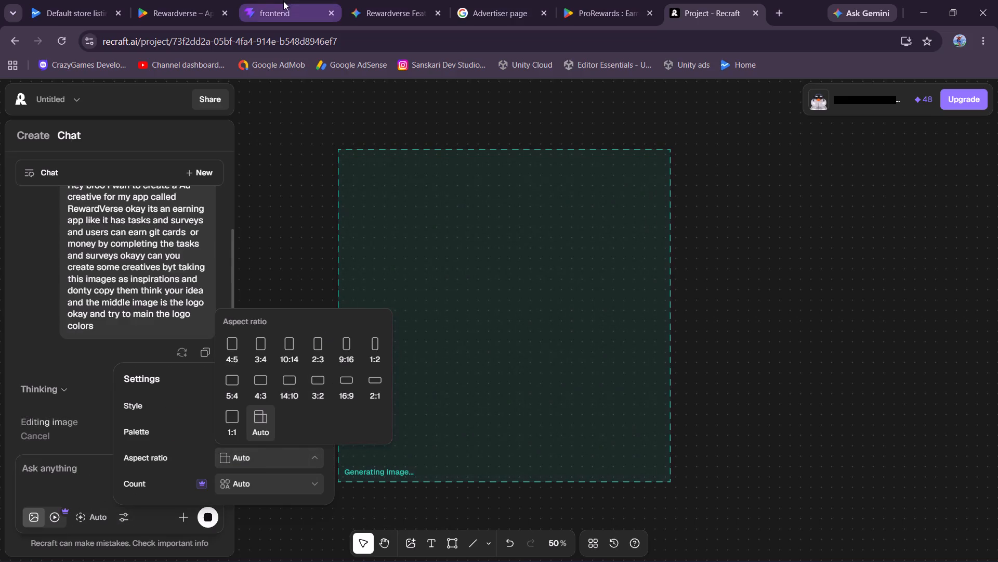
{"action": "left_click", "coordinate": [219, 0]}
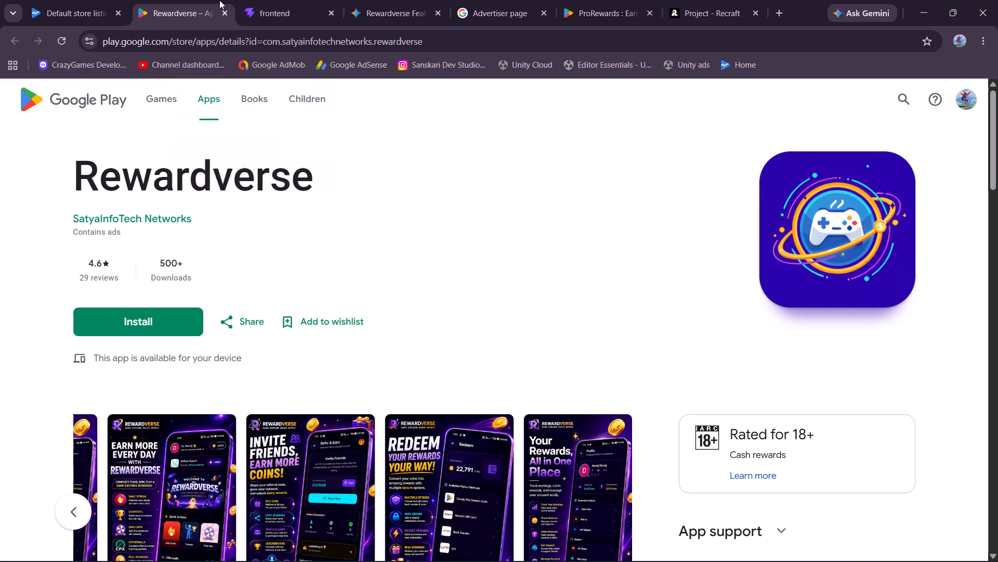
{"action": "left_click", "coordinate": [67, 0]}
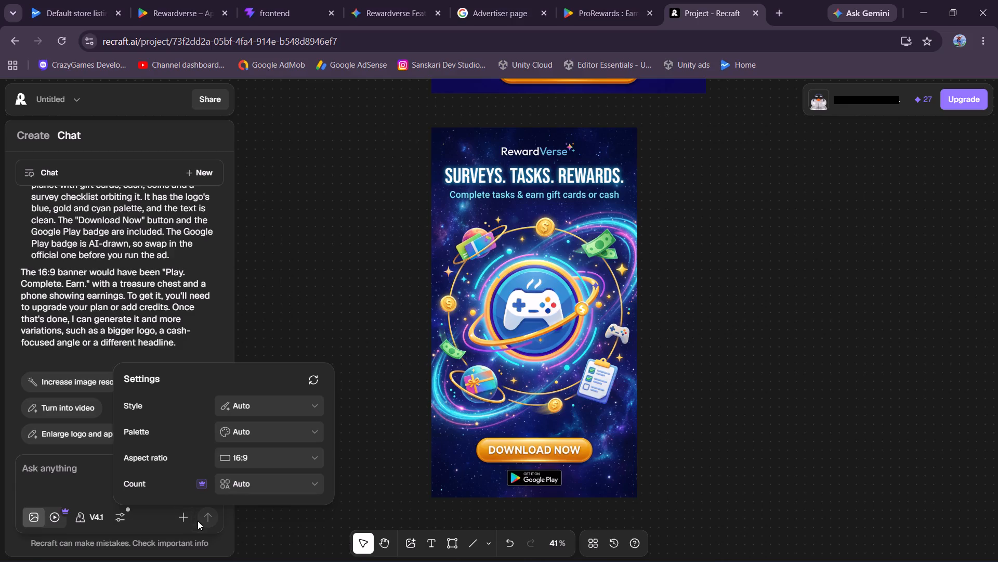
{"action": "left_click", "coordinate": [242, 518]}
{"action": "left_click", "coordinate": [142, 484]}
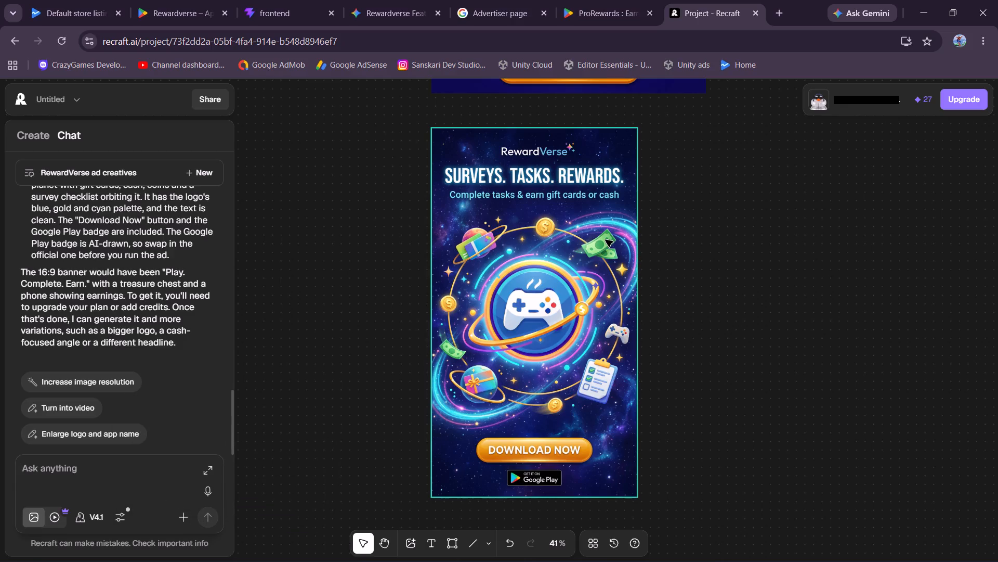
{"action": "scroll", "coordinate": [605, 240], "scroll_direction": "up", "scroll_amount": 1}
{"action": "scroll", "coordinate": [605, 240], "scroll_direction": "down", "scroll_amount": 1}
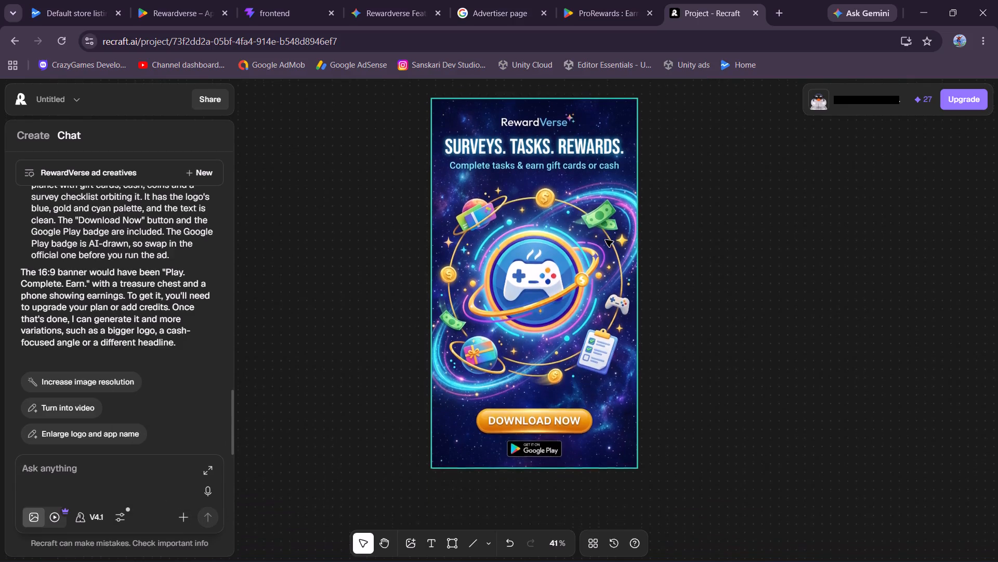
{"action": "scroll", "coordinate": [605, 240], "scroll_direction": "up", "scroll_amount": 3}
Browse AdNexus Private Limited's video ads in the Ads Transparency Centre, open the Play Rush ad and look through its variations.
{"action": "left_click", "coordinate": [593, 0]}
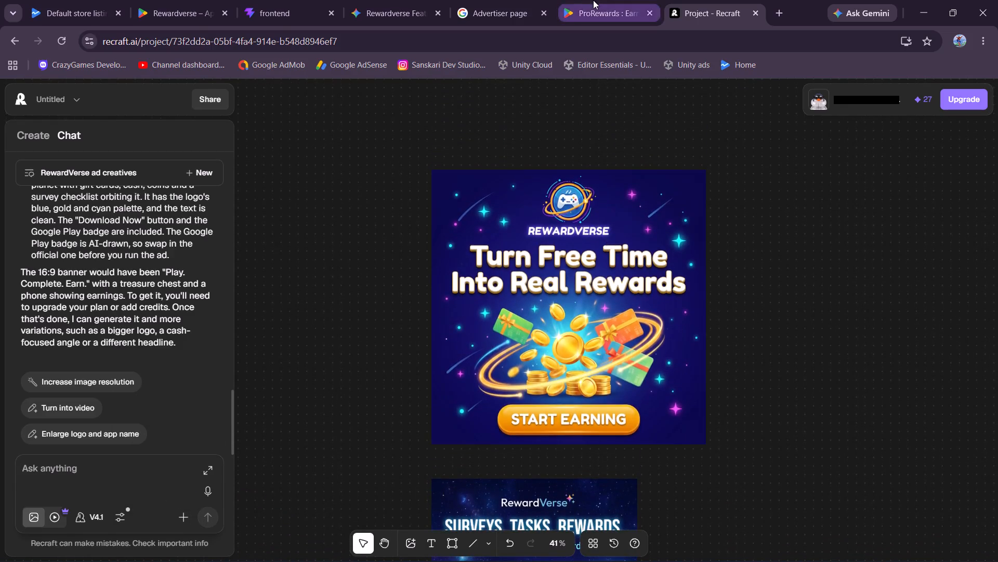
{"action": "left_click", "coordinate": [510, 0]}
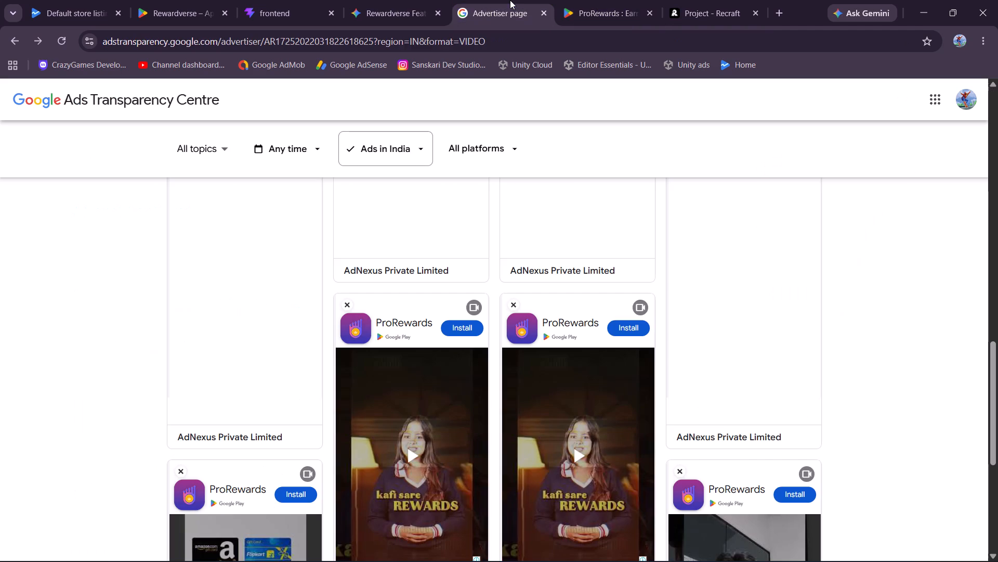
{"action": "scroll", "coordinate": [681, 262], "scroll_direction": "down", "scroll_amount": 1}
{"action": "scroll", "coordinate": [681, 262], "scroll_direction": "up", "scroll_amount": 1}
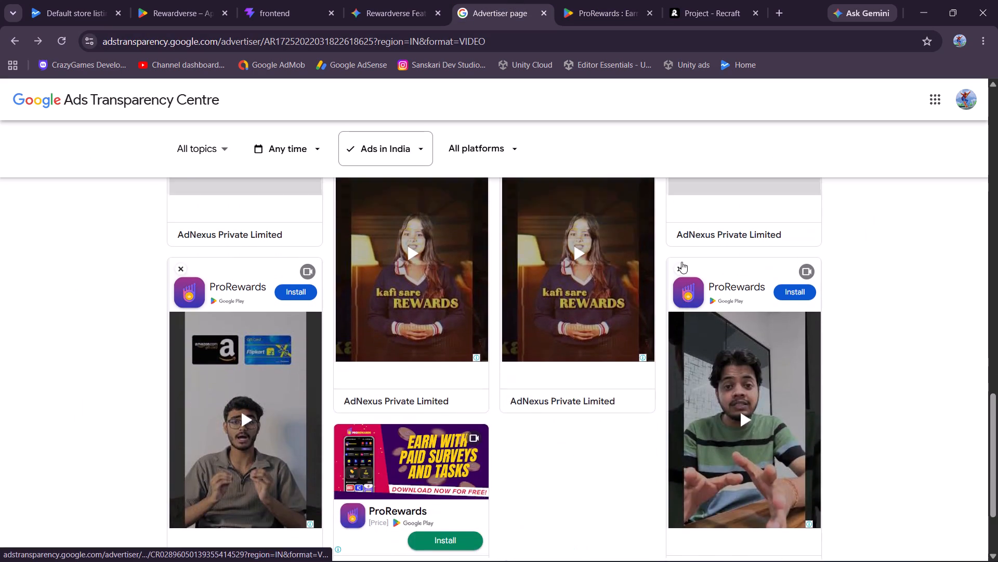
{"action": "scroll", "coordinate": [681, 262], "scroll_direction": "up", "scroll_amount": 4}
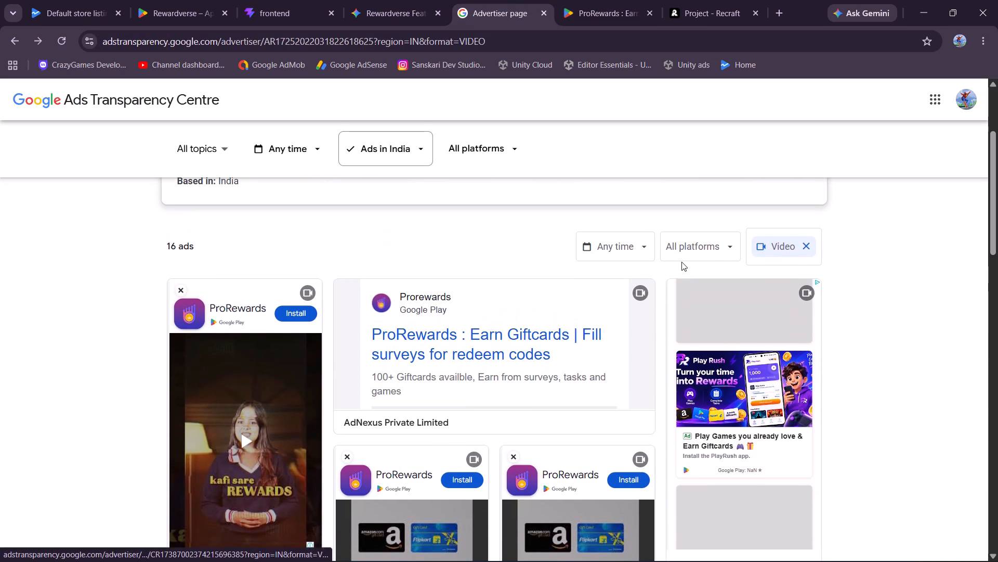
{"action": "left_click", "coordinate": [747, 394]}
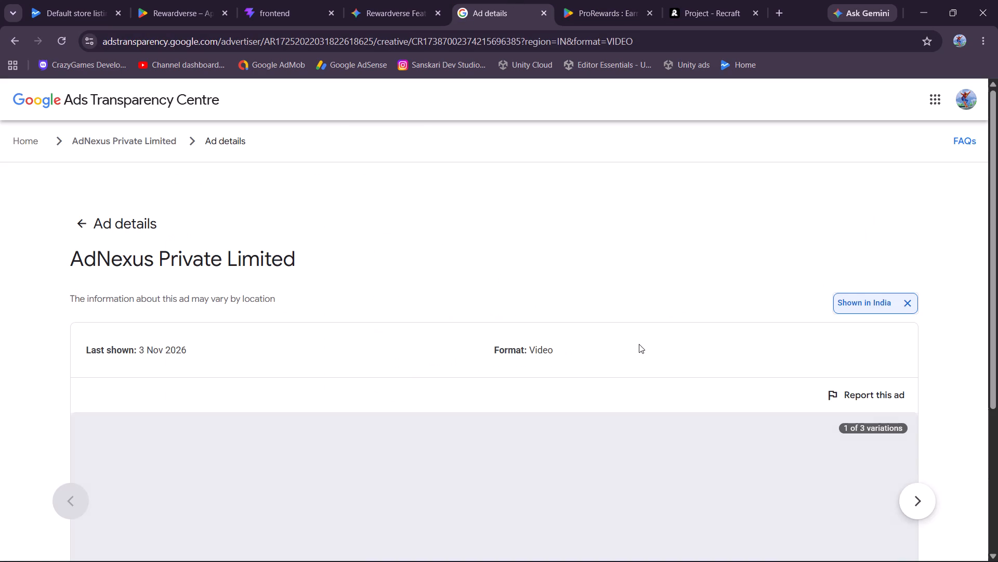
{"action": "scroll", "coordinate": [639, 344], "scroll_direction": "down", "scroll_amount": 1}
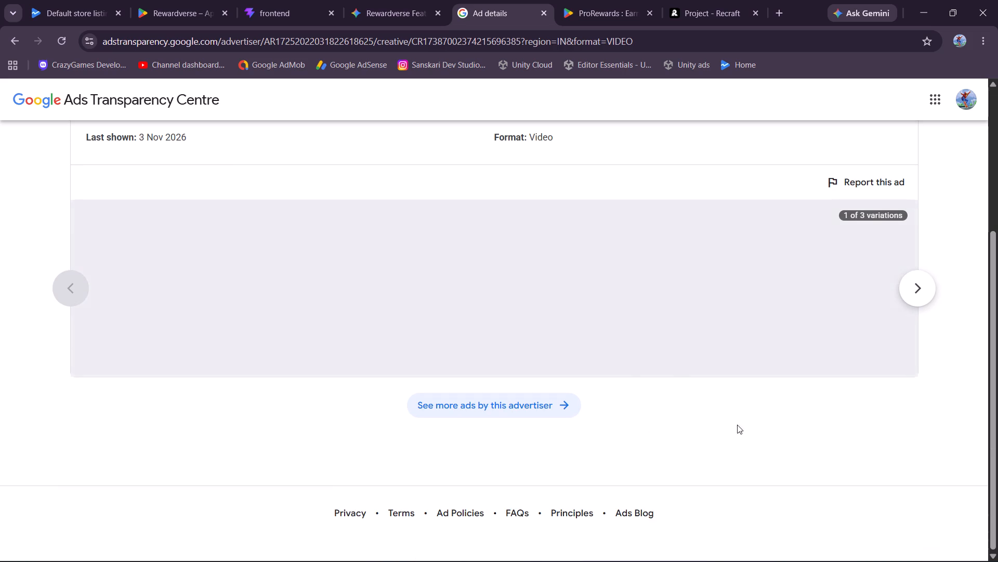
{"action": "left_click", "coordinate": [912, 289]}
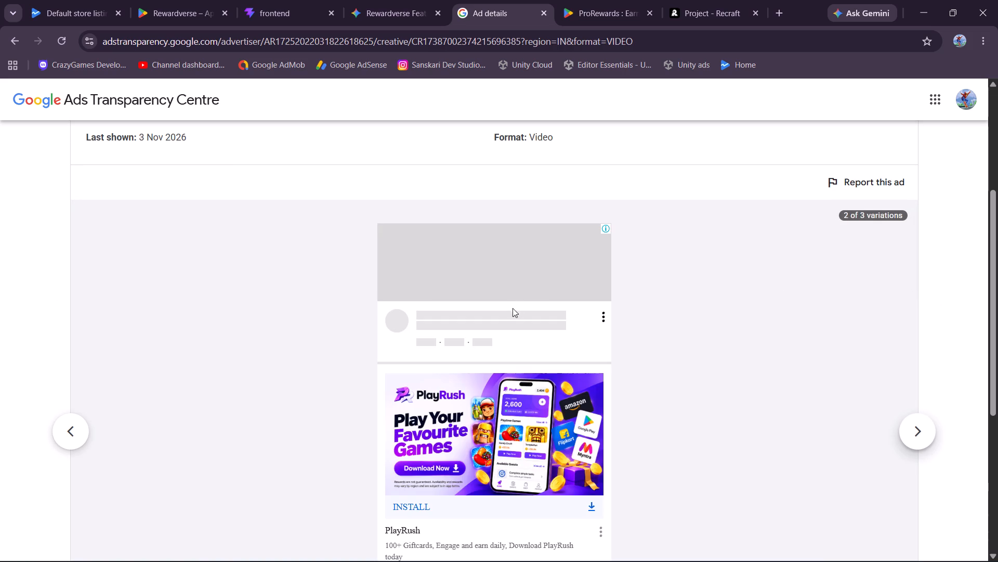
{"action": "left_click", "coordinate": [914, 435]}
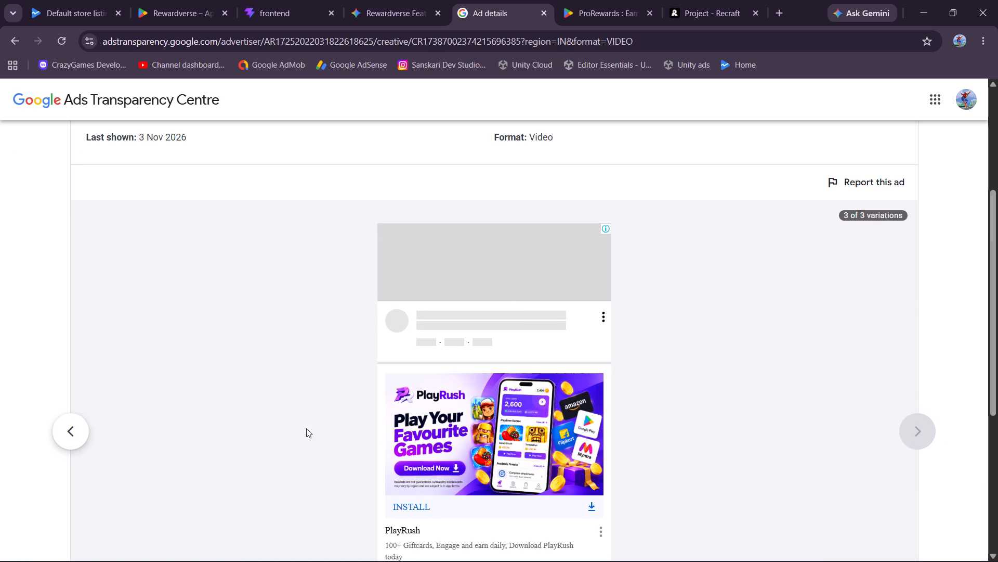
{"action": "left_click", "coordinate": [75, 438]}
{"action": "left_click", "coordinate": [75, 438]}
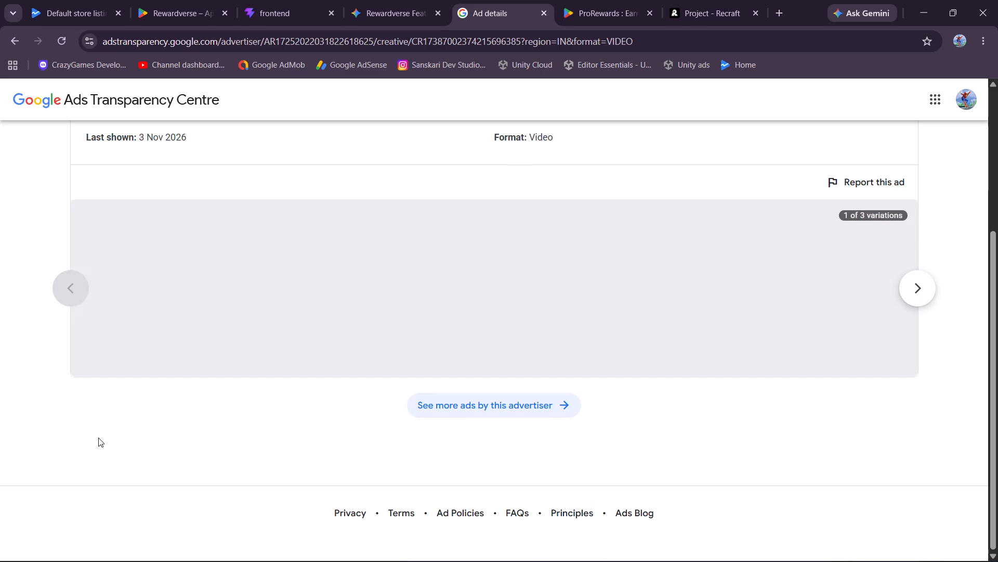
Reload the ad details page and examine the Play Rush "Turn your time into Rewards" banner up close.
{"action": "key", "text": "F5"}
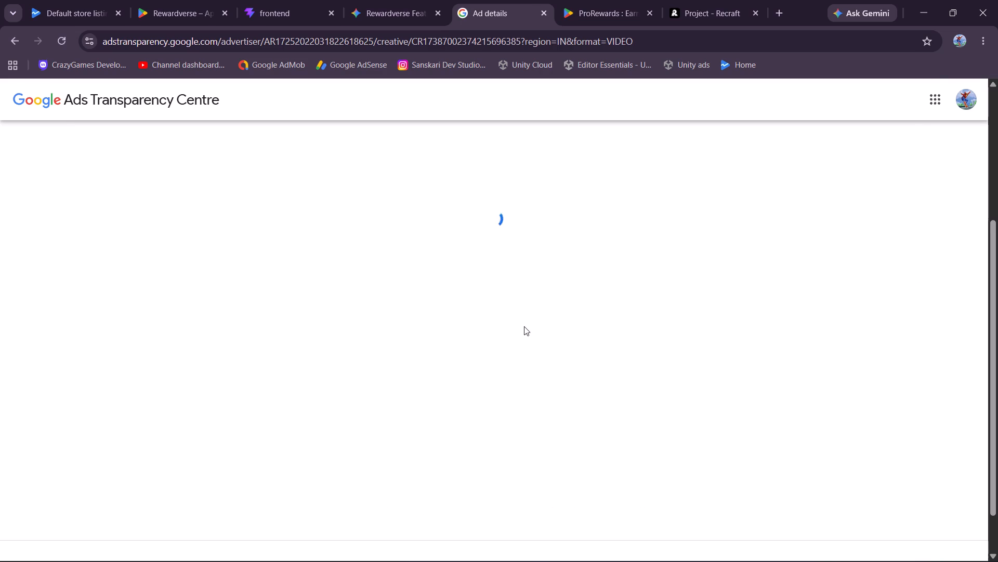
{"action": "scroll", "coordinate": [524, 326], "scroll_direction": "down", "scroll_amount": 1}
{"action": "scroll", "coordinate": [524, 326], "scroll_direction": "up", "scroll_amount": 1}
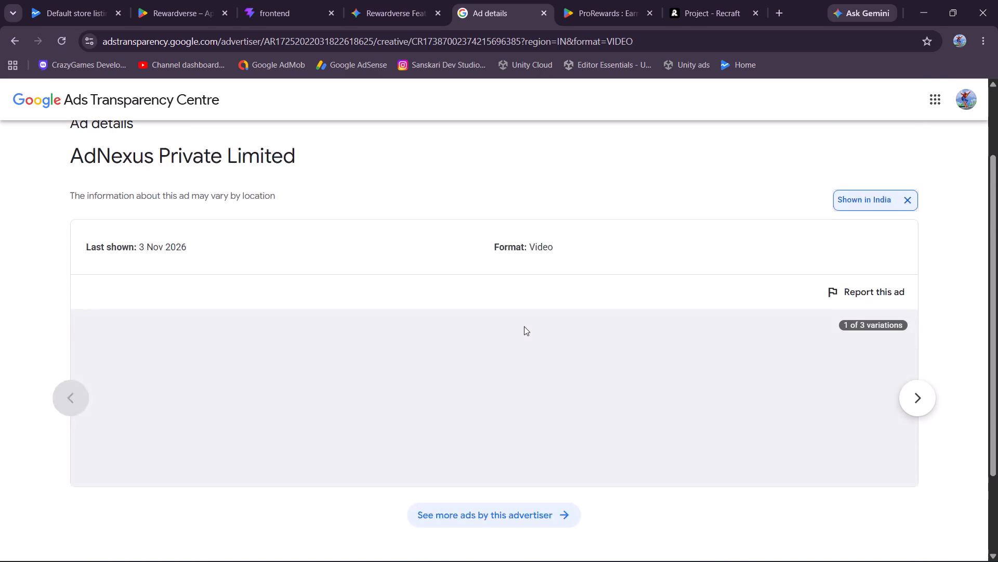
{"action": "scroll", "coordinate": [501, 382], "scroll_direction": "down", "scroll_amount": 1}
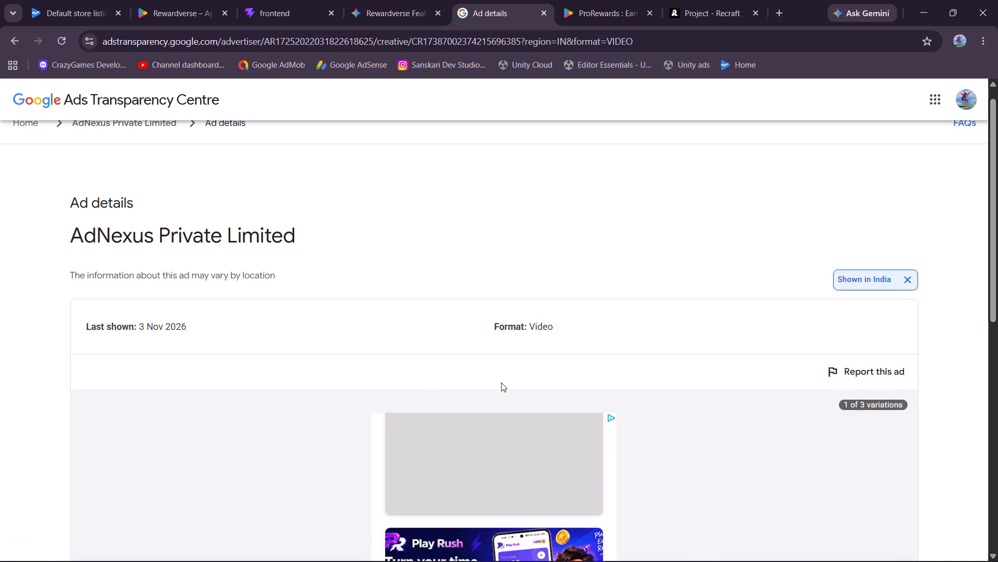
{"action": "scroll", "coordinate": [501, 382], "scroll_direction": "down", "scroll_amount": 1}
{"action": "scroll", "coordinate": [501, 382], "scroll_direction": "up", "scroll_amount": 2}
{"action": "scroll", "coordinate": [501, 382], "scroll_direction": "down", "scroll_amount": 2}
{"action": "scroll", "coordinate": [501, 382], "scroll_direction": "up", "scroll_amount": 1}
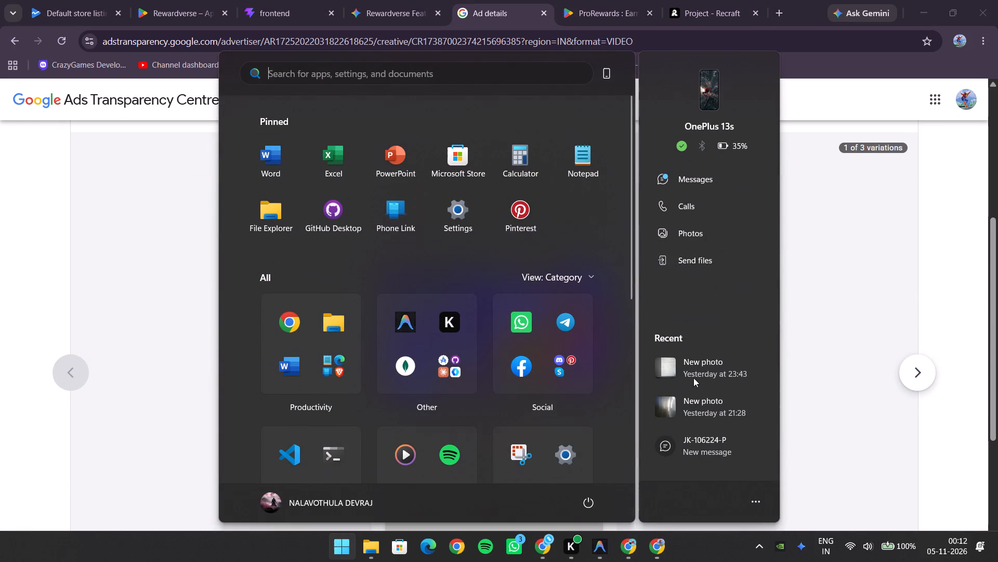
{"action": "scroll", "coordinate": [693, 378], "scroll_direction": "up", "scroll_amount": 3, "text": "ctrl"}
{"action": "left_click", "coordinate": [832, 373]}
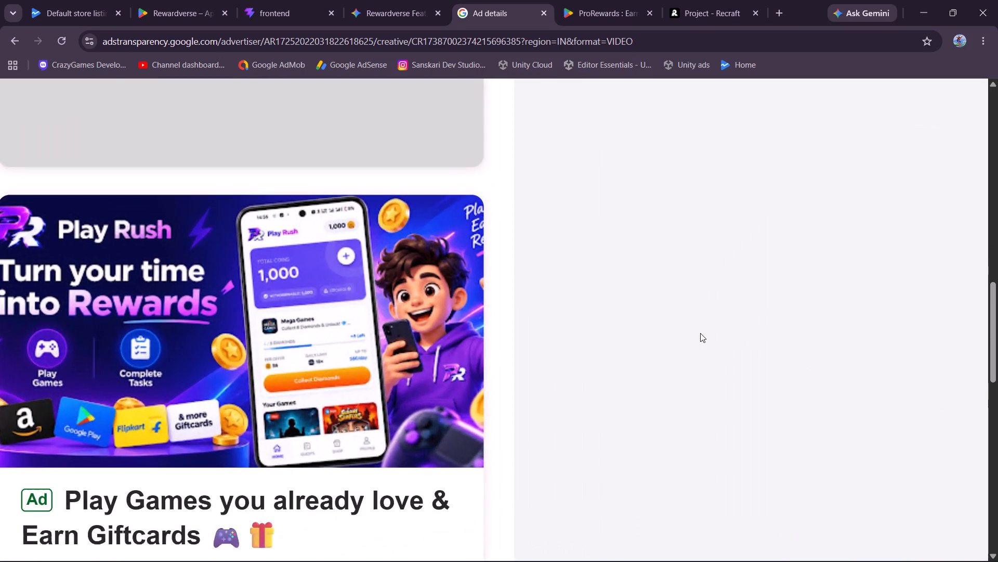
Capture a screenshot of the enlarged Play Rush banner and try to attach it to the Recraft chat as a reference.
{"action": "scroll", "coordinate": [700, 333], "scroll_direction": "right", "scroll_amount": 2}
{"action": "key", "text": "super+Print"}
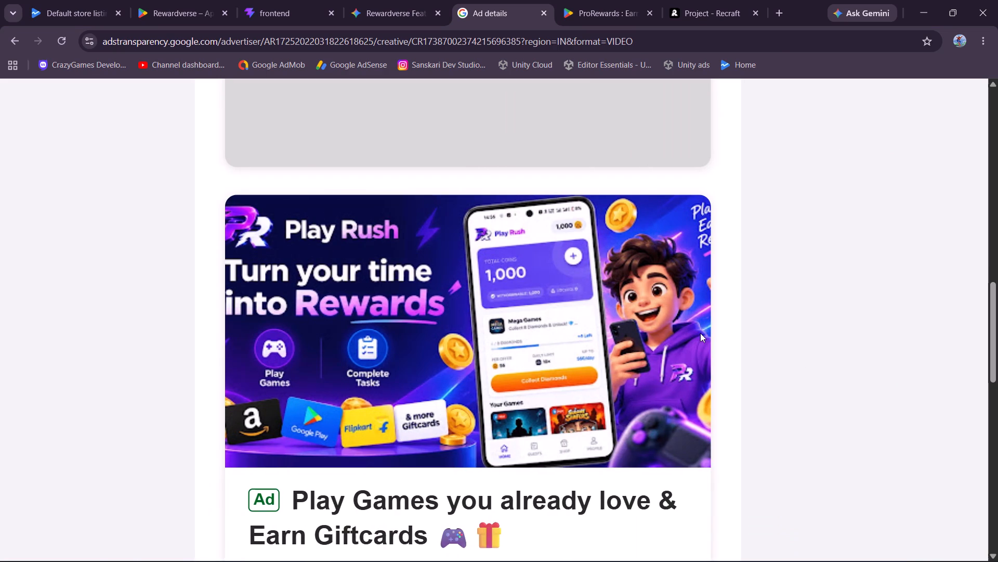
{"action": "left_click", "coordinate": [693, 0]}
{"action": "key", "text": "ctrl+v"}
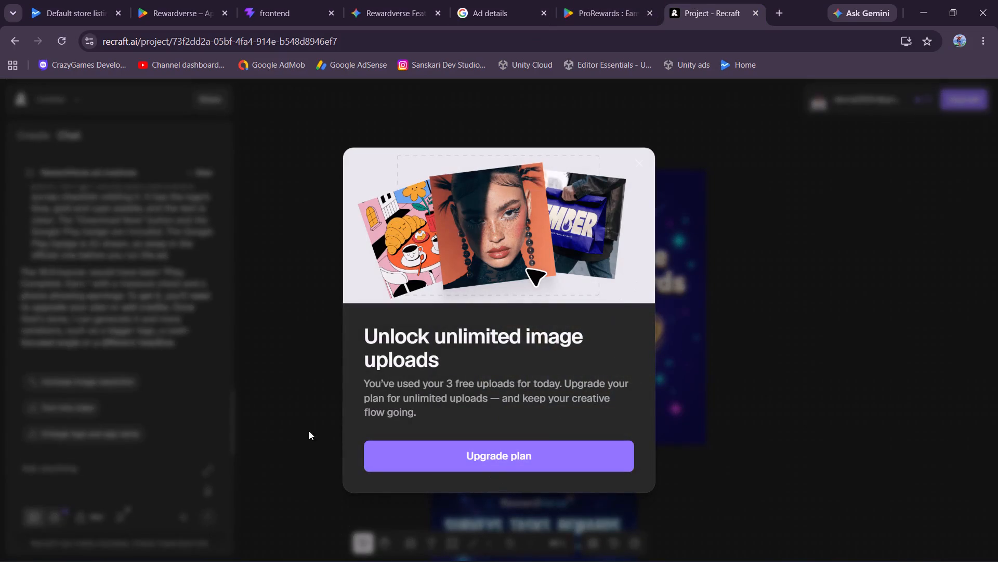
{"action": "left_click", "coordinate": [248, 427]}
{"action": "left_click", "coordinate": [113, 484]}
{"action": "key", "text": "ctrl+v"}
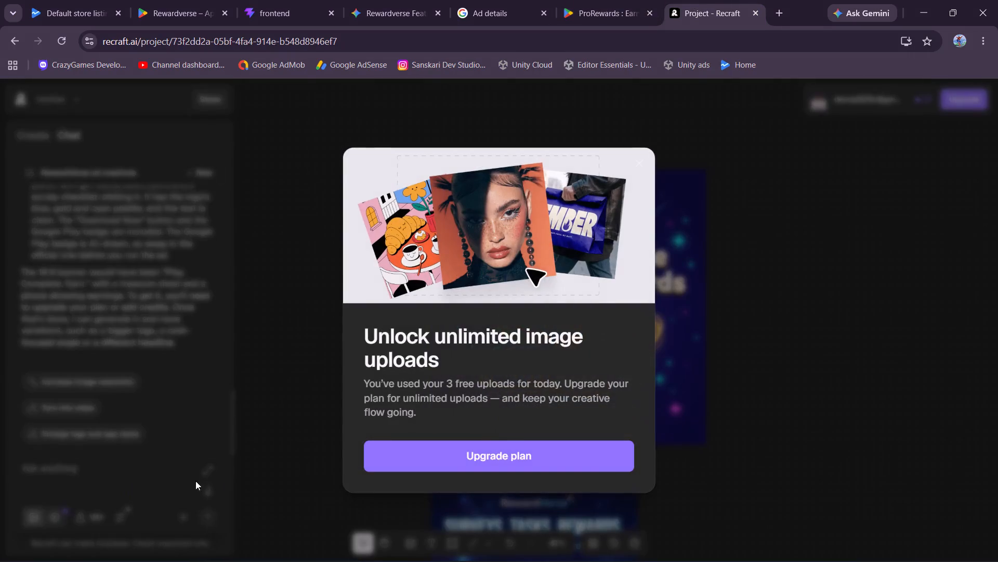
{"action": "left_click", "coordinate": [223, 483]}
{"action": "left_click", "coordinate": [138, 469]}
{"action": "type", "text": "can u crate one t"}
{"action": "key", "text": "BackSpace"}
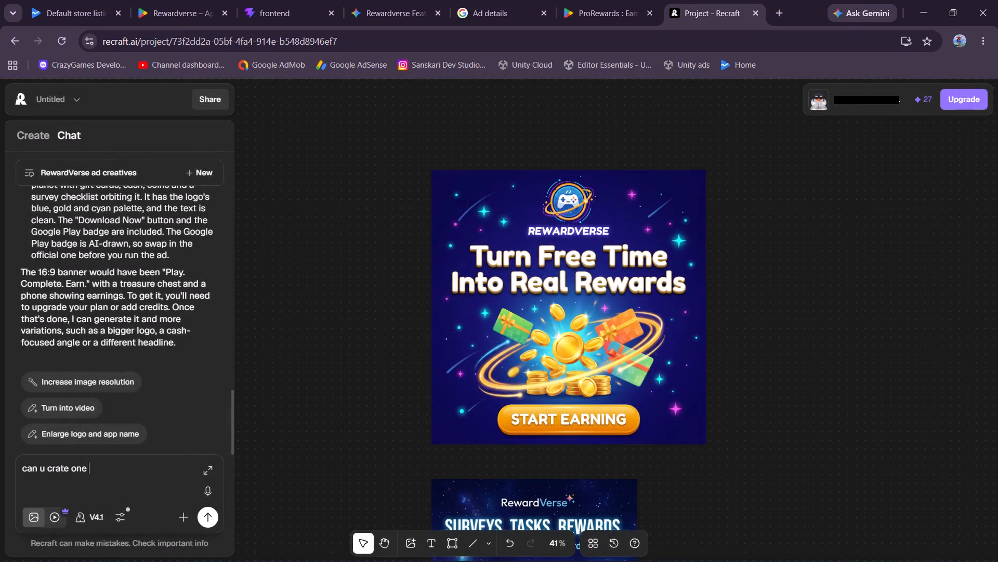
{"action": "key", "text": "ctrl+w"}
{"action": "type", "text": "ith a"}
{"action": "key", "text": "space"}
{"action": "type", "text": "mobile screeen and gitcard like that a boy pa"}
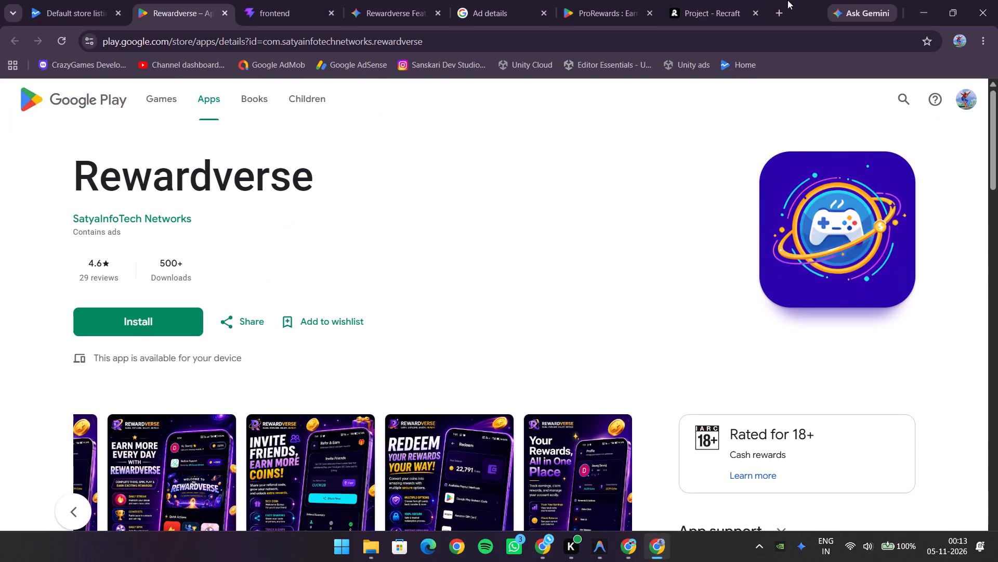
{"action": "left_click", "coordinate": [708, 9]}
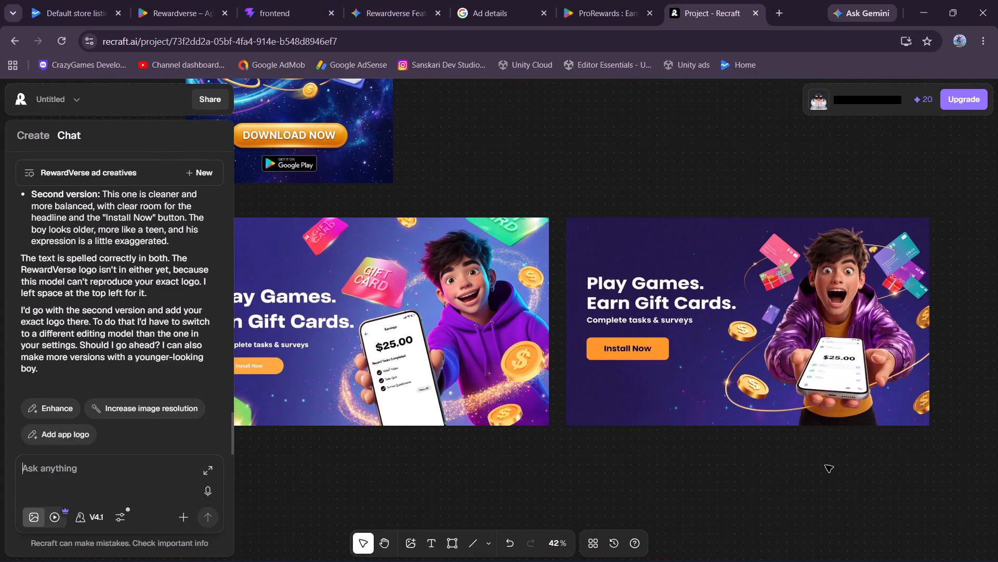
{"action": "scroll", "coordinate": [511, 409], "scroll_direction": "right", "scroll_amount": 2}
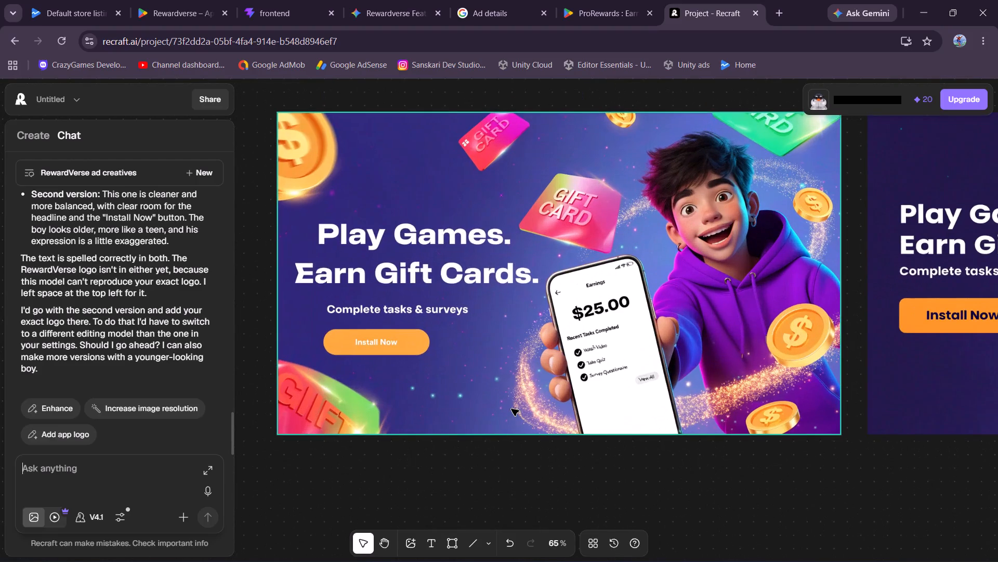
{"action": "scroll", "coordinate": [642, 366], "scroll_direction": "left", "scroll_amount": 1}
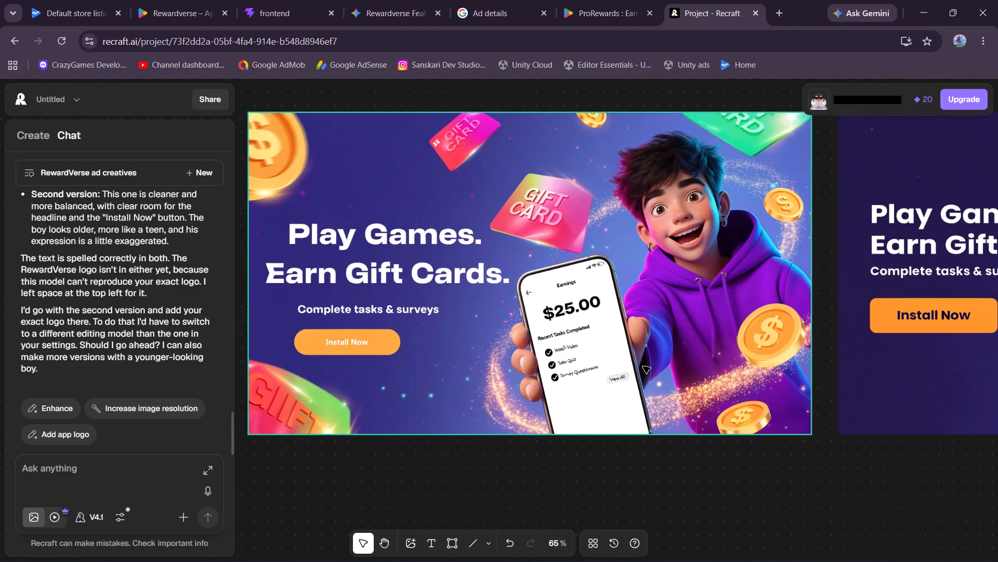
Ask Recraft's chat for a version of the banner using Amazon gift cards, PhonePe gift cards and UPI.
{"action": "scroll", "coordinate": [642, 366], "scroll_direction": "left", "scroll_amount": 3}
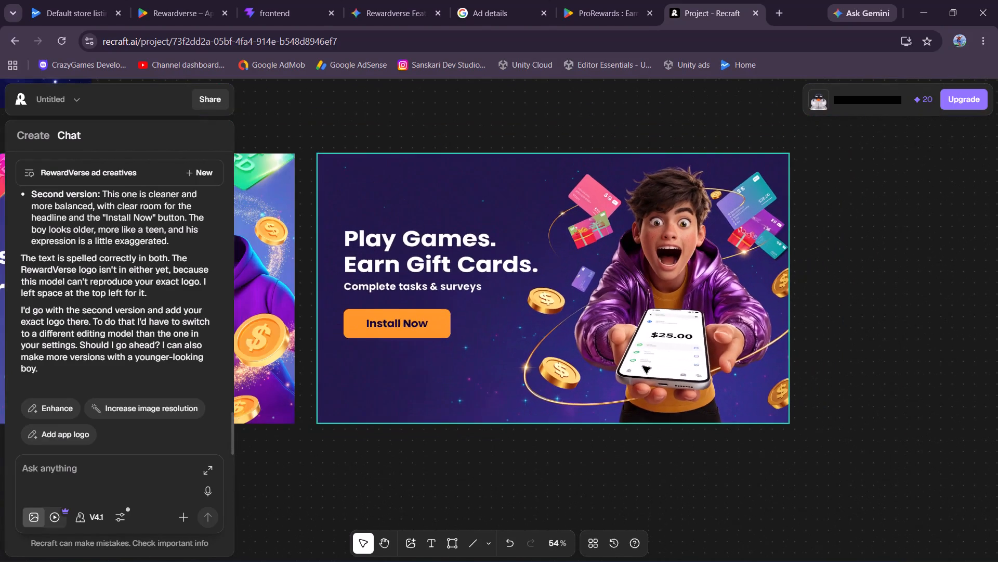
{"action": "scroll", "coordinate": [642, 366], "scroll_direction": "right", "scroll_amount": 2}
{"action": "left_click", "coordinate": [120, 472]}
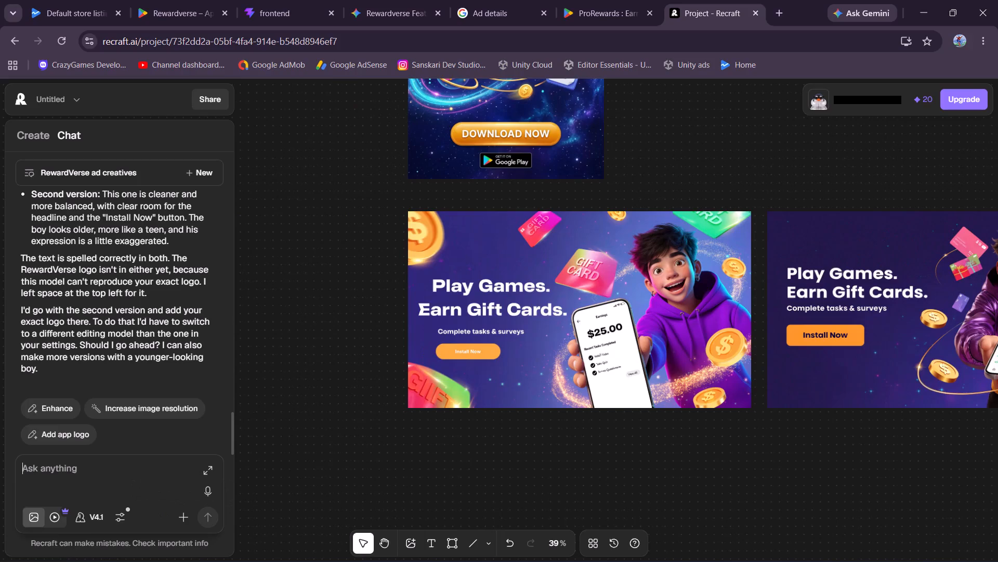
{"action": "type", "text": "Use lie"}
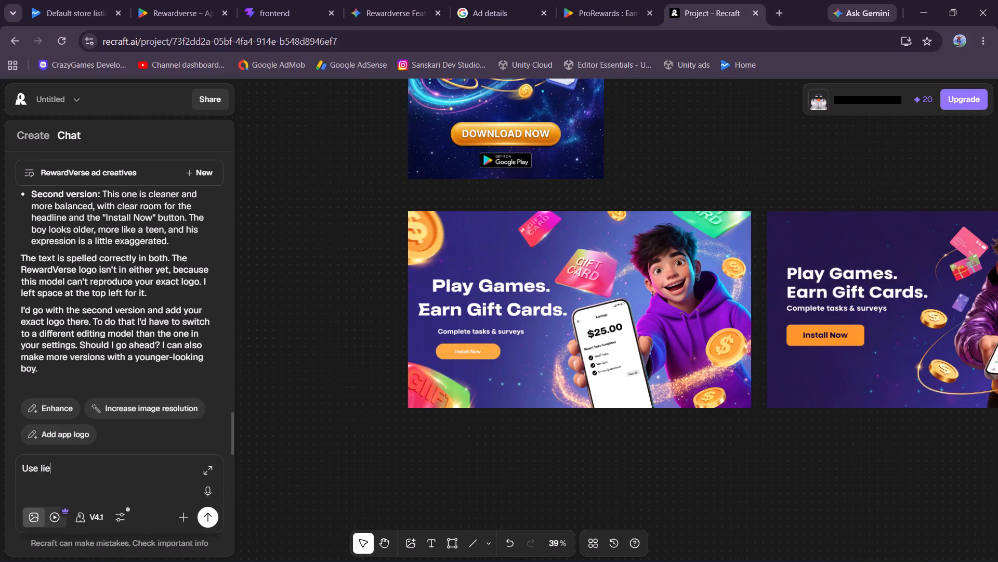
{"action": "key", "text": "BackSpace"}
{"action": "type", "text": "ke amazon giftcards, phonepe gift"}
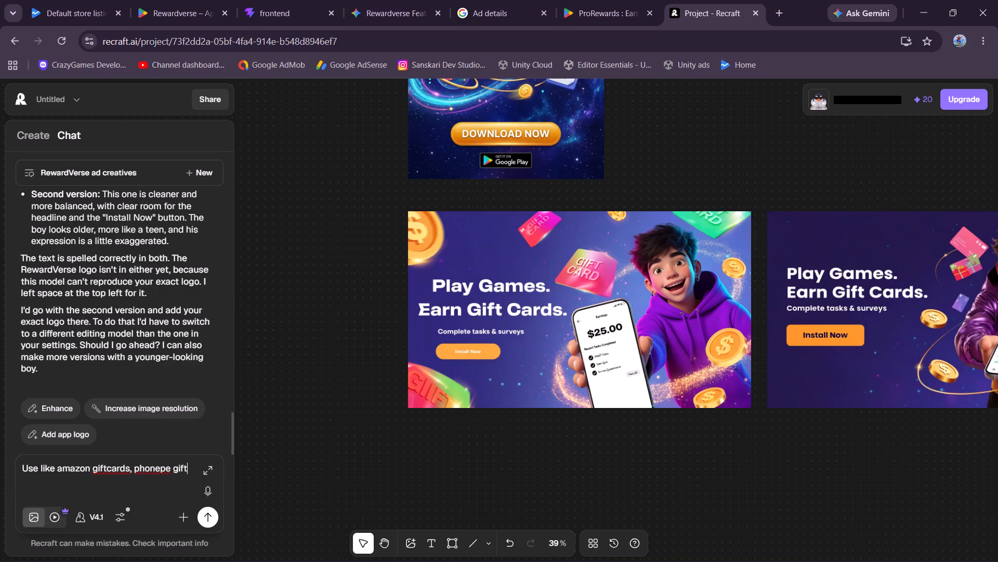
{"action": "type", "text": "cards , upi like that"}
{"action": "key", "text": "space"}
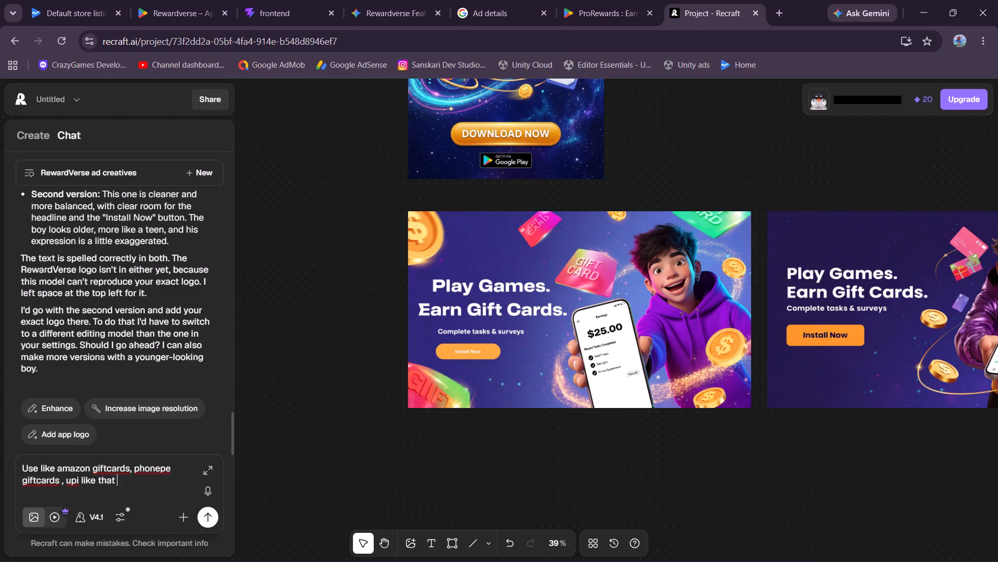
{"action": "key", "text": "Return"}
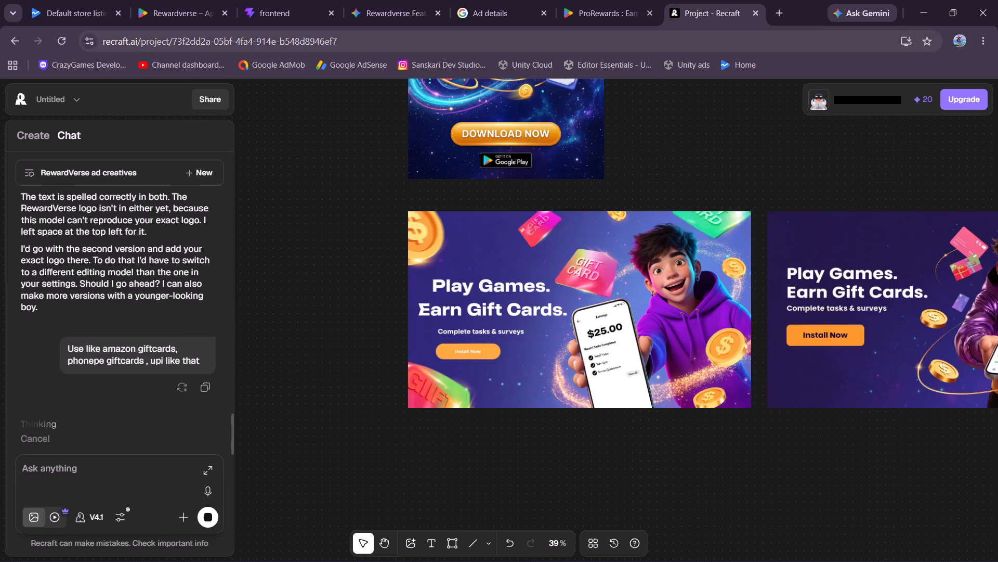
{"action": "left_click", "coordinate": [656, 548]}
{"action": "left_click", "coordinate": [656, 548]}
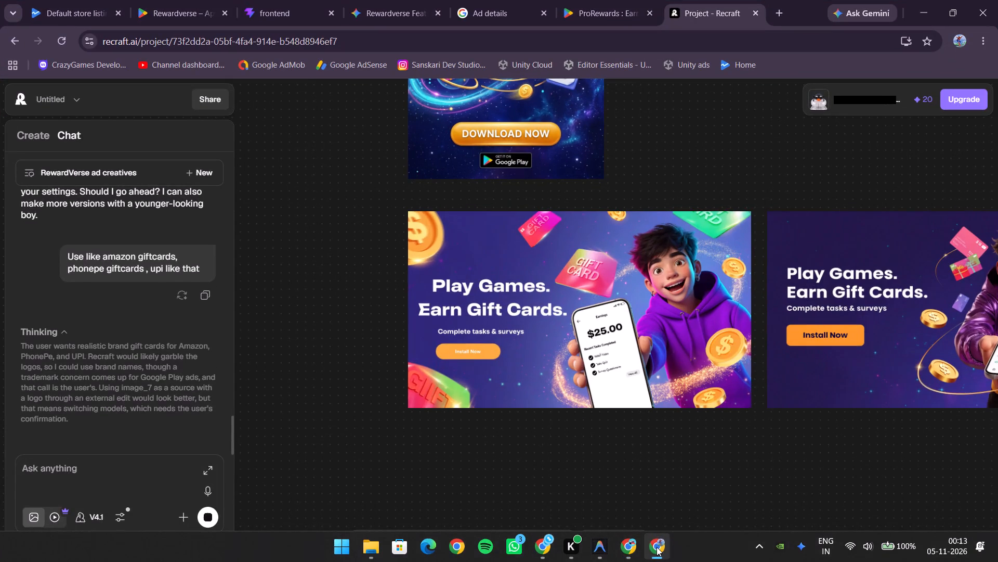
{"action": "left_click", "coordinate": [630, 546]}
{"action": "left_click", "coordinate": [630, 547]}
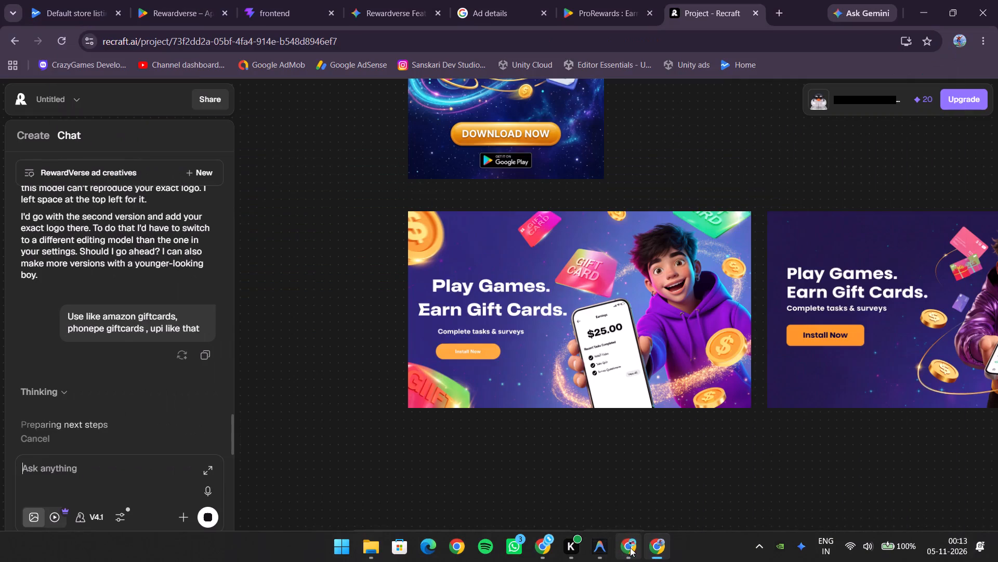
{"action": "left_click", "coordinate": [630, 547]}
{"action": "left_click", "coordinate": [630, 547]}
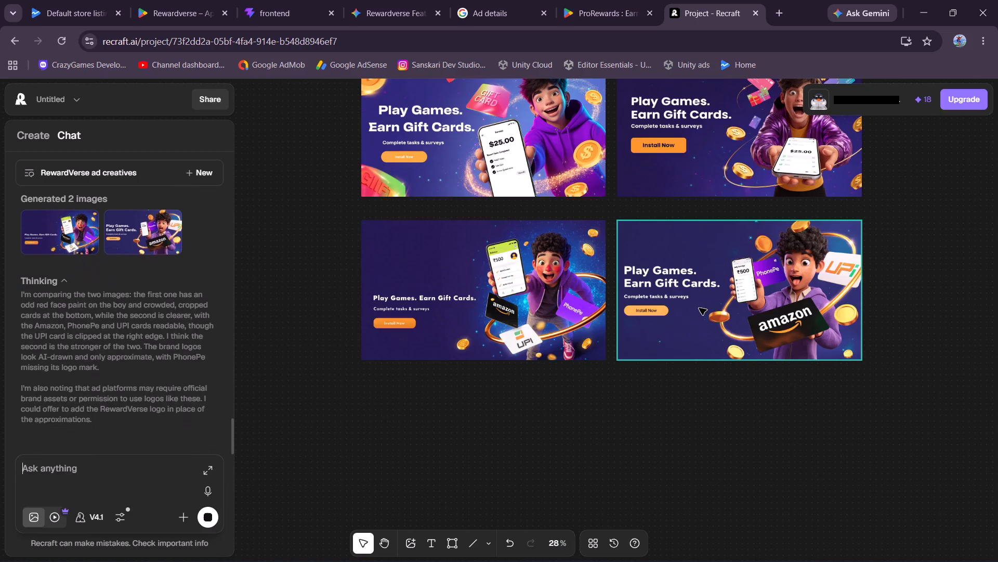
Examine the newly generated banners and export the one with the large Amazon card and ₹500 phone screen as PNG.
{"action": "left_click", "coordinate": [756, 317]}
{"action": "left_click", "coordinate": [596, 433]}
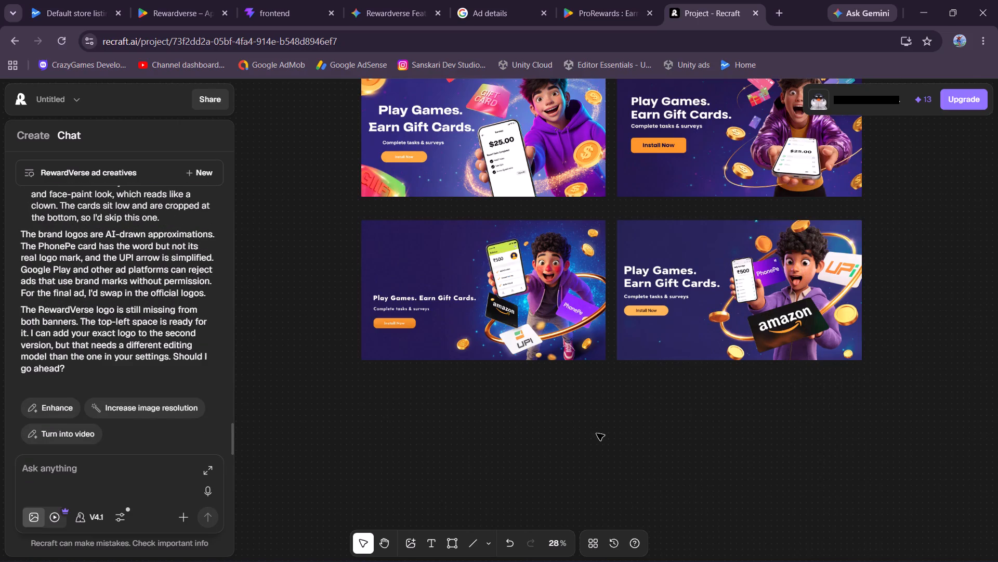
{"action": "scroll", "coordinate": [759, 347], "scroll_direction": "left", "scroll_amount": 1}
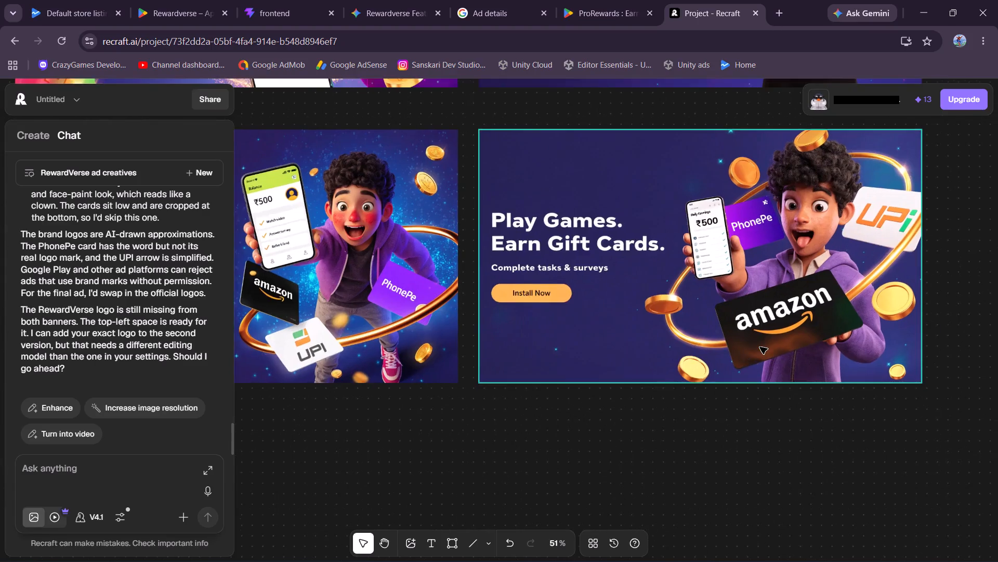
{"action": "scroll", "coordinate": [759, 347], "scroll_direction": "up", "scroll_amount": 1}
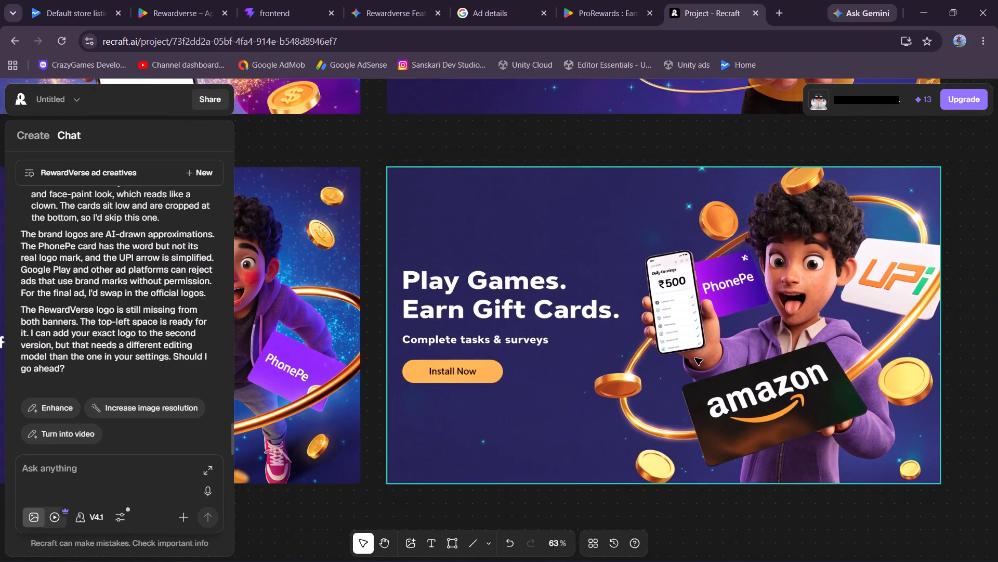
{"action": "scroll", "coordinate": [694, 358], "scroll_direction": "left", "scroll_amount": 1}
{"action": "left_click", "coordinate": [634, 372]}
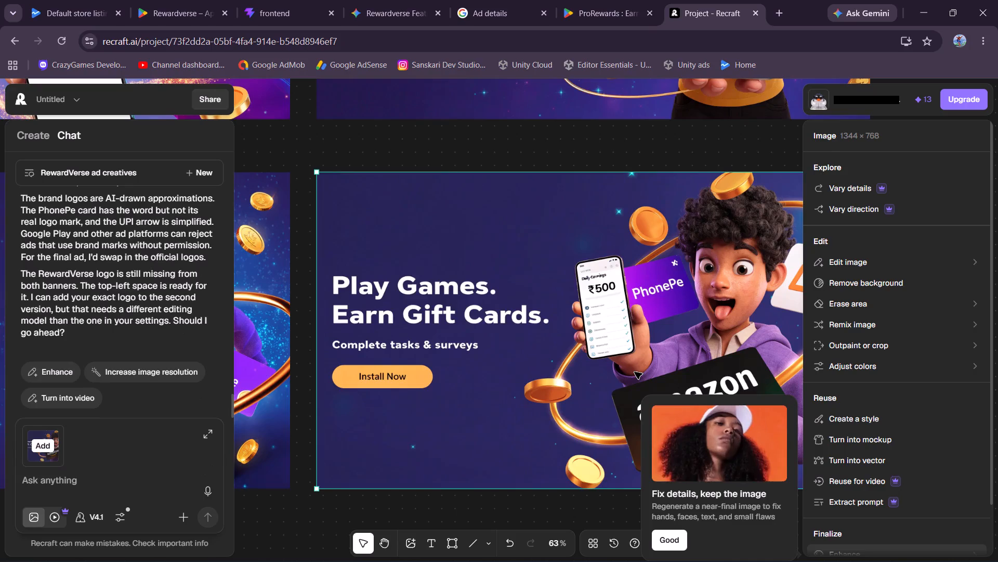
{"action": "right_click", "coordinate": [562, 322]}
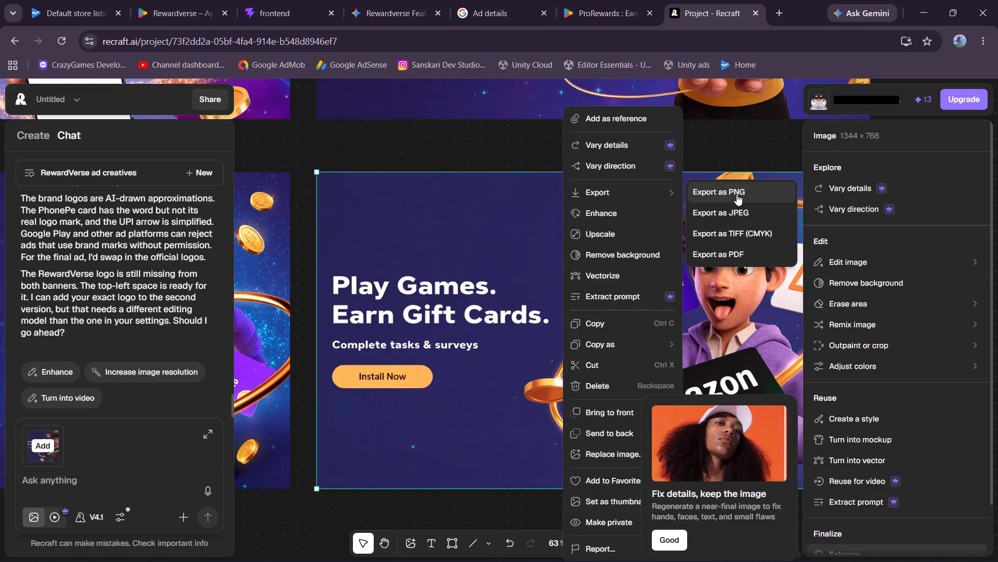
{"action": "left_click", "coordinate": [737, 194]}
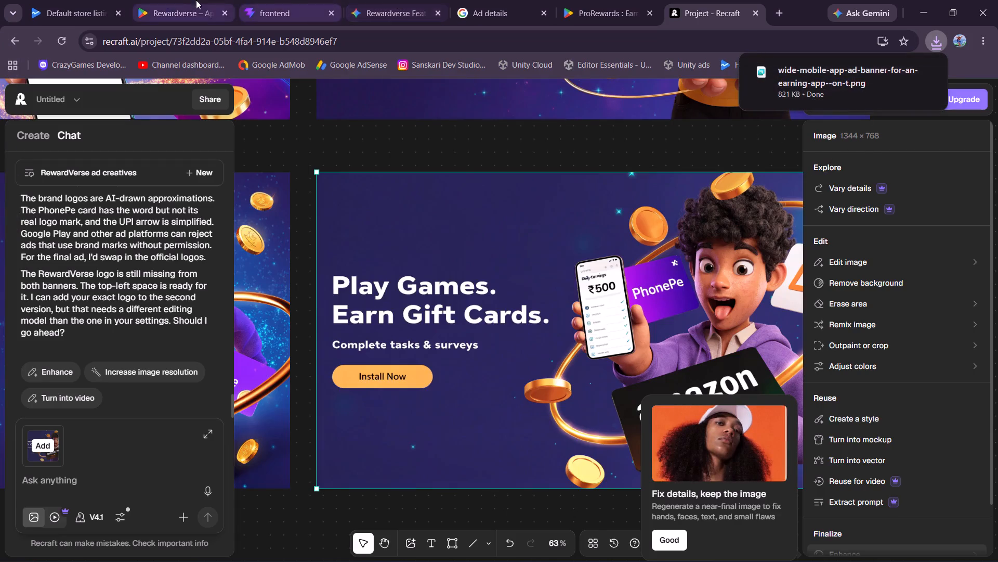
Switch to the Play Console default store listing and open the current feature graphic's asset details.
{"action": "left_click", "coordinate": [103, 0]}
{"action": "left_click", "coordinate": [286, 462]}
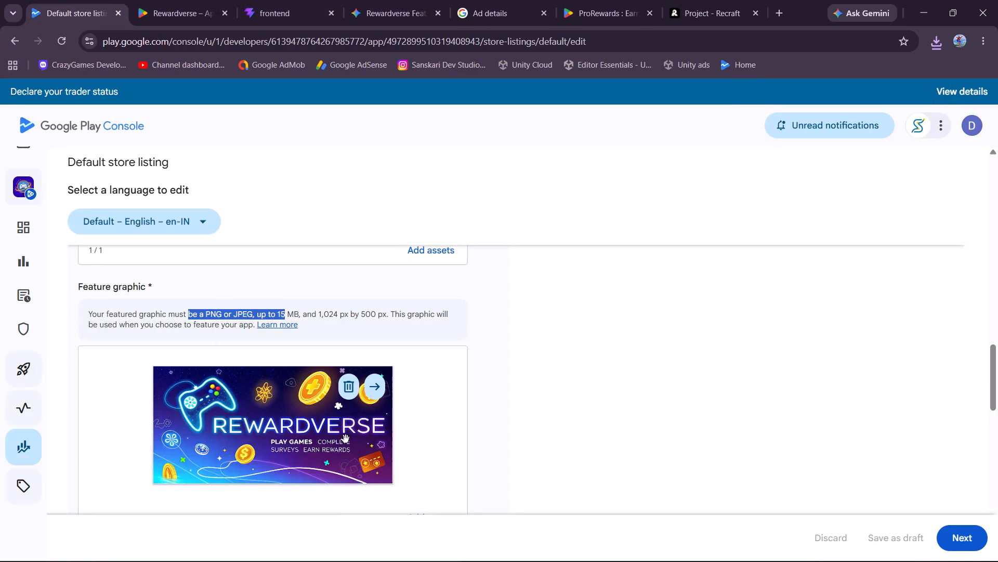
{"action": "left_click", "coordinate": [370, 385]}
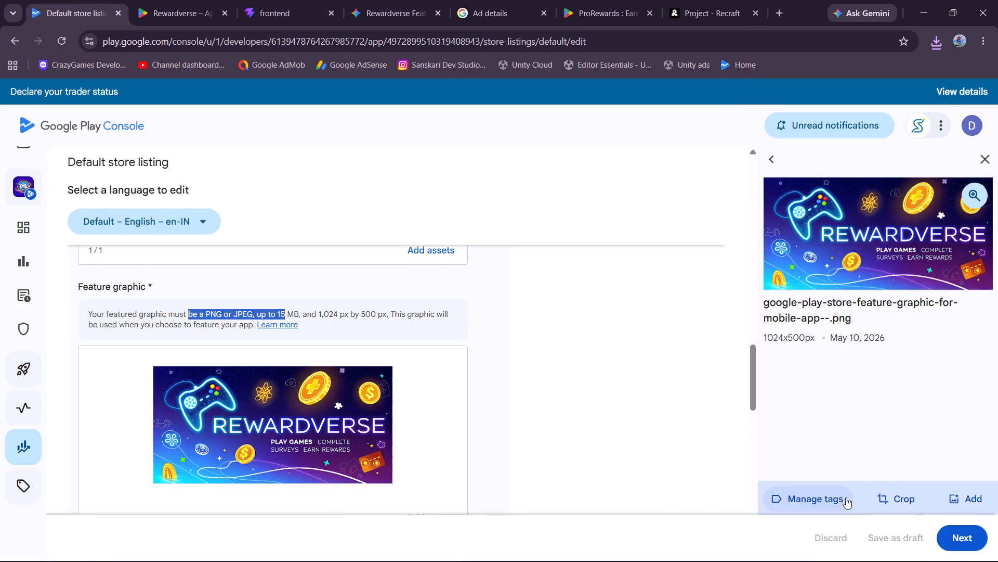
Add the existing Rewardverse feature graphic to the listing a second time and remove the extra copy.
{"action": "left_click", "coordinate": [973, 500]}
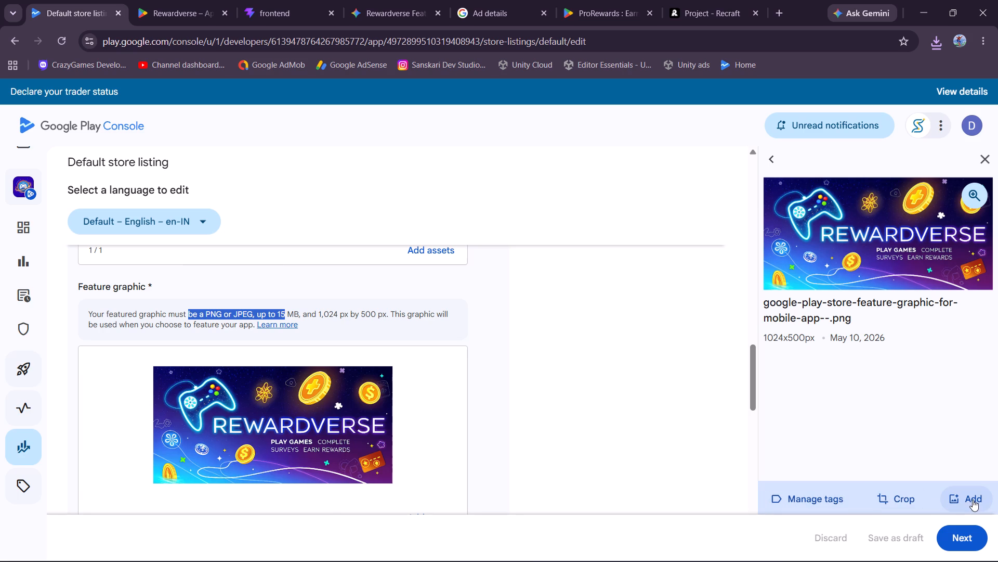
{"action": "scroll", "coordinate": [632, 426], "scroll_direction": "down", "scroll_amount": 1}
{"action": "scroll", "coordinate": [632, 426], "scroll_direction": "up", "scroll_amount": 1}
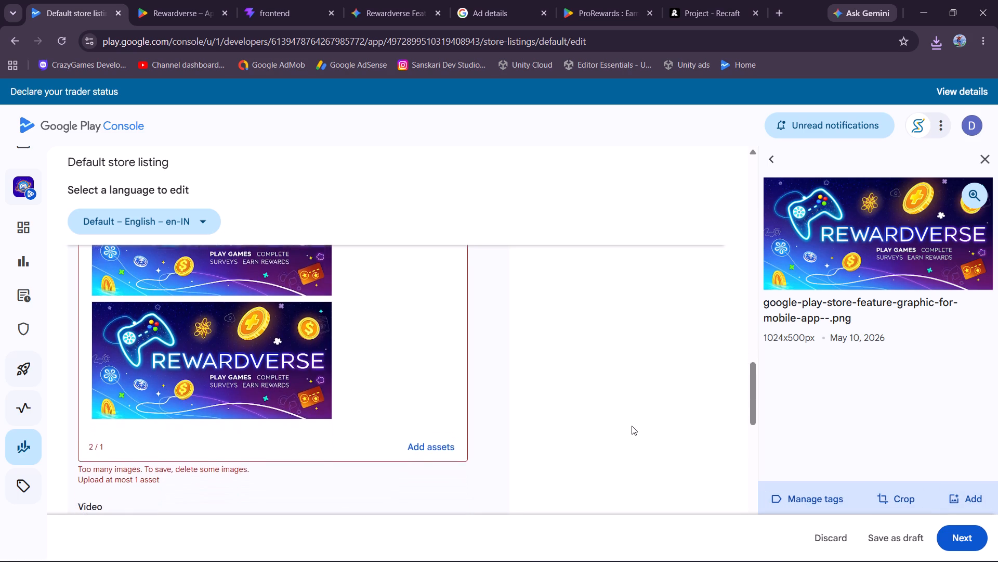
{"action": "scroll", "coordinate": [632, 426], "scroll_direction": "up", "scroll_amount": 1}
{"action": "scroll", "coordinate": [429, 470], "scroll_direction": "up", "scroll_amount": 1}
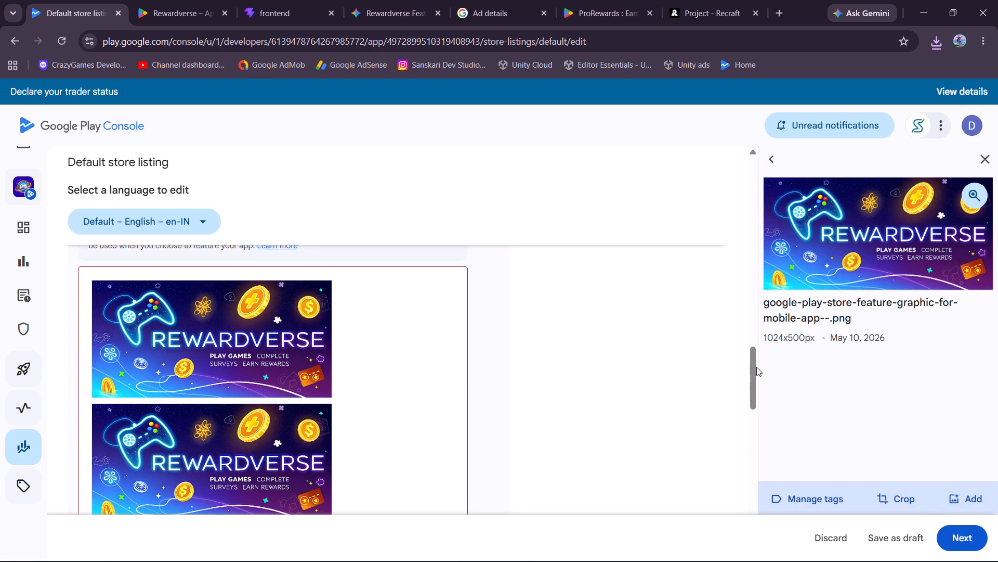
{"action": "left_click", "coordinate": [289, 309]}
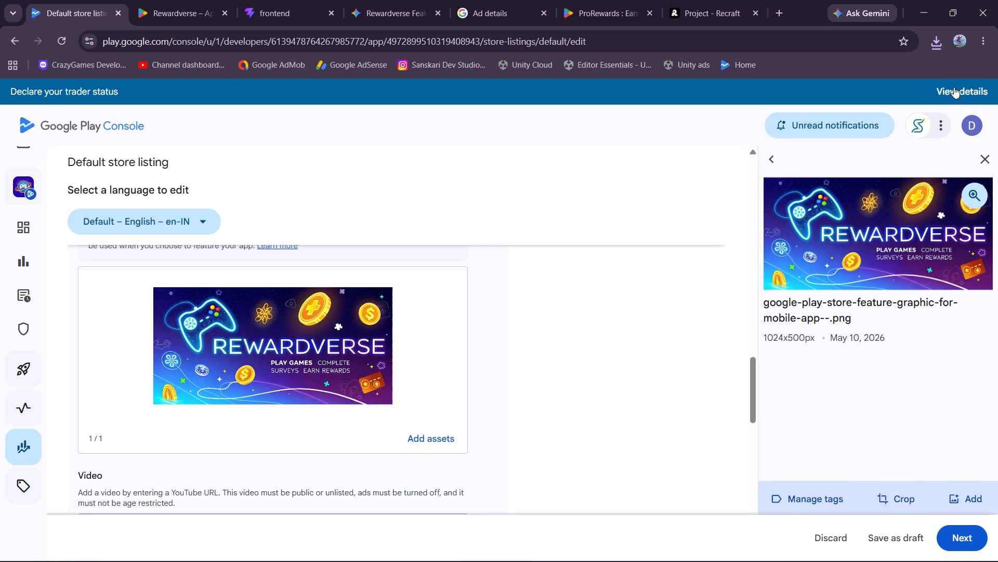
Upload the downloaded wide-mobile-app-ad-banner PNG to the store listing's assets and return to the asset library.
{"action": "left_click", "coordinate": [939, 38]}
{"action": "left_click_drag", "start_coordinate": [844, 93], "coordinate": [896, 348]}
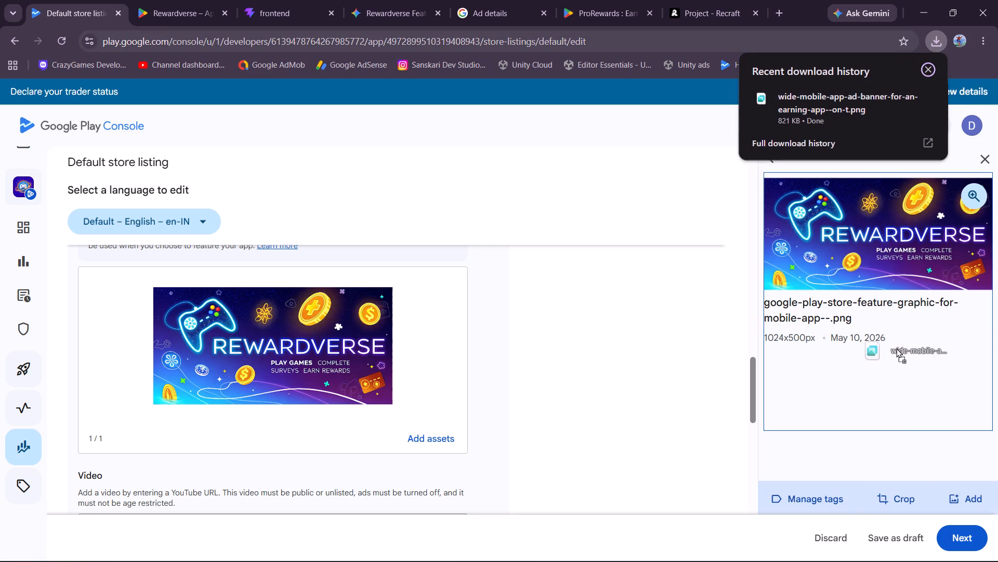
{"action": "left_click_drag", "start_coordinate": [896, 348], "coordinate": [896, 348]}
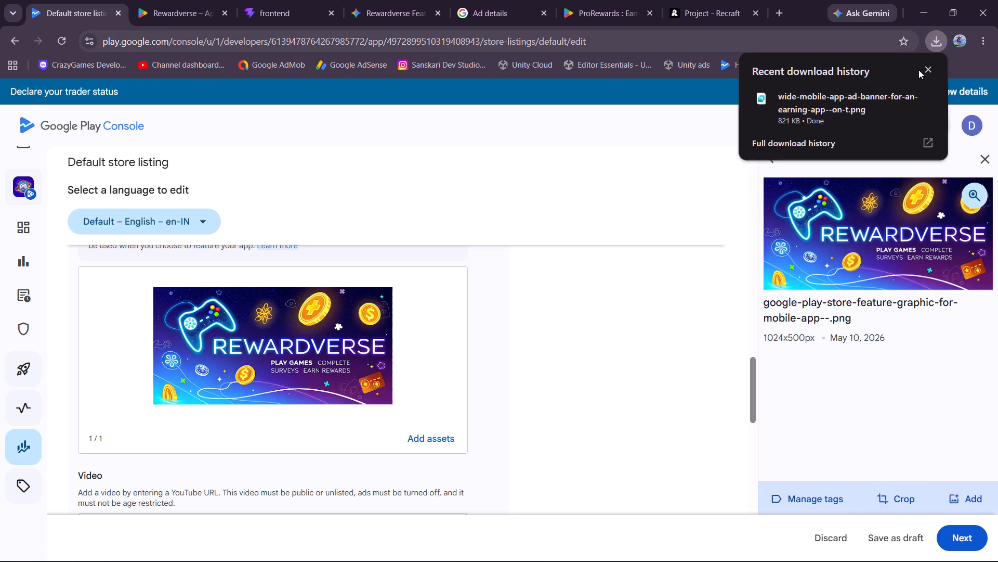
{"action": "left_click", "coordinate": [922, 70]}
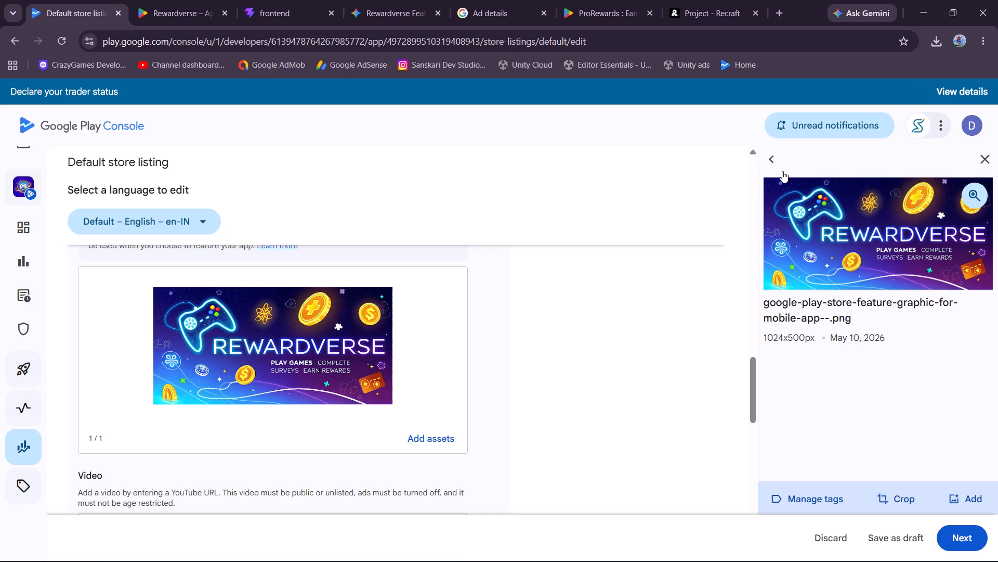
{"action": "left_click", "coordinate": [776, 168]}
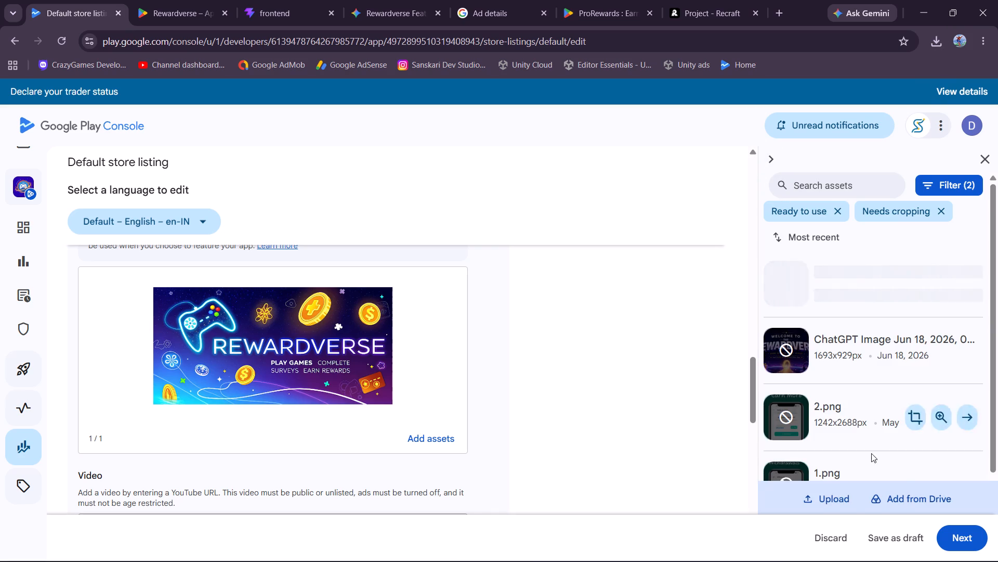
Locate the downloaded banner PNG in its folder on disk, abandoning the open file selection.
{"action": "left_click", "coordinate": [836, 499]}
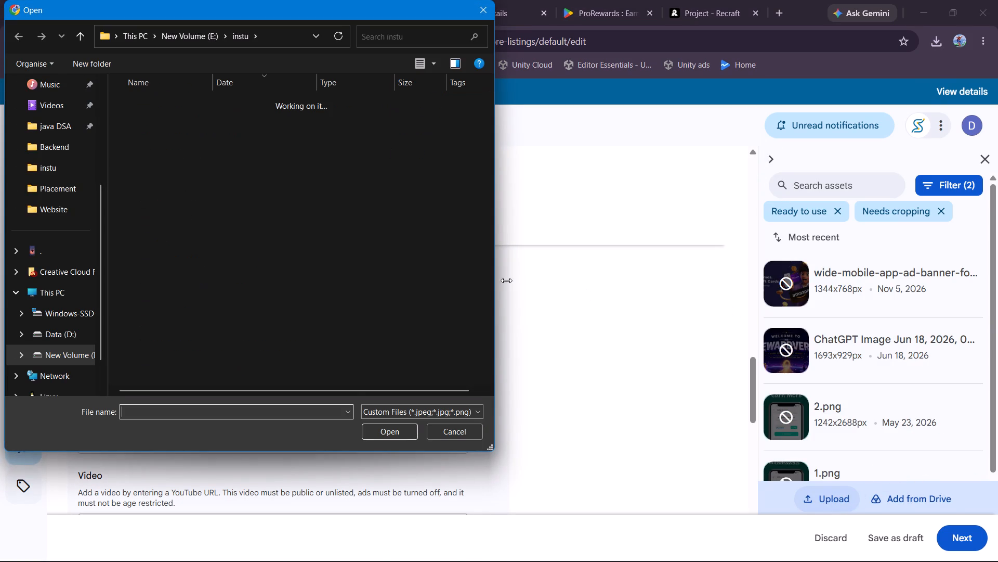
{"action": "left_click", "coordinate": [485, 8]}
{"action": "left_click", "coordinate": [933, 46]}
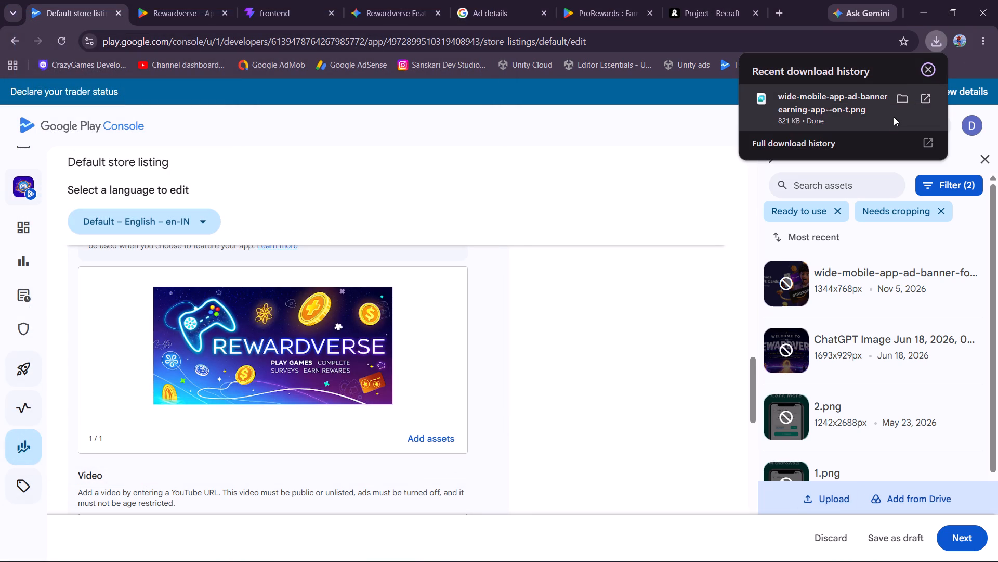
{"action": "left_click", "coordinate": [898, 105]}
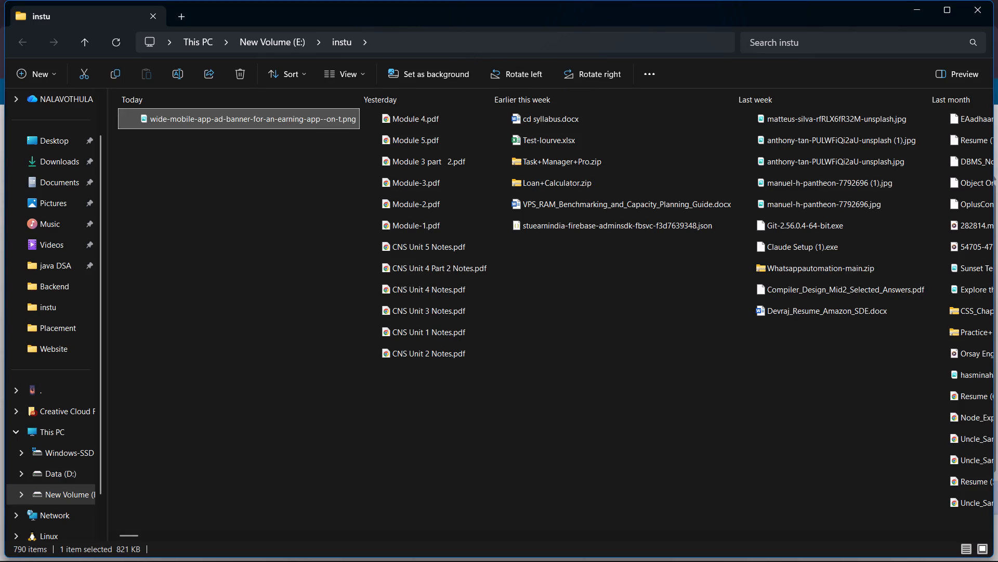
{"action": "left_click", "coordinate": [974, 12]}
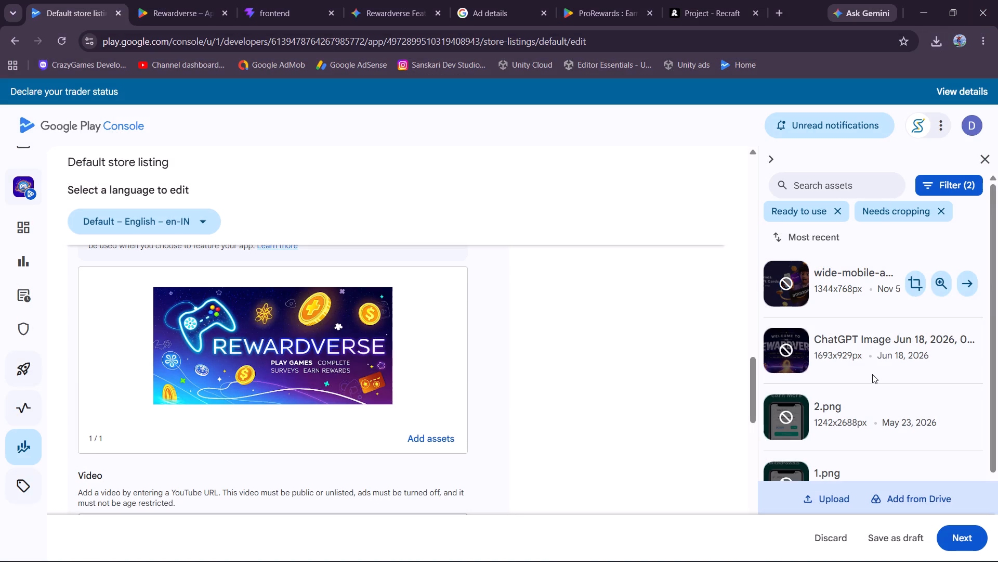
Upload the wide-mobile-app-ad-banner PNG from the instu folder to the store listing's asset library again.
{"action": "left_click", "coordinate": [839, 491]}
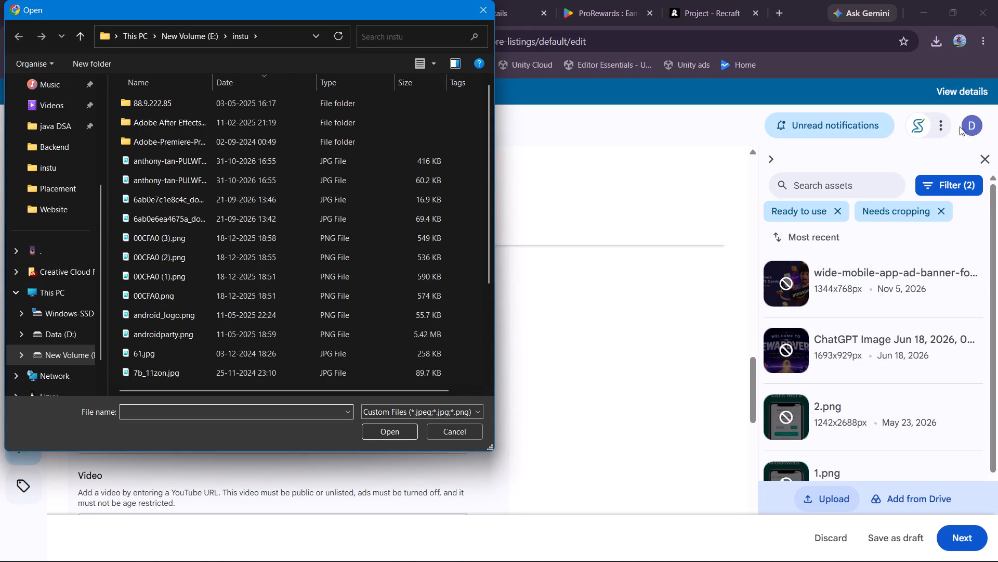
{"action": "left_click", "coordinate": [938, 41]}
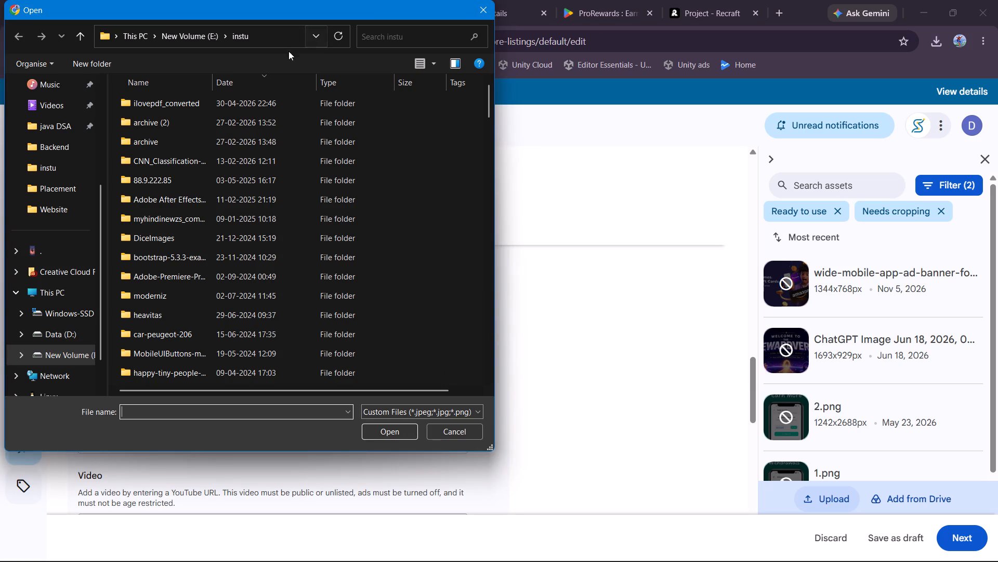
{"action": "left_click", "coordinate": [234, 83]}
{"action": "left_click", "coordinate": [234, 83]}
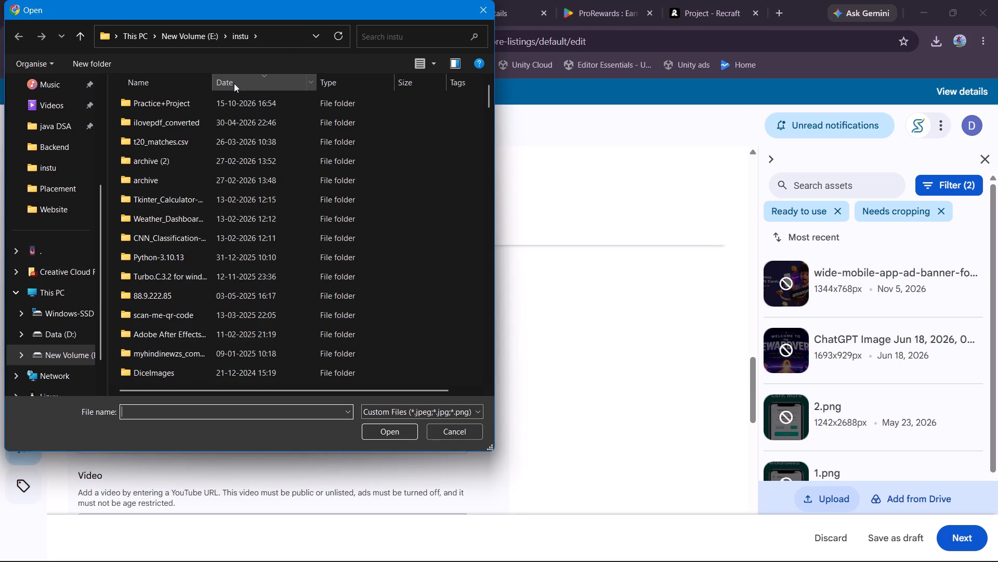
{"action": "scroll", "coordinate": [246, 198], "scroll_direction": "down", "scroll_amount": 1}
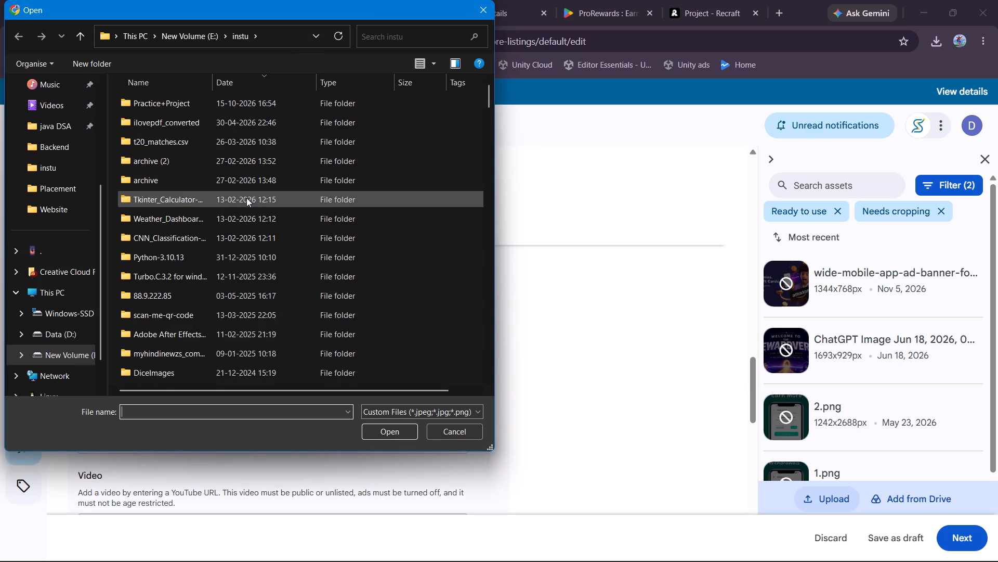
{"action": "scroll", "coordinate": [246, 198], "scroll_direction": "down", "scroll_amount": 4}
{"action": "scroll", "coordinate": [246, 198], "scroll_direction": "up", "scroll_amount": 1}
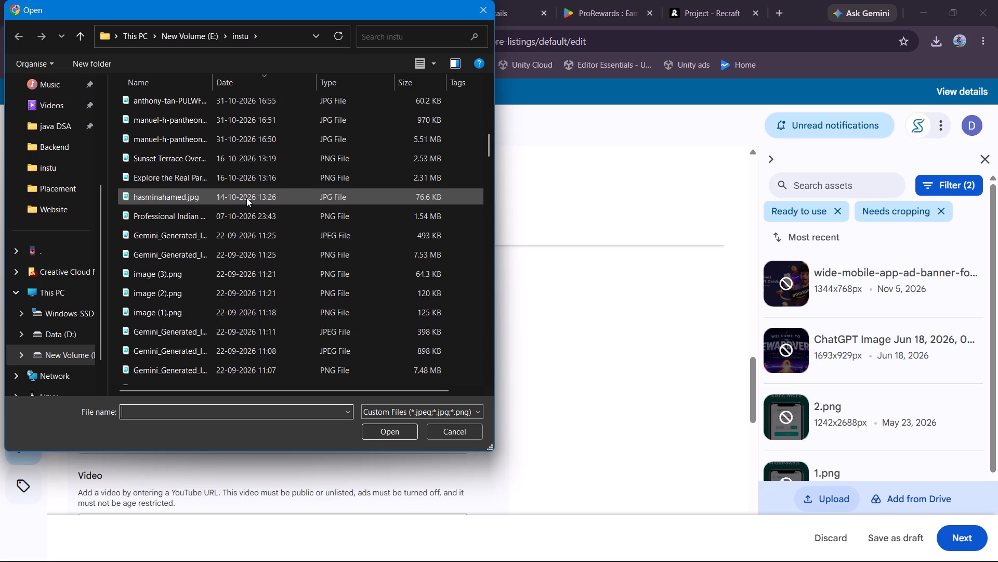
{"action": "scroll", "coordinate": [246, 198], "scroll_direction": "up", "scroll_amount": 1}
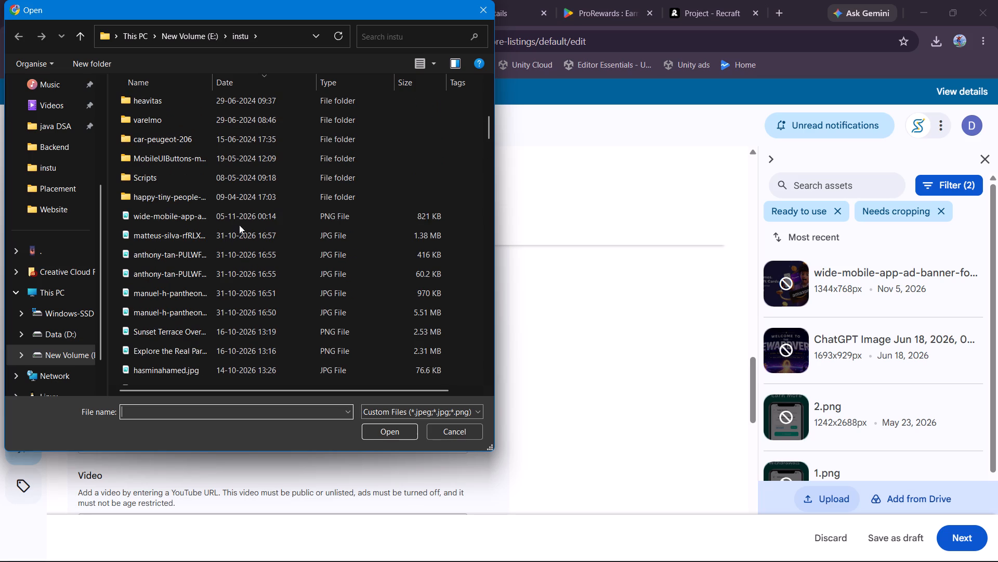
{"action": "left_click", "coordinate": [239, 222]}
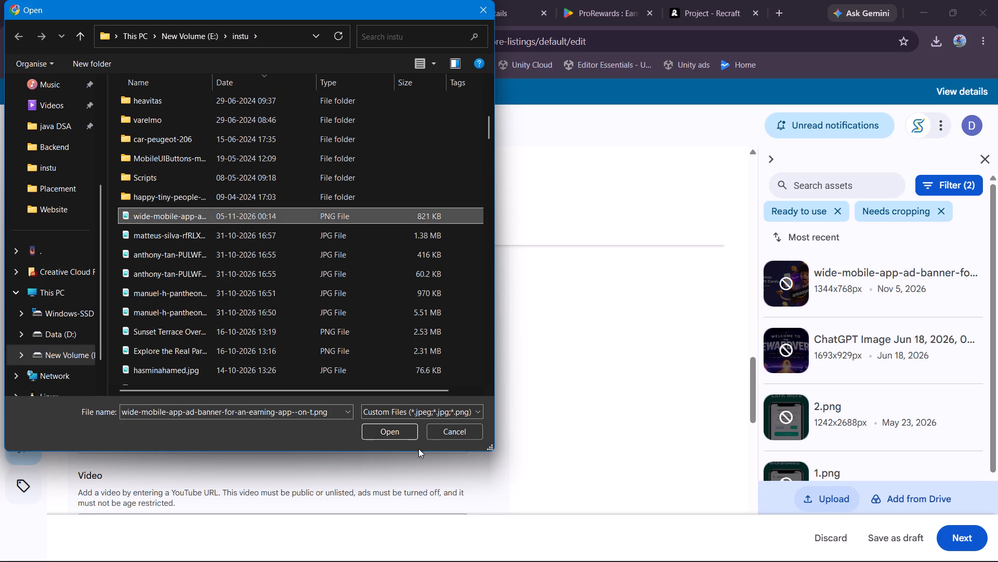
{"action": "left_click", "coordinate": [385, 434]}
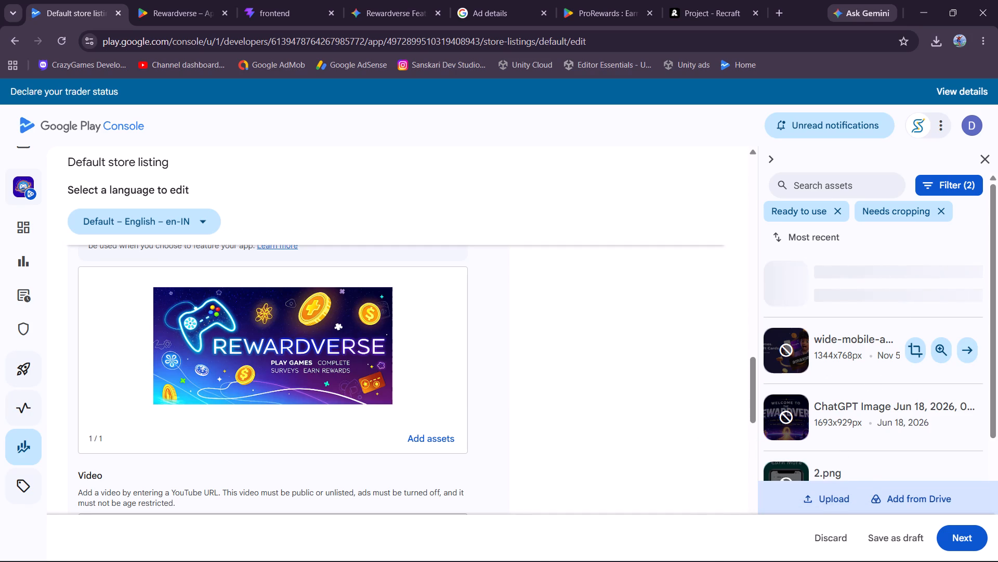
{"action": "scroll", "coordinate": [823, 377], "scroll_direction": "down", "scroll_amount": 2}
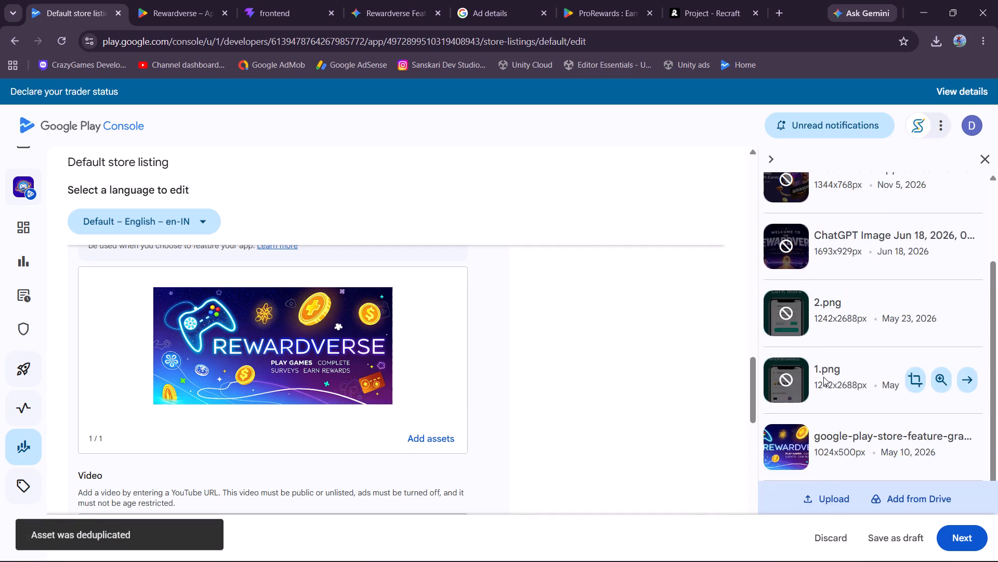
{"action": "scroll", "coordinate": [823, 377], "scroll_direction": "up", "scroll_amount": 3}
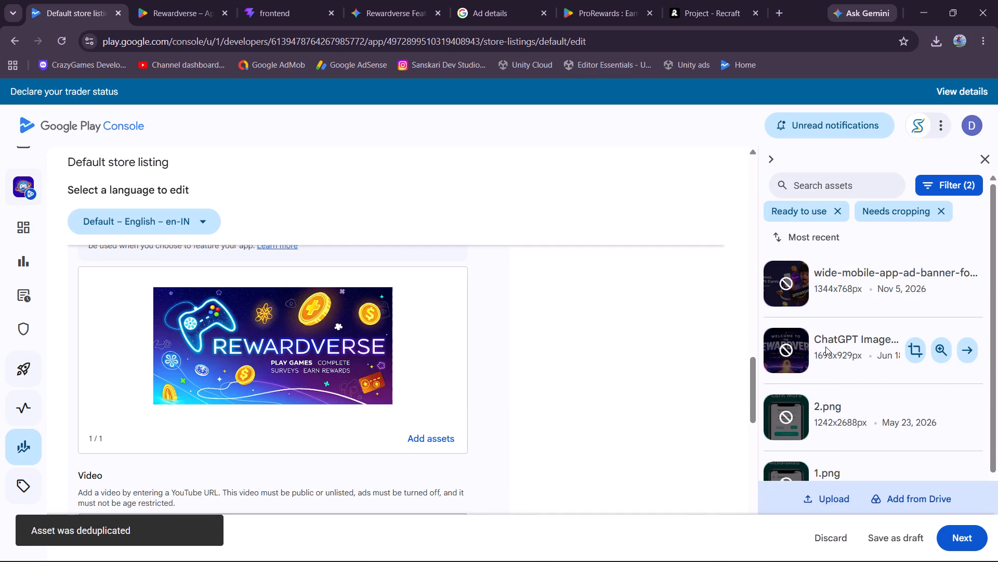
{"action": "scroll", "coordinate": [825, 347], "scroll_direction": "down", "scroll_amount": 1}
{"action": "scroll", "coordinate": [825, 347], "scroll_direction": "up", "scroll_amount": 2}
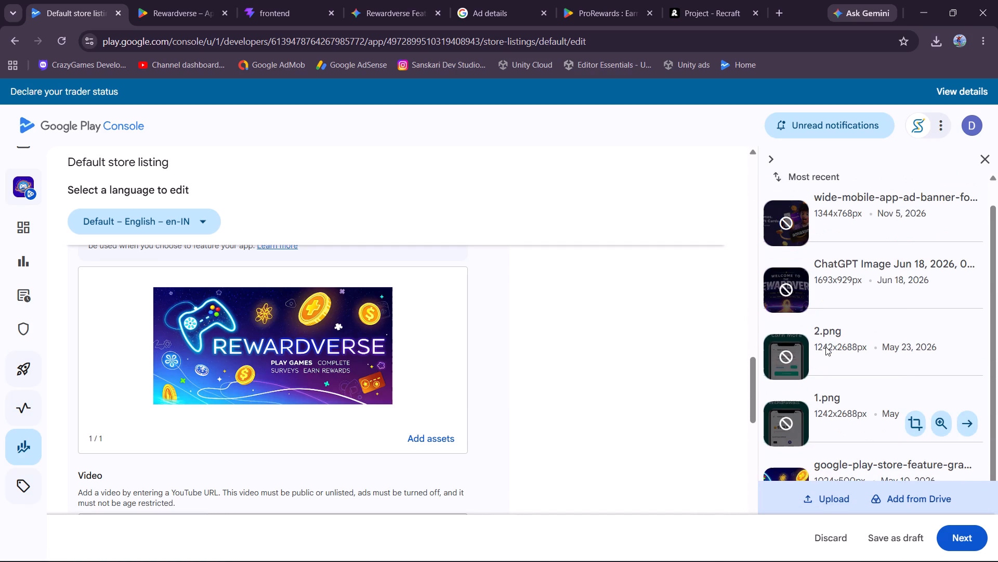
Crop the uploaded wide-mobile-app-ad-banner to the Feature graphic size and save it as a copy for the listing.
{"action": "left_click", "coordinate": [834, 288]}
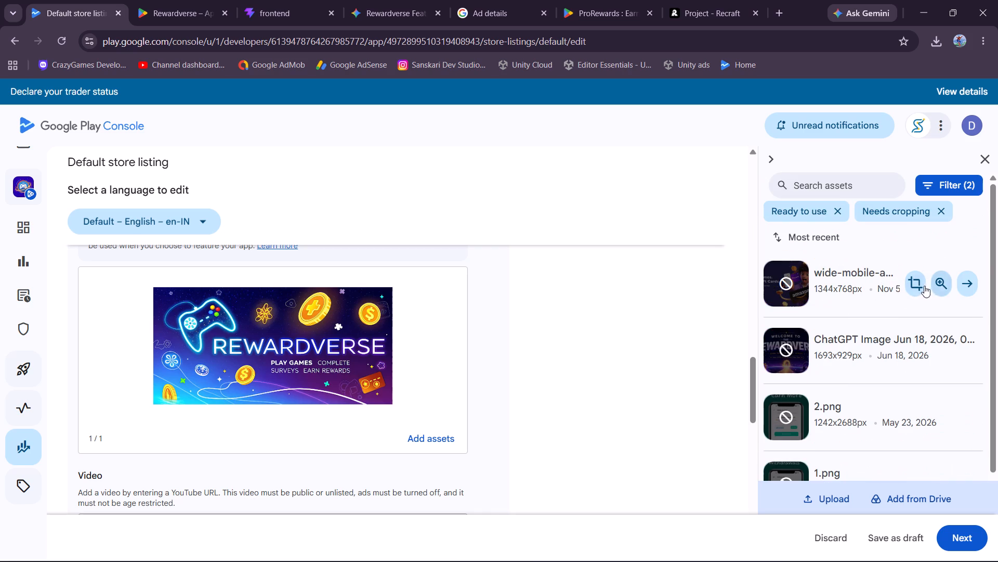
{"action": "left_click", "coordinate": [966, 283]}
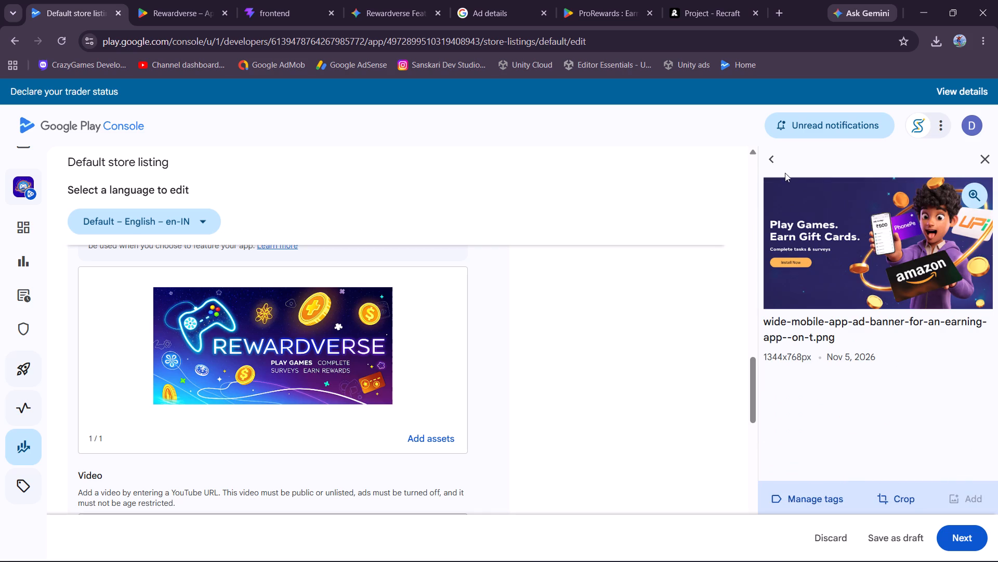
{"action": "left_click", "coordinate": [778, 167]}
{"action": "left_click", "coordinate": [920, 286]}
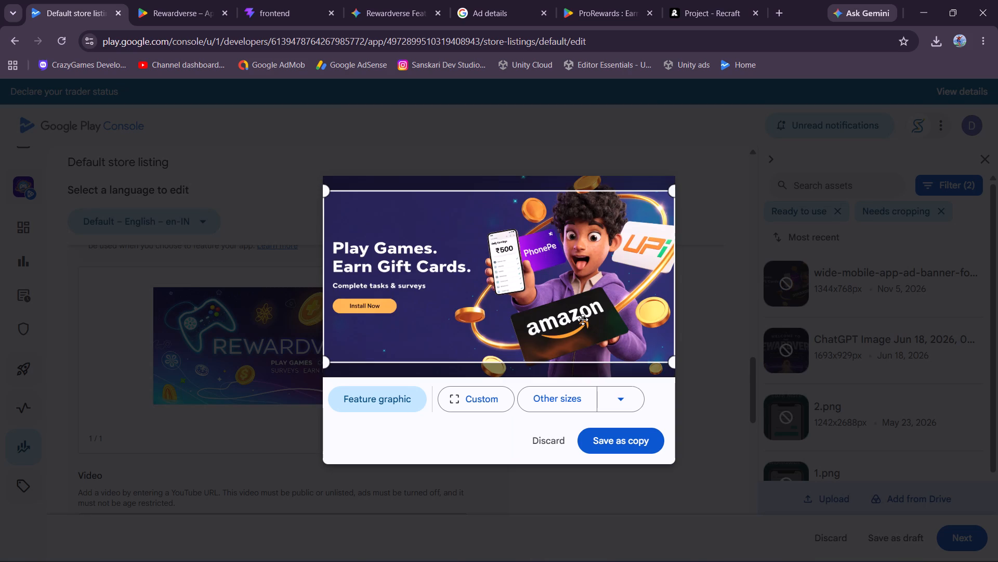
{"action": "left_click", "coordinate": [609, 438]}
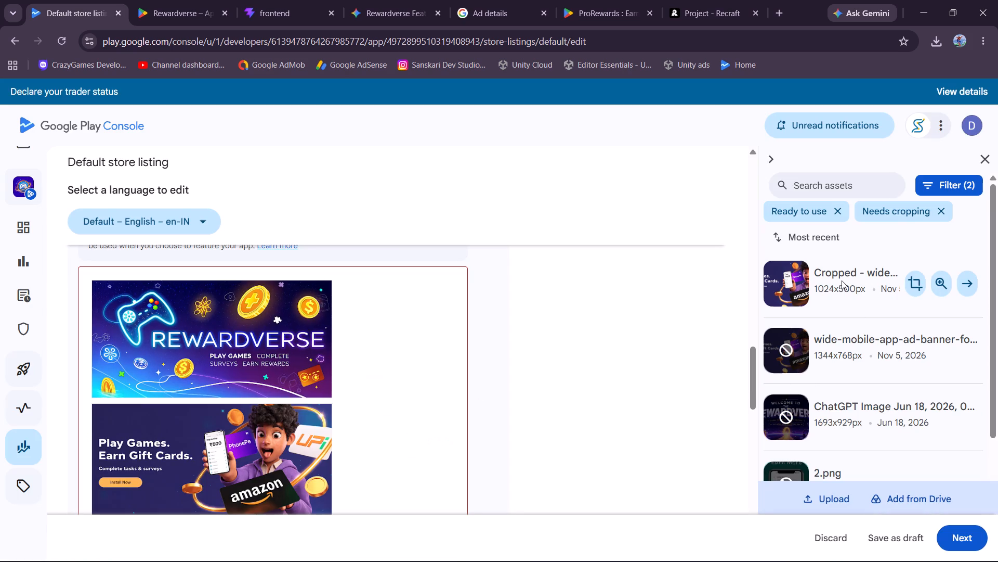
Delete the old Rewardverse game-controller graphic from the listing's feature graphic section.
{"action": "left_click", "coordinate": [215, 345]}
{"action": "left_click", "coordinate": [286, 309]}
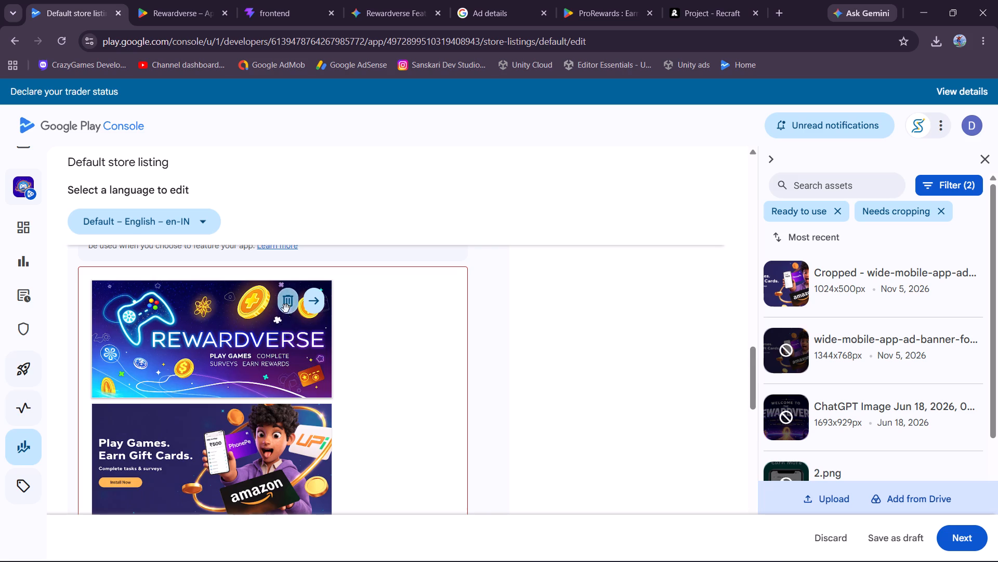
Advance the default store listing to its review stage, look over the assets and save the changes without going to Publishing overview.
{"action": "scroll", "coordinate": [511, 426], "scroll_direction": "down", "scroll_amount": 1}
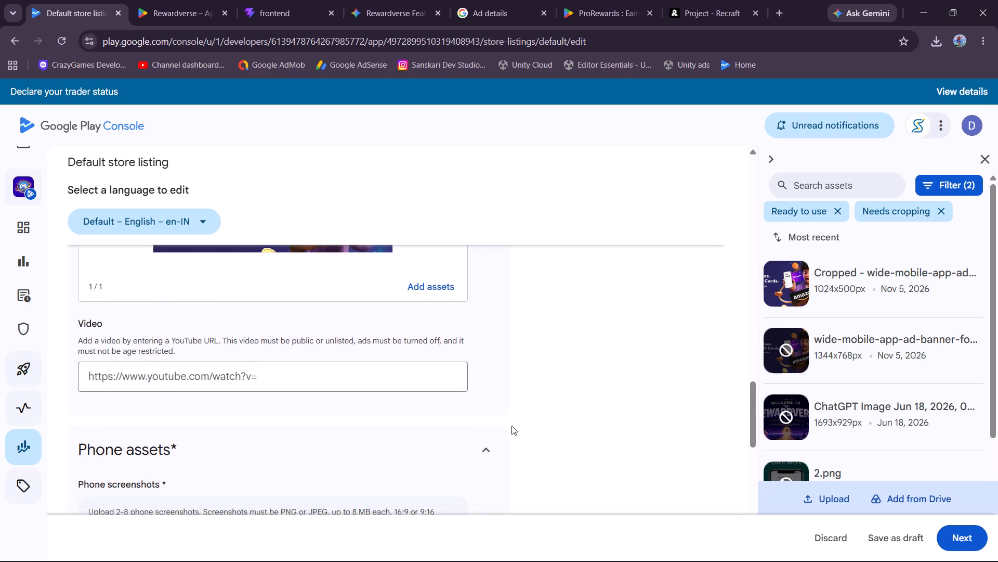
{"action": "scroll", "coordinate": [511, 426], "scroll_direction": "down", "scroll_amount": 1}
{"action": "scroll", "coordinate": [511, 426], "scroll_direction": "up", "scroll_amount": 3}
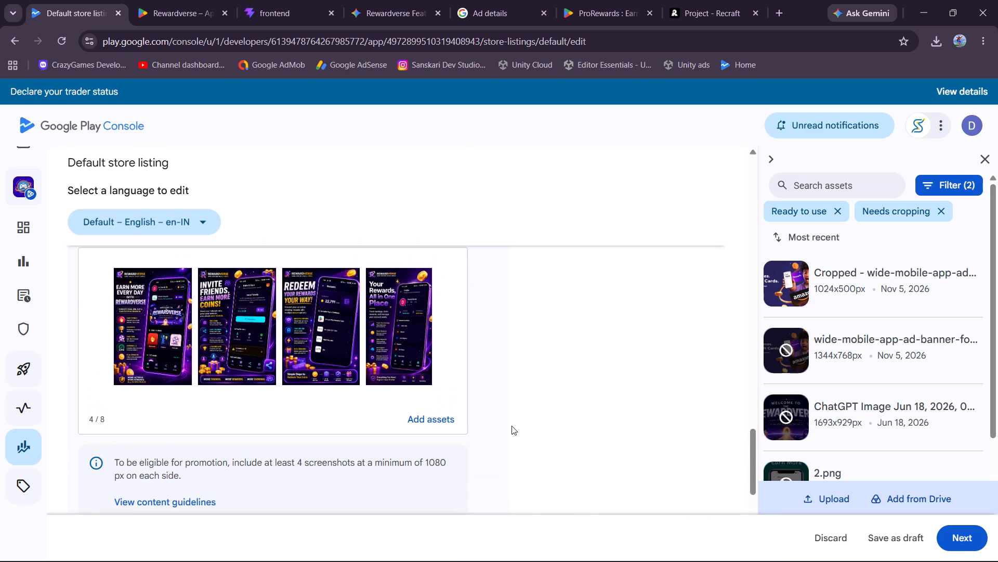
{"action": "left_click", "coordinate": [958, 541]}
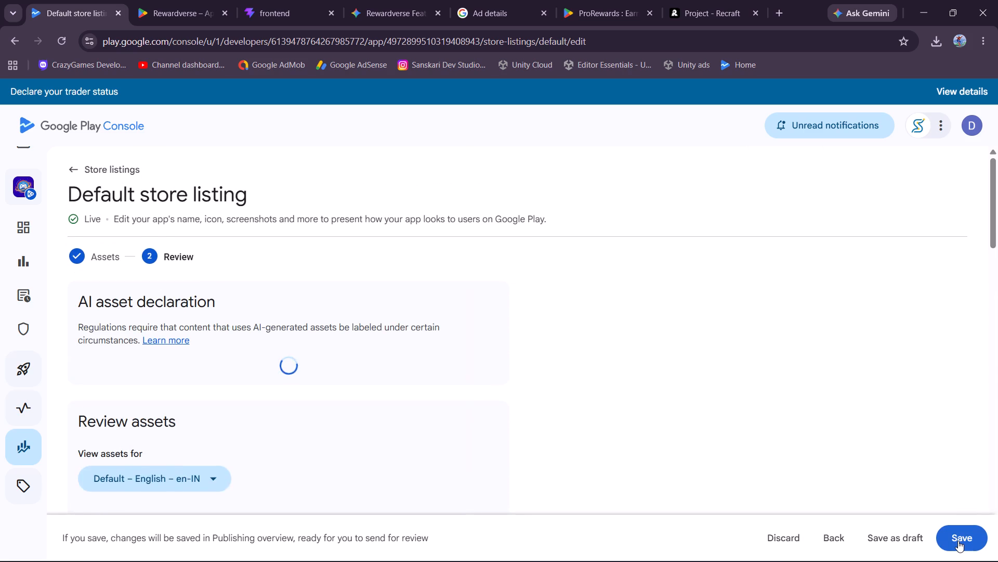
{"action": "scroll", "coordinate": [680, 454], "scroll_direction": "down", "scroll_amount": 1}
{"action": "scroll", "coordinate": [680, 454], "scroll_direction": "up", "scroll_amount": 1}
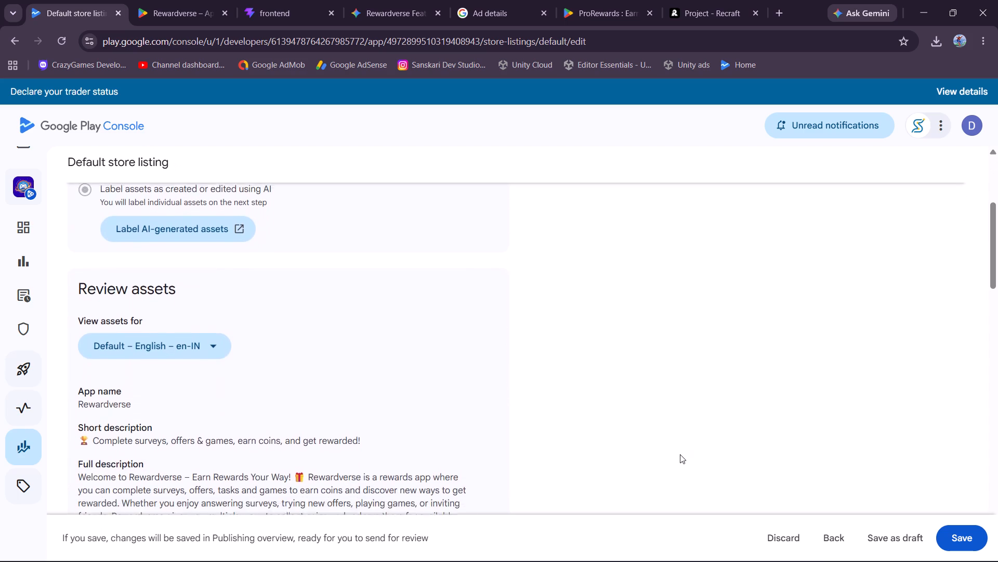
{"action": "scroll", "coordinate": [680, 454], "scroll_direction": "up", "scroll_amount": 1}
{"action": "scroll", "coordinate": [405, 329], "scroll_direction": "down", "scroll_amount": 2}
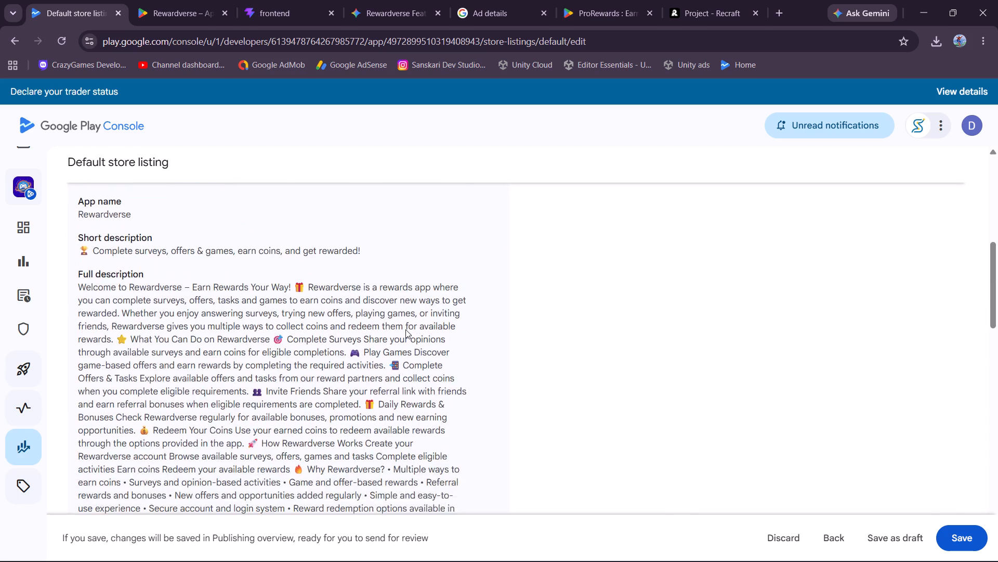
{"action": "scroll", "coordinate": [405, 329], "scroll_direction": "down", "scroll_amount": 2}
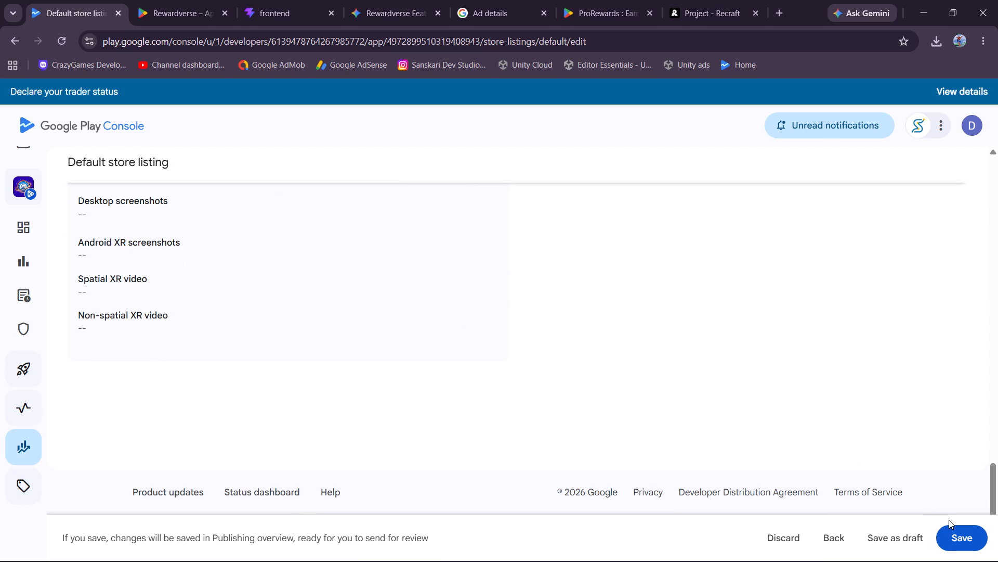
{"action": "left_click", "coordinate": [956, 529]}
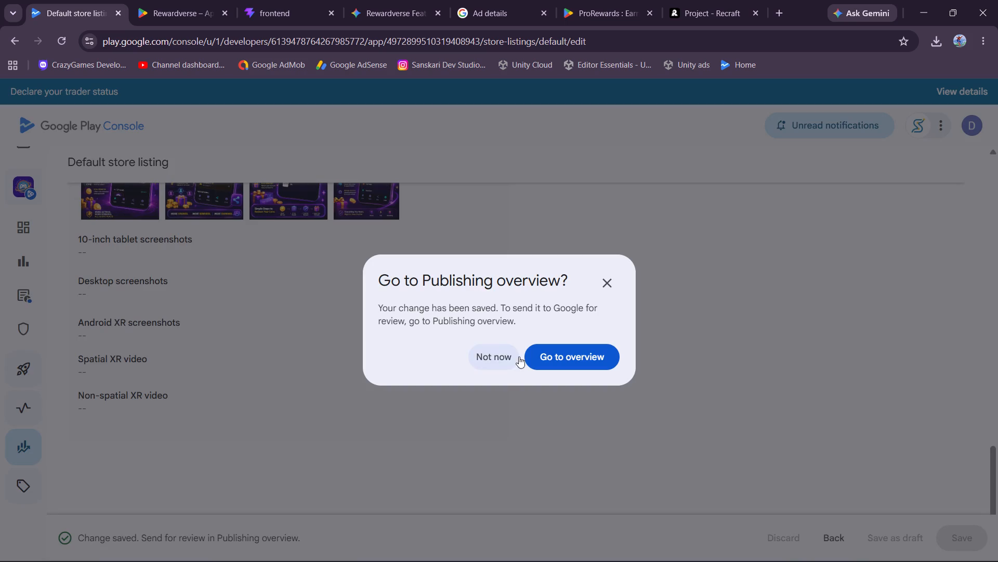
{"action": "left_click", "coordinate": [505, 356]}
Reopen the default store listing for editing and examine its app icon, feature graphic and phone screenshots.
{"action": "scroll", "coordinate": [428, 343], "scroll_direction": "up", "scroll_amount": 2}
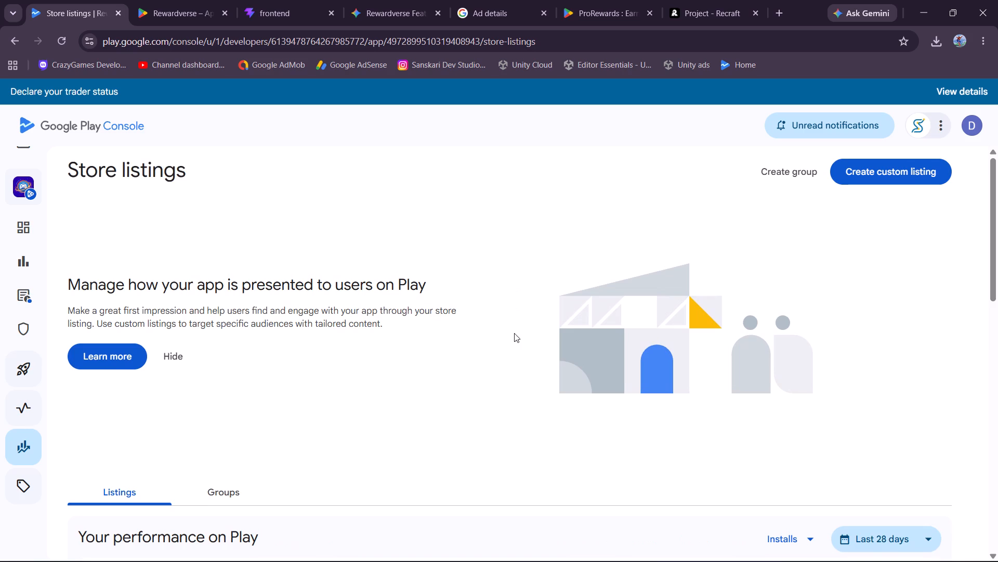
{"action": "scroll", "coordinate": [514, 333], "scroll_direction": "down", "scroll_amount": 4}
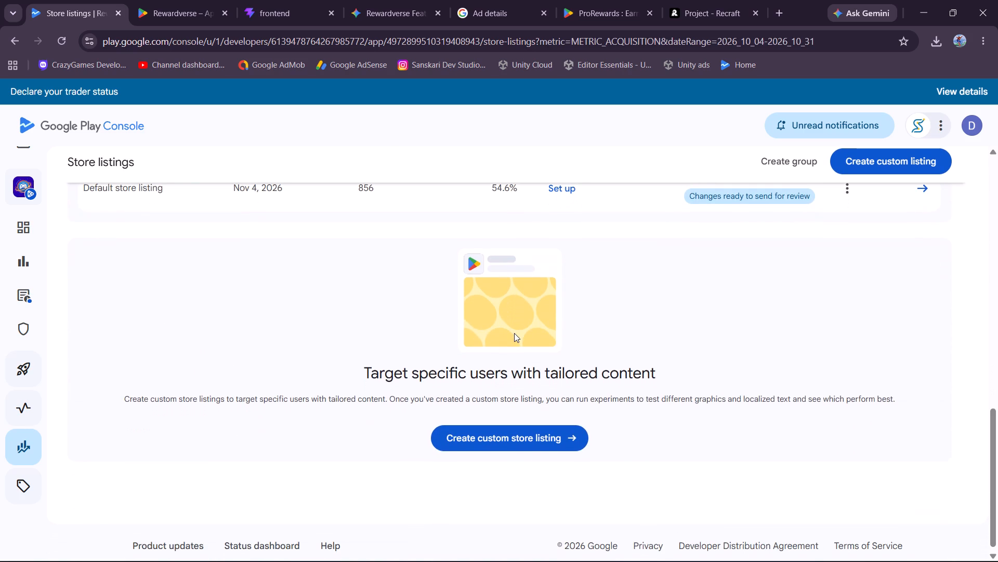
{"action": "scroll", "coordinate": [514, 333], "scroll_direction": "up", "scroll_amount": 2}
{"action": "left_click", "coordinate": [912, 328]}
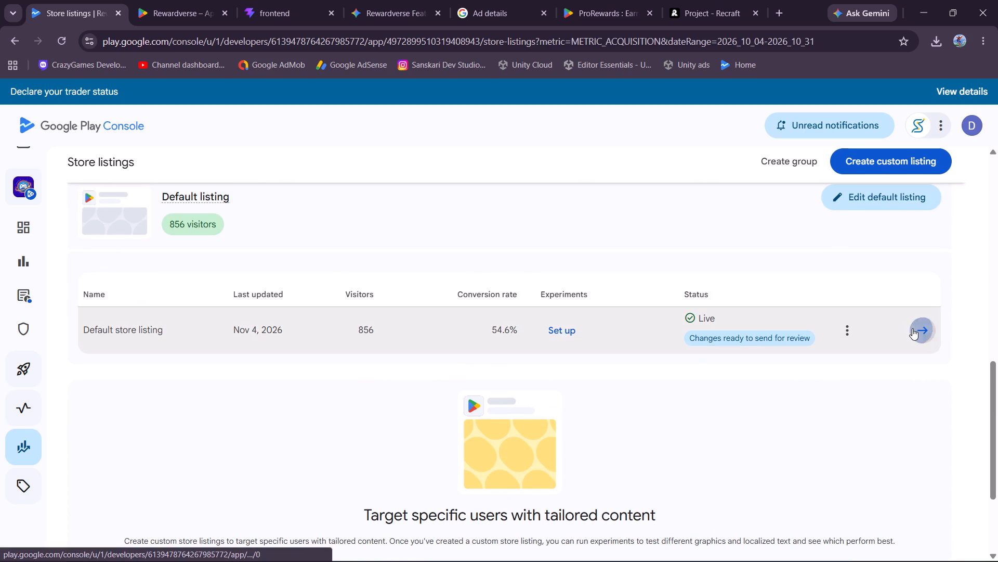
{"action": "scroll", "coordinate": [626, 243], "scroll_direction": "down", "scroll_amount": 1}
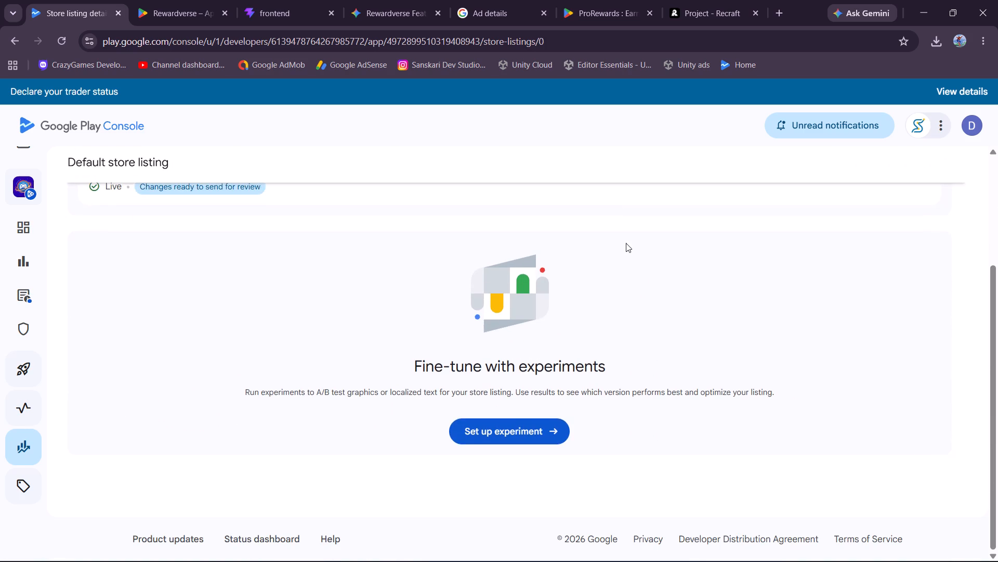
{"action": "scroll", "coordinate": [626, 243], "scroll_direction": "up", "scroll_amount": 1}
{"action": "left_click", "coordinate": [864, 254]}
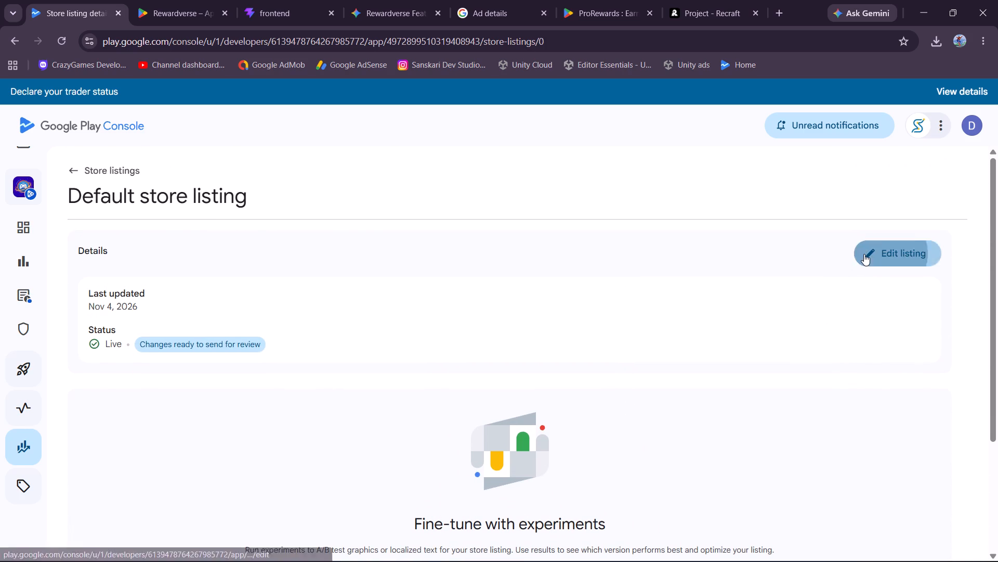
{"action": "scroll", "coordinate": [280, 385], "scroll_direction": "down", "scroll_amount": 1}
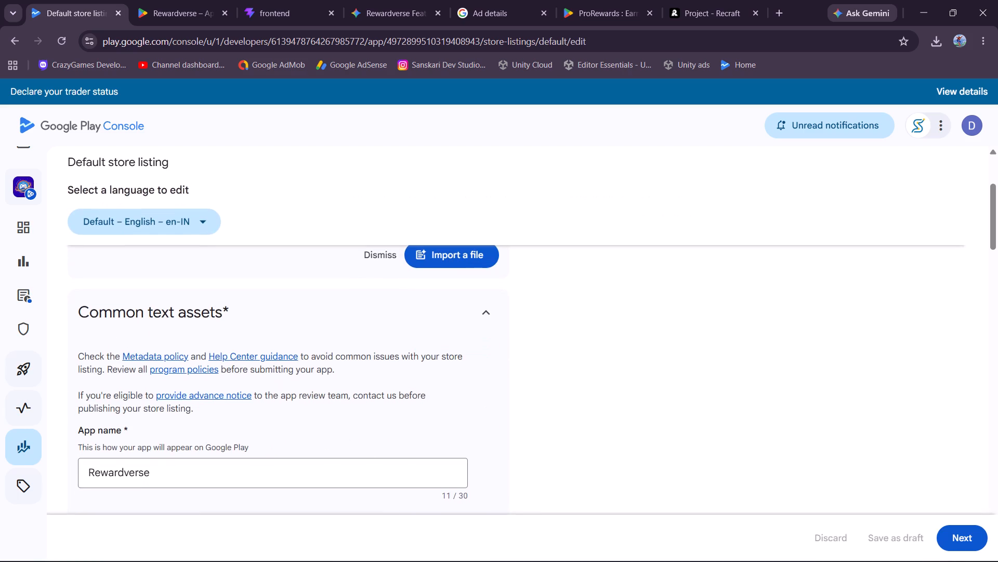
{"action": "scroll", "coordinate": [365, 351], "scroll_direction": "down", "scroll_amount": 4}
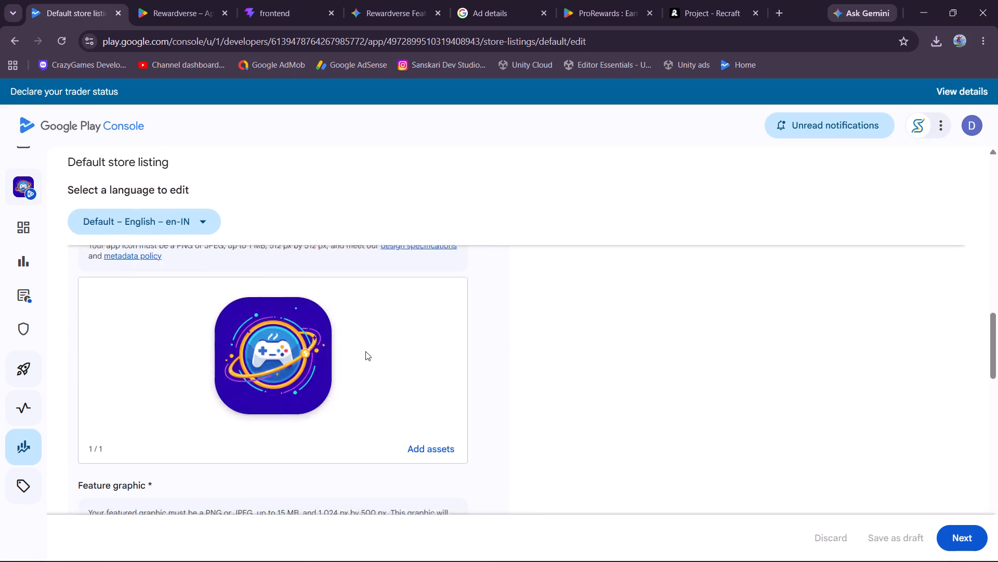
{"action": "scroll", "coordinate": [365, 351], "scroll_direction": "down", "scroll_amount": 1}
{"action": "scroll", "coordinate": [365, 351], "scroll_direction": "up", "scroll_amount": 2}
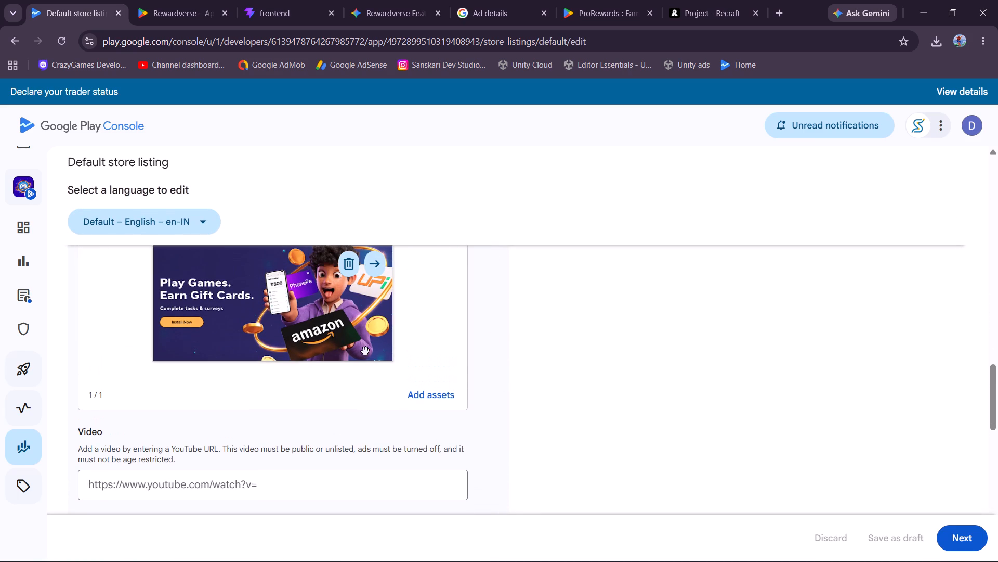
{"action": "scroll", "coordinate": [432, 395], "scroll_direction": "down", "scroll_amount": 1}
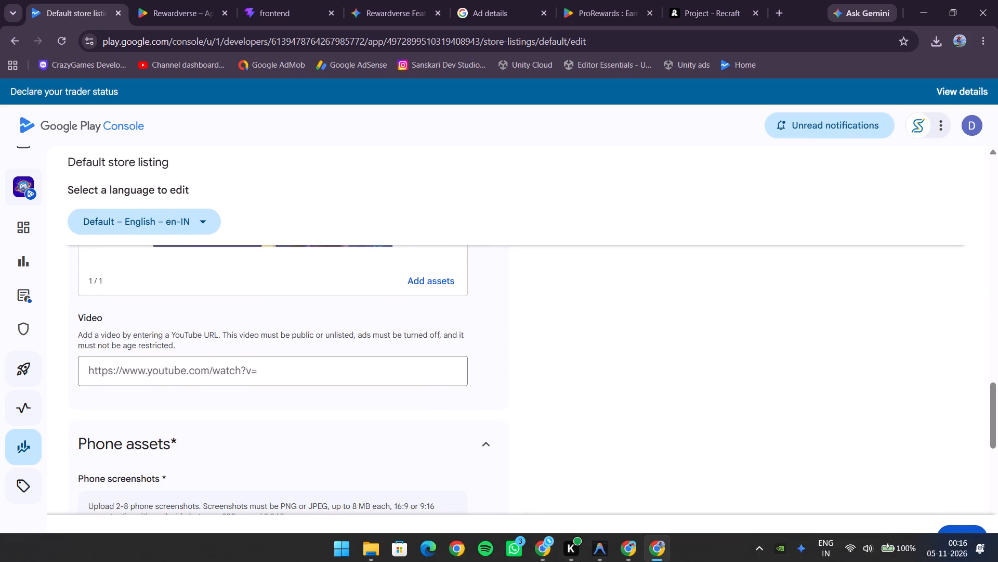
{"action": "scroll", "coordinate": [410, 450], "scroll_direction": "down", "scroll_amount": 2}
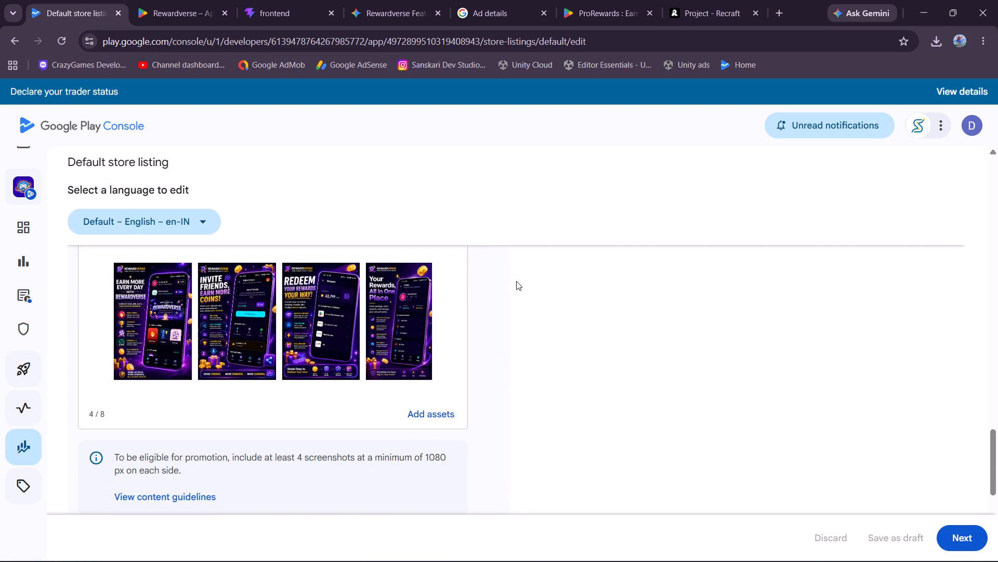
In the Recraft project chat, ask for a banner image for the app that can be used in the app's homescreen.
{"action": "left_click", "coordinate": [690, 0]}
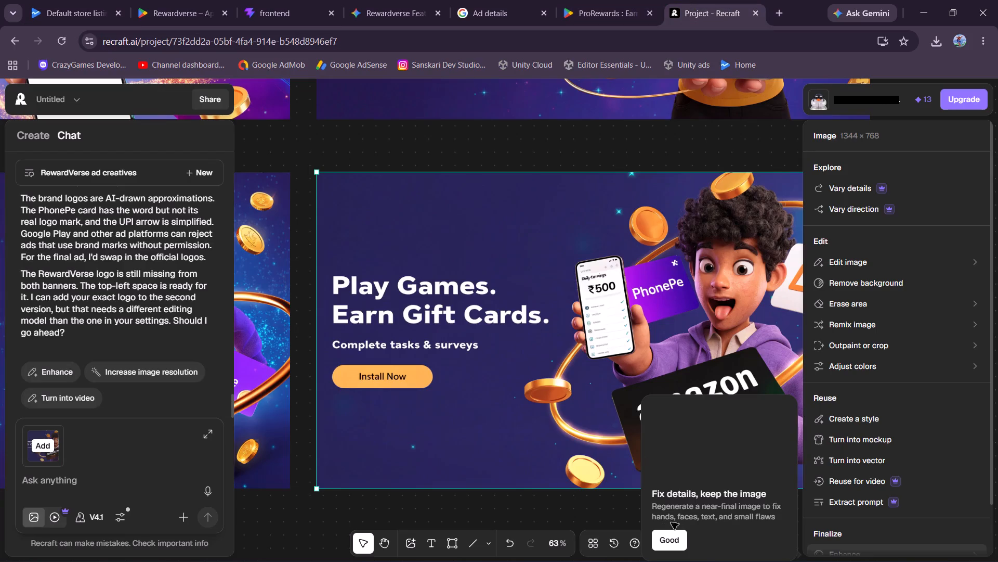
{"action": "left_click", "coordinate": [139, 474]}
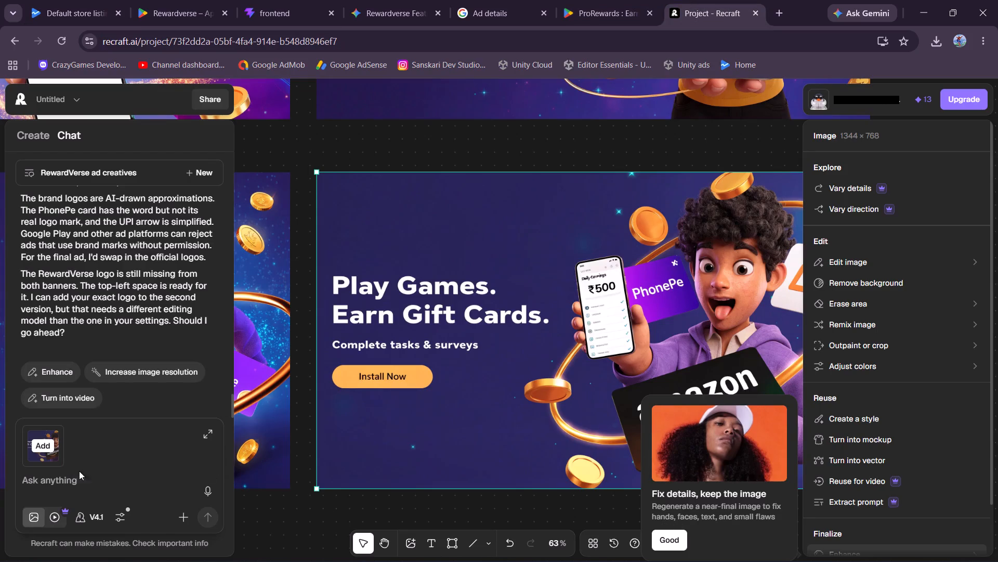
{"action": "type", "text": "Can U also Crest"}
{"action": "key", "text": "BackSpace"}
{"action": "key", "text": "BackSpace"}
{"action": "key", "text": "BackSpace"}
{"action": "type", "text": "ate a banner image foro the"}
{"action": "key", "text": "space"}
{"action": "key", "text": "BackSpace"}
{"action": "key", "text": "BackSpace"}
{"action": "key", "text": "BackSpace"}
{"action": "key", "text": "BackSpace"}
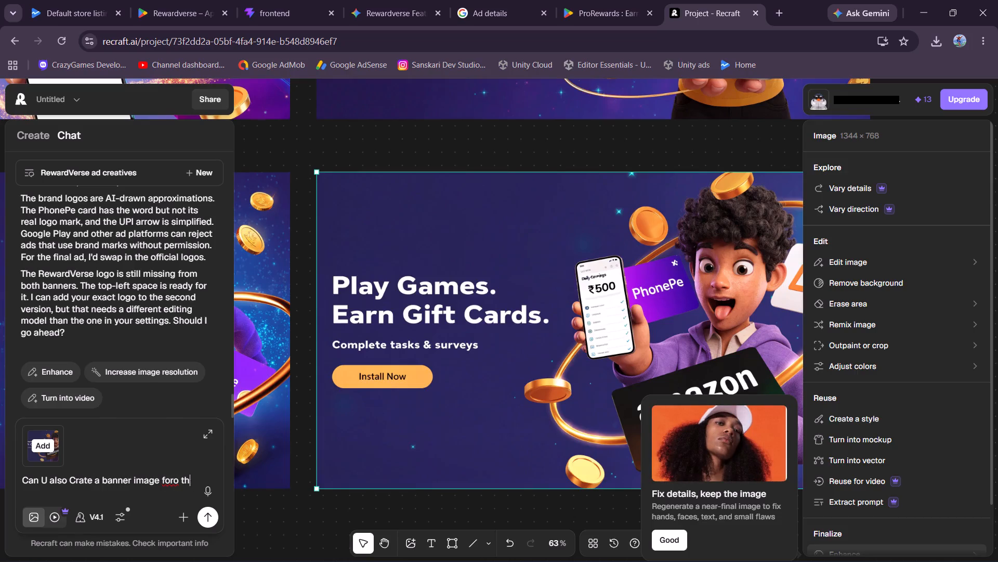
{"action": "key", "text": "BackSpace"}
{"action": "key", "text": "BackSpace"}
{"action": "key", "text": "space"}
{"action": "type", "text": "my"}
{"action": "key", "text": "space"}
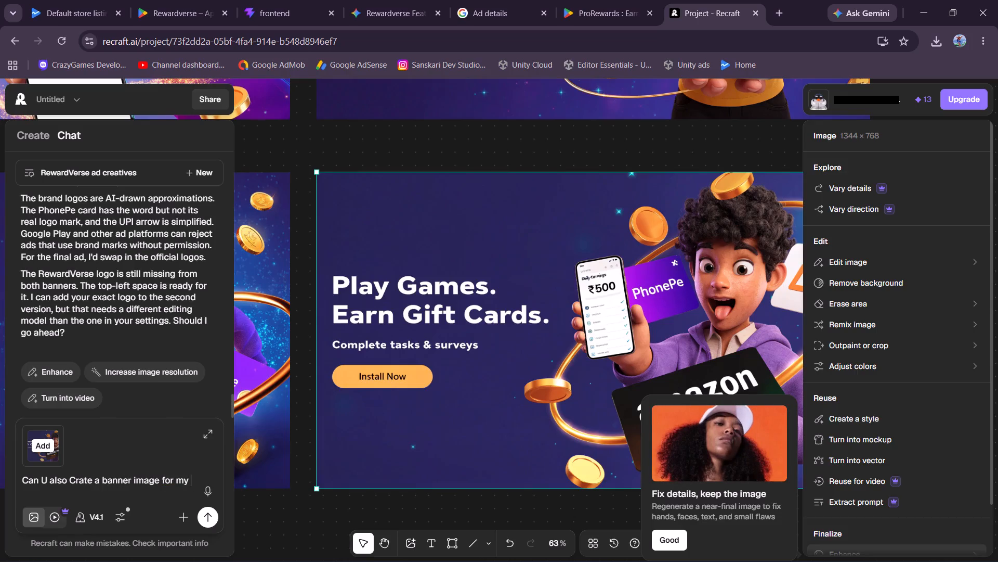
{"action": "type", "text": "app so that i can use in the homescreen"}
{"action": "key", "text": "space"}
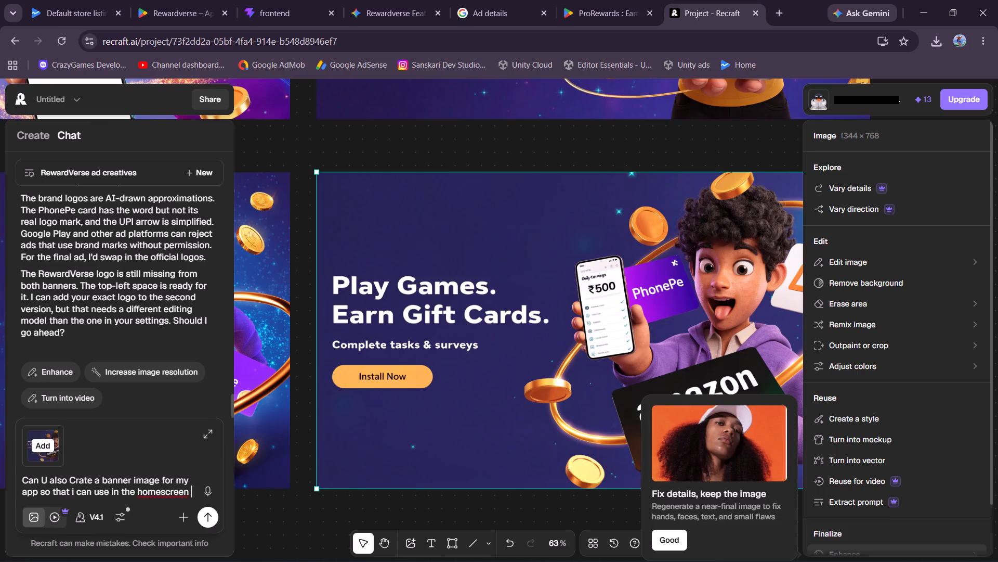
{"action": "type", "text": "of my app"}
{"action": "key", "text": "Return"}
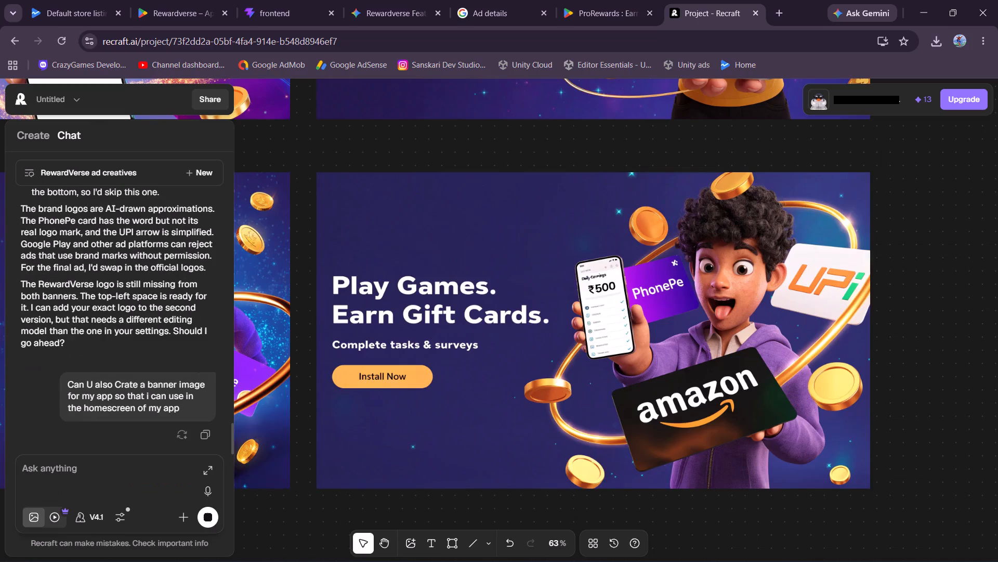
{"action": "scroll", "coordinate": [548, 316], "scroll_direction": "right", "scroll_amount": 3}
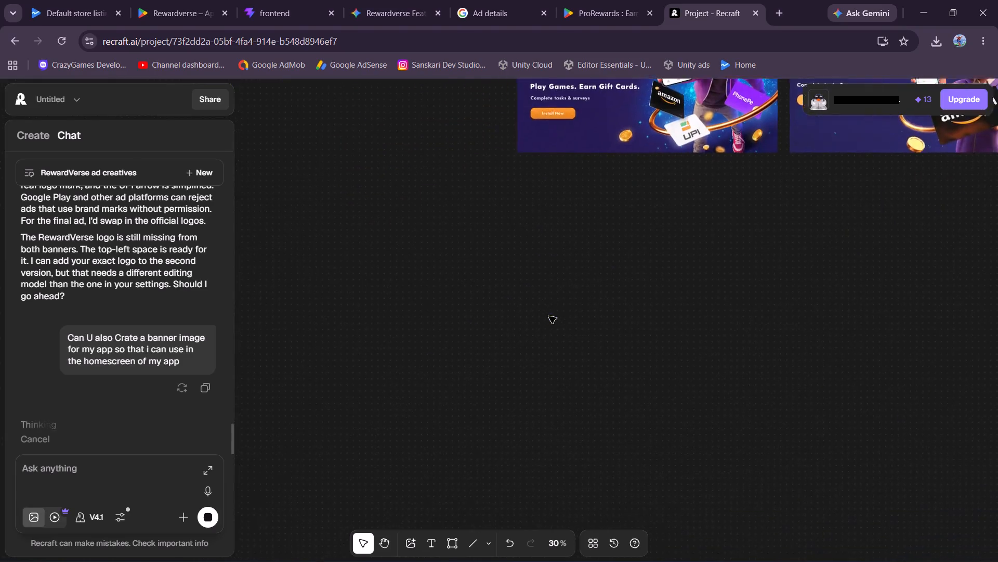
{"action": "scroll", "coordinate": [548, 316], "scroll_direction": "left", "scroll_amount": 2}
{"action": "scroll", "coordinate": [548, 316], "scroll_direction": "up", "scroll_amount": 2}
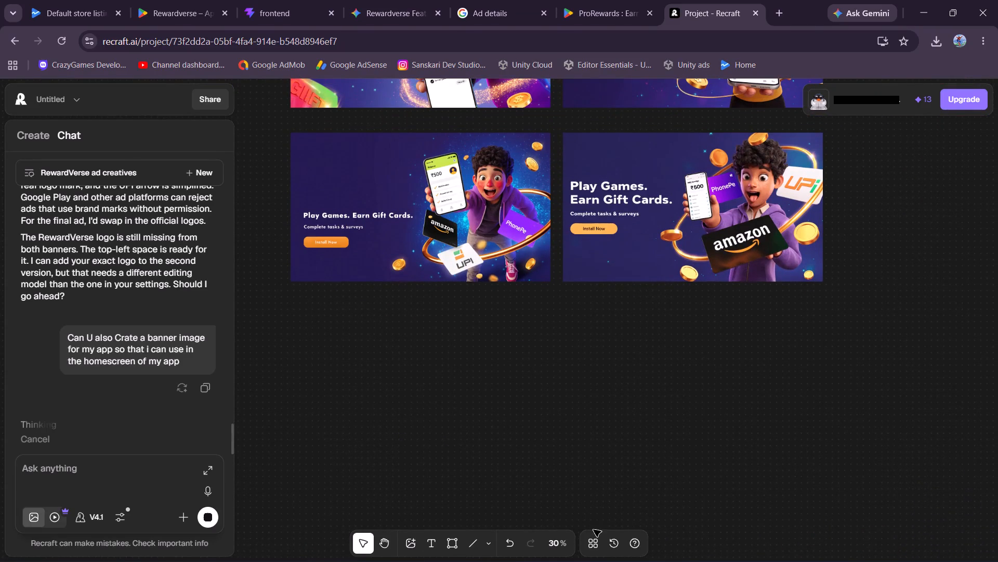
Switch to the browser window with localhost:3000 and examine the SatyaInfoTech masterclass page at desktop width and in the iPhone SE device preview.
{"action": "left_click", "coordinate": [548, 545]}
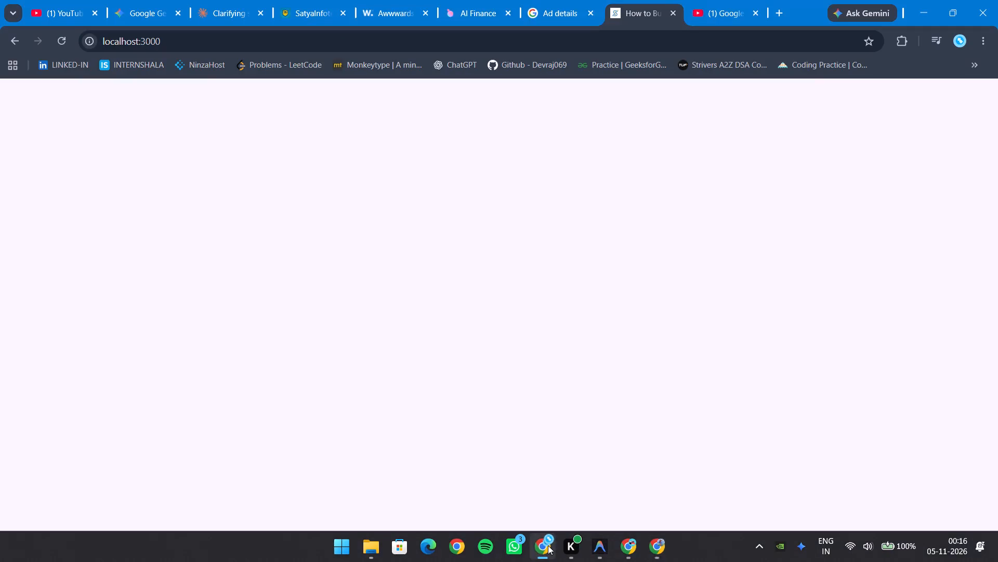
{"action": "scroll", "coordinate": [579, 439], "scroll_direction": "down", "scroll_amount": 1}
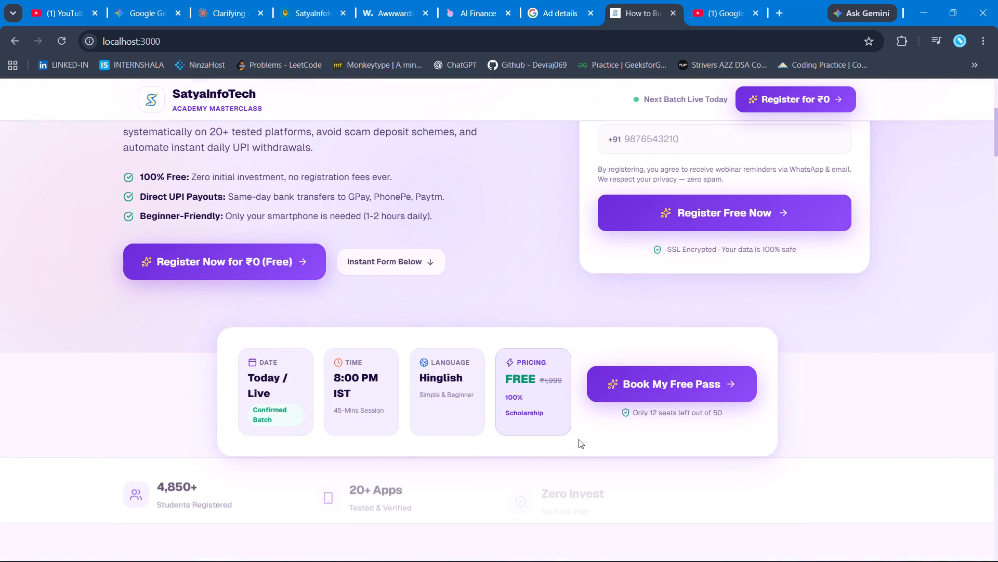
{"action": "scroll", "coordinate": [579, 439], "scroll_direction": "down", "scroll_amount": 1}
{"action": "scroll", "coordinate": [579, 439], "scroll_direction": "up", "scroll_amount": 3}
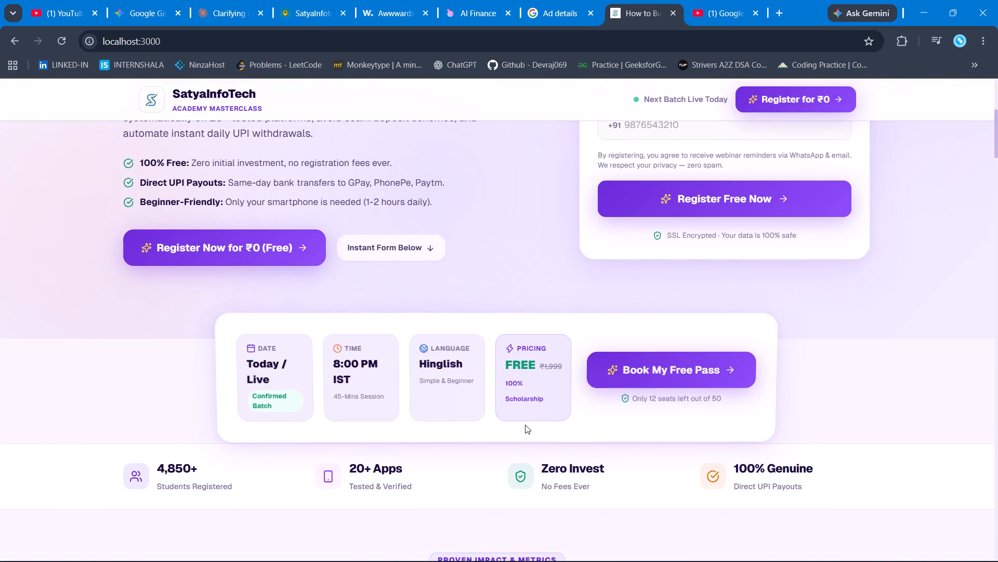
{"action": "scroll", "coordinate": [660, 431], "scroll_direction": "down", "scroll_amount": 2}
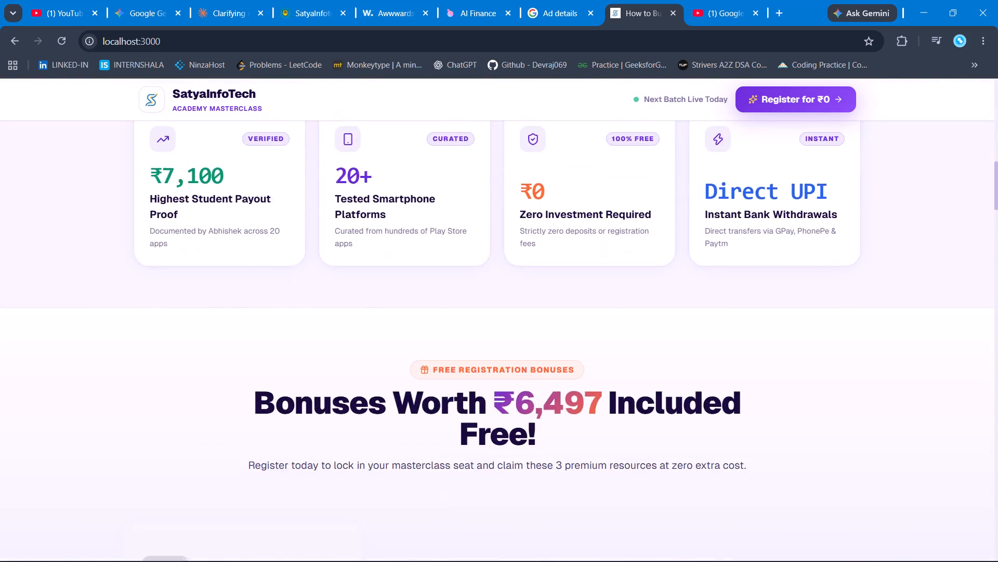
{"action": "scroll", "coordinate": [660, 431], "scroll_direction": "down", "scroll_amount": 7}
{"action": "key", "text": "ctrl+shift+i"}
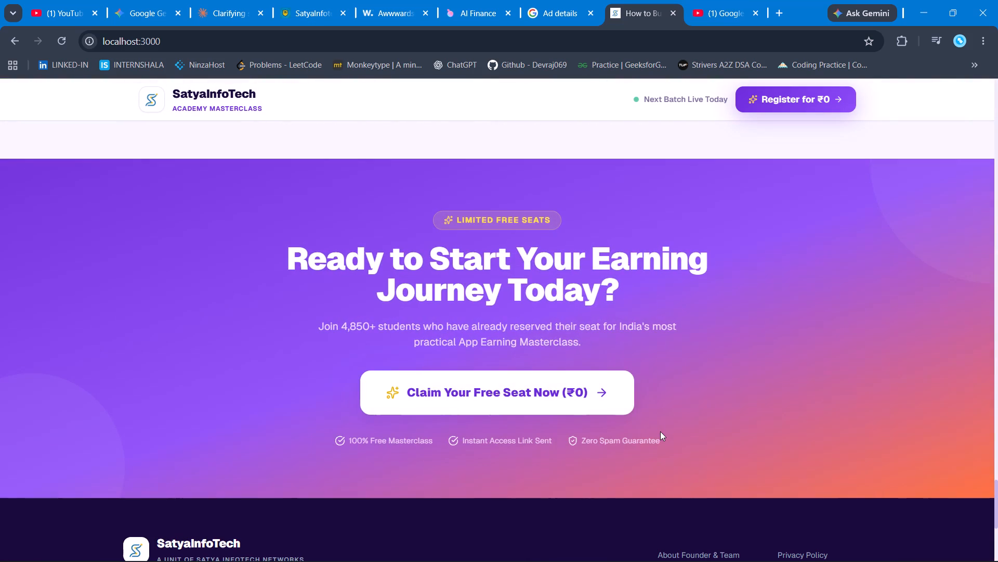
{"action": "scroll", "coordinate": [767, 446], "scroll_direction": "down", "scroll_amount": 1}
{"action": "scroll", "coordinate": [767, 446], "scroll_direction": "up", "scroll_amount": 16}
{"action": "scroll", "coordinate": [767, 446], "scroll_direction": "down", "scroll_amount": 2}
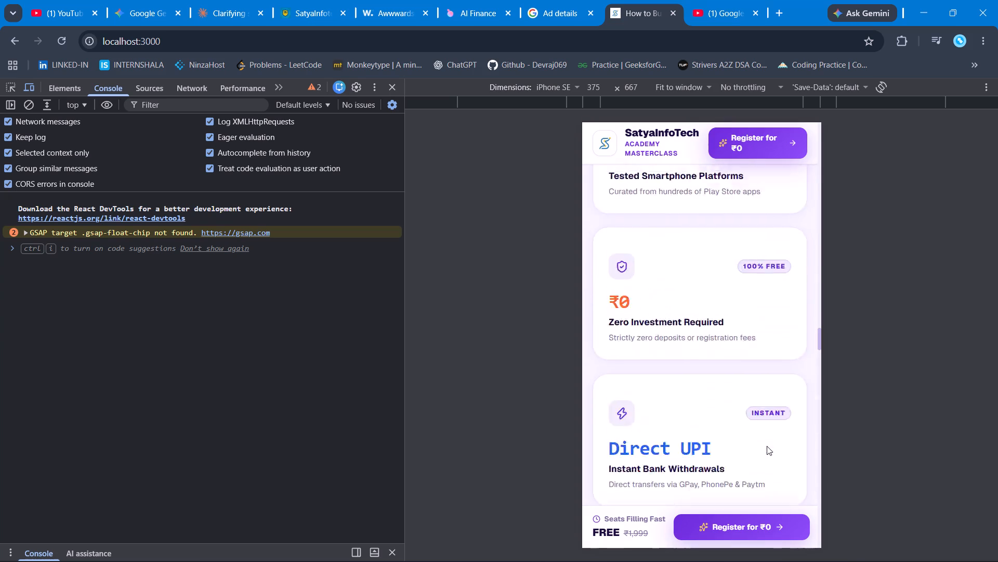
{"action": "scroll", "coordinate": [767, 446], "scroll_direction": "up", "scroll_amount": 13}
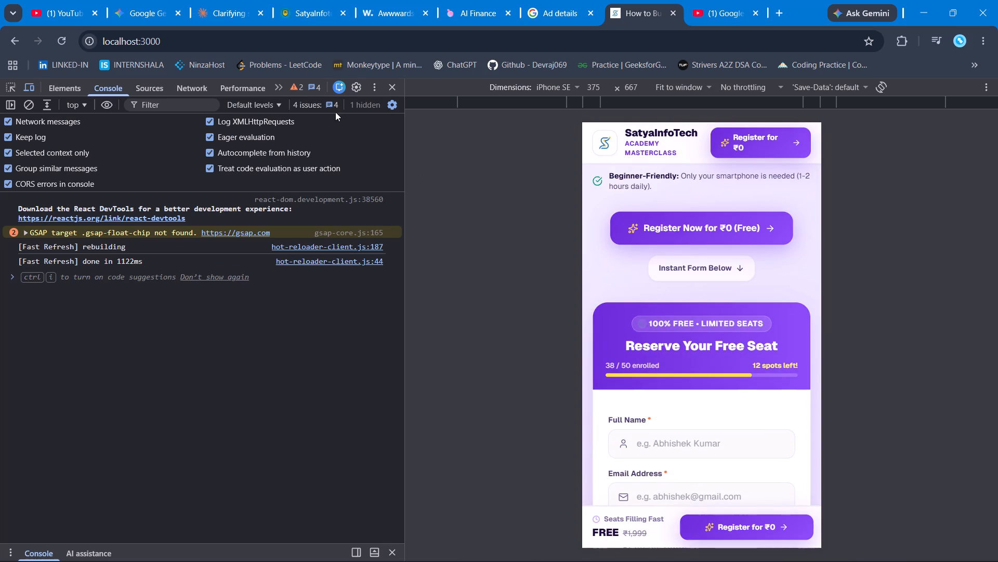
{"action": "left_click", "coordinate": [395, 86]}
{"action": "scroll", "coordinate": [516, 372], "scroll_direction": "up", "scroll_amount": 15}
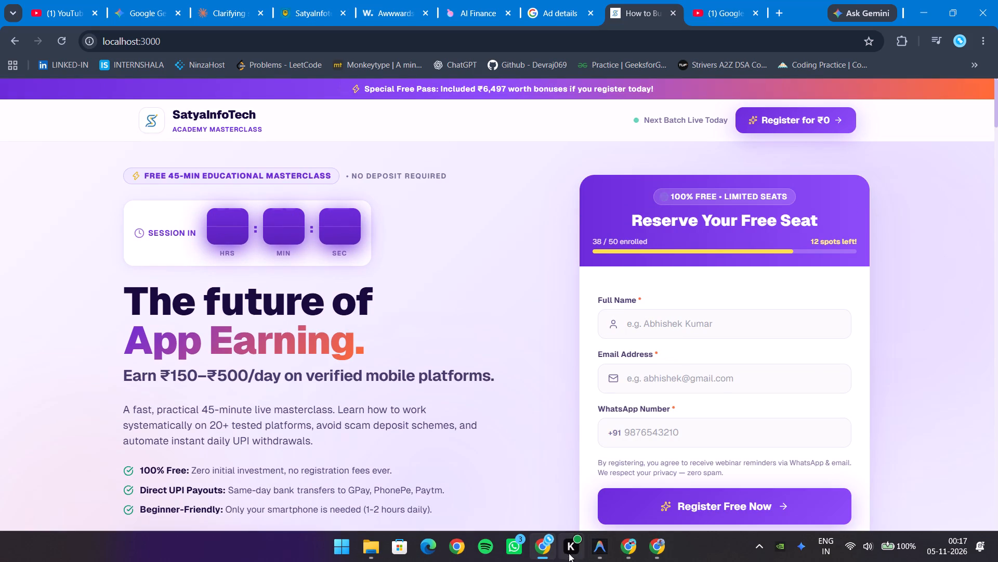
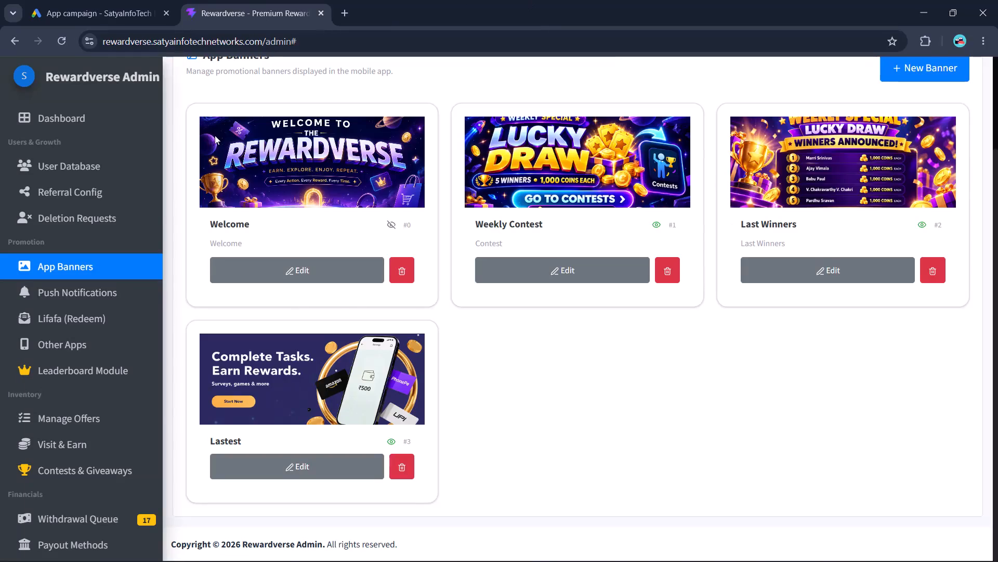
Look through the Rewardverse Admin's User Database, Payout Methods and Leaderboard Module sections.
{"action": "left_click", "coordinate": [106, 174]}
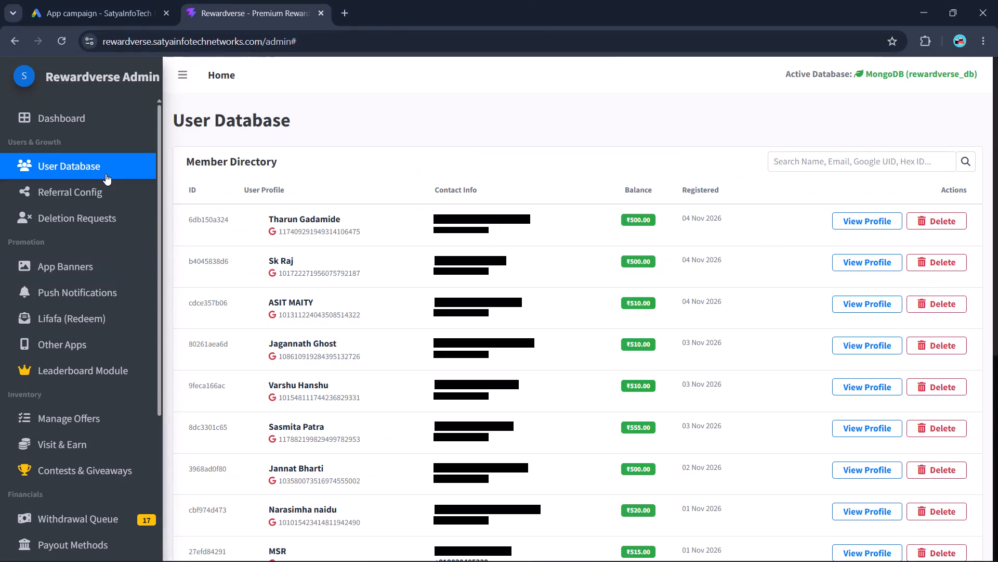
{"action": "scroll", "coordinate": [274, 346], "scroll_direction": "down", "scroll_amount": 1}
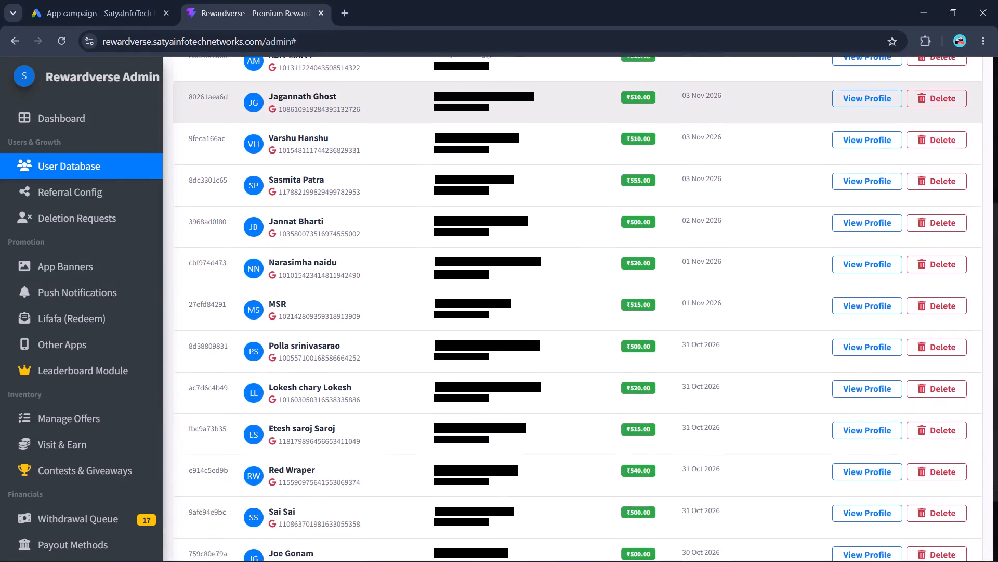
{"action": "scroll", "coordinate": [111, 461], "scroll_direction": "down", "scroll_amount": 1}
{"action": "left_click", "coordinate": [78, 456]}
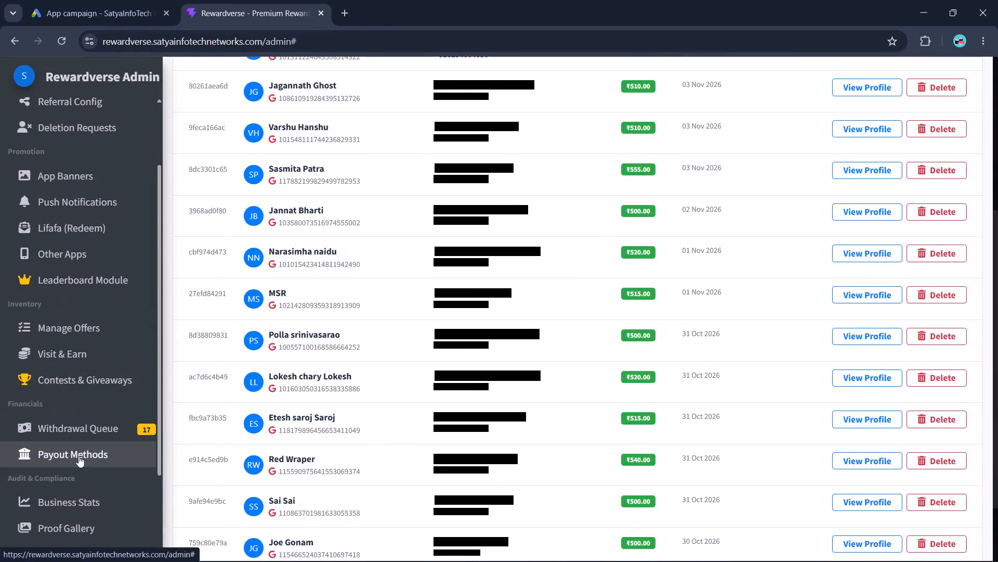
{"action": "left_click", "coordinate": [86, 284]}
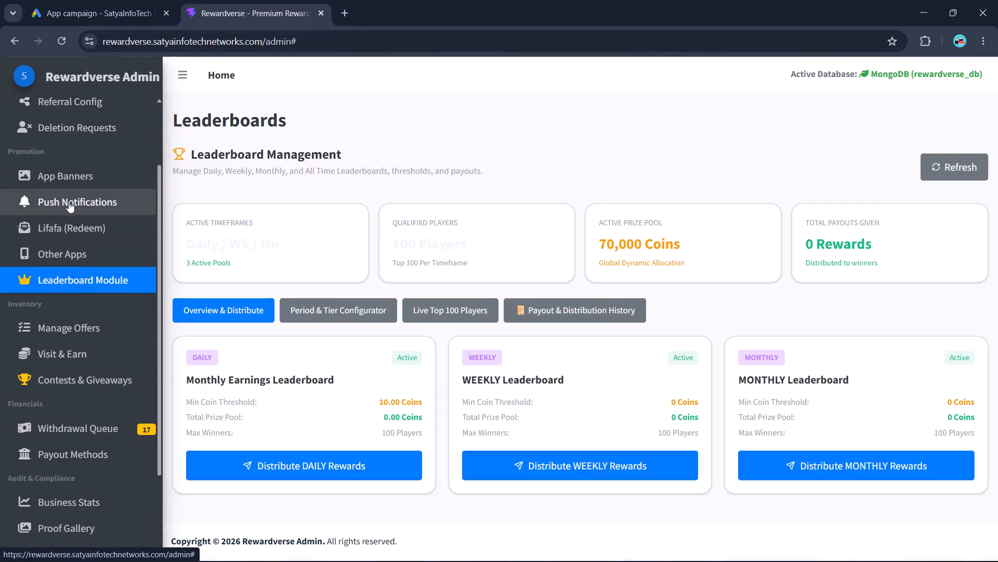
Dispatch a broadcast push notification with the title "Test" and the message body "TEst", and check the notification history.
{"action": "left_click", "coordinate": [65, 197]}
{"action": "left_click", "coordinate": [319, 319]}
{"action": "type", "text": "Test"}
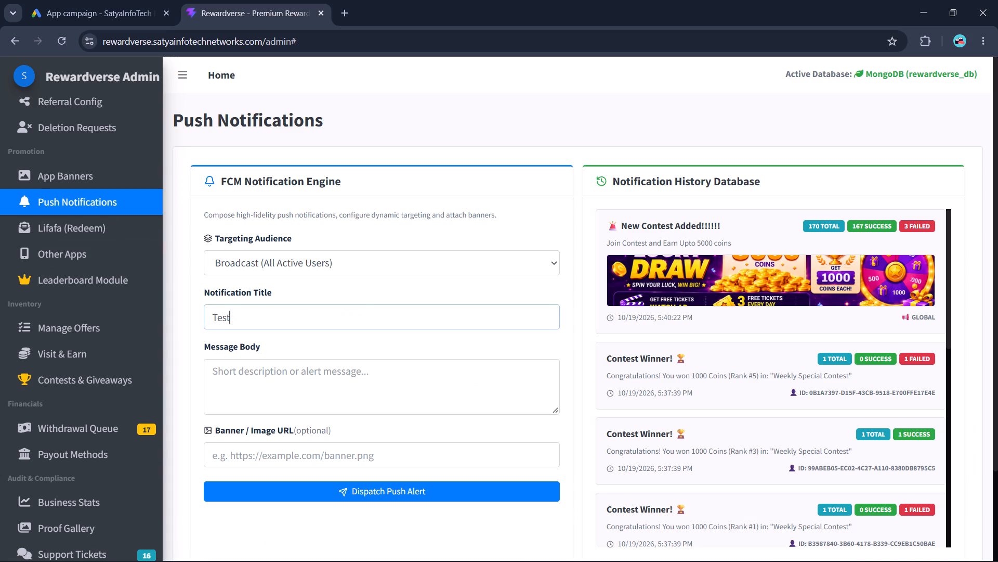
{"action": "left_click", "coordinate": [326, 410]}
{"action": "type", "text": "TEst"}
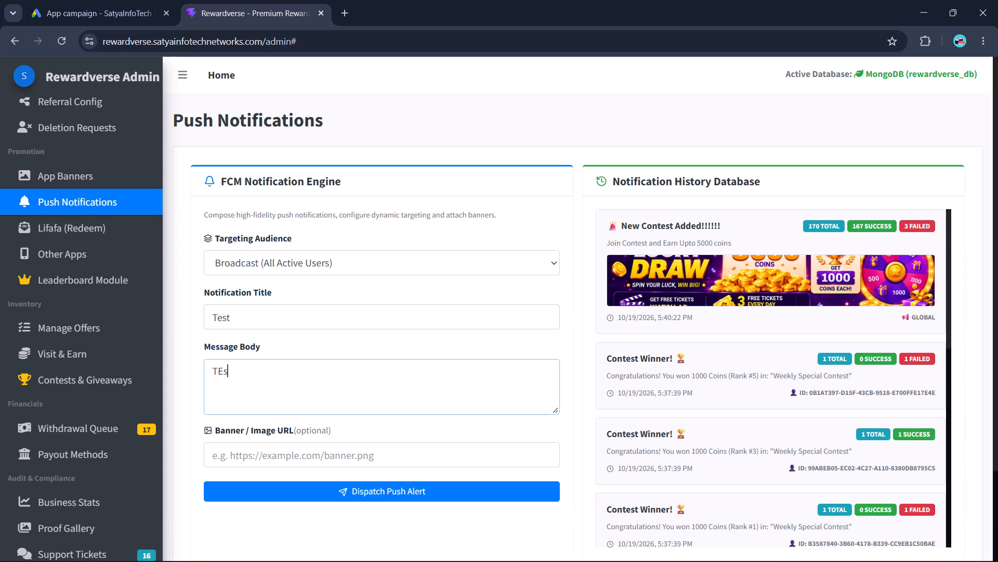
{"action": "left_click", "coordinate": [340, 500]}
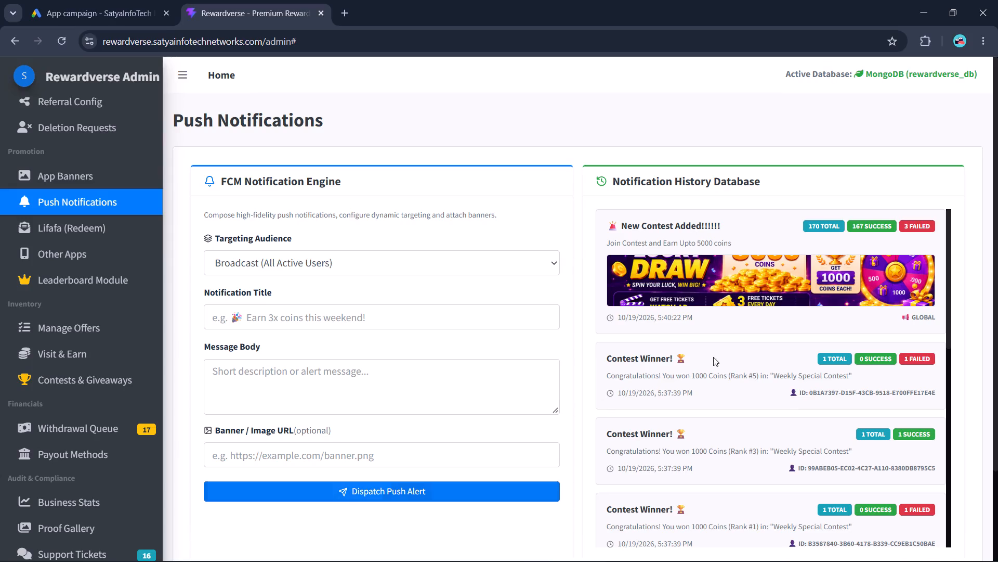
{"action": "double_click", "coordinate": [851, 221]}
{"action": "double_click", "coordinate": [876, 245]}
Look through the admin's User Database, Dashboard, Payout Methods, Business Stats and Support Tickets sections.
{"action": "left_click", "coordinate": [83, 168]}
{"action": "scroll", "coordinate": [83, 168], "scroll_direction": "up", "scroll_amount": 2}
{"action": "left_click", "coordinate": [80, 167]}
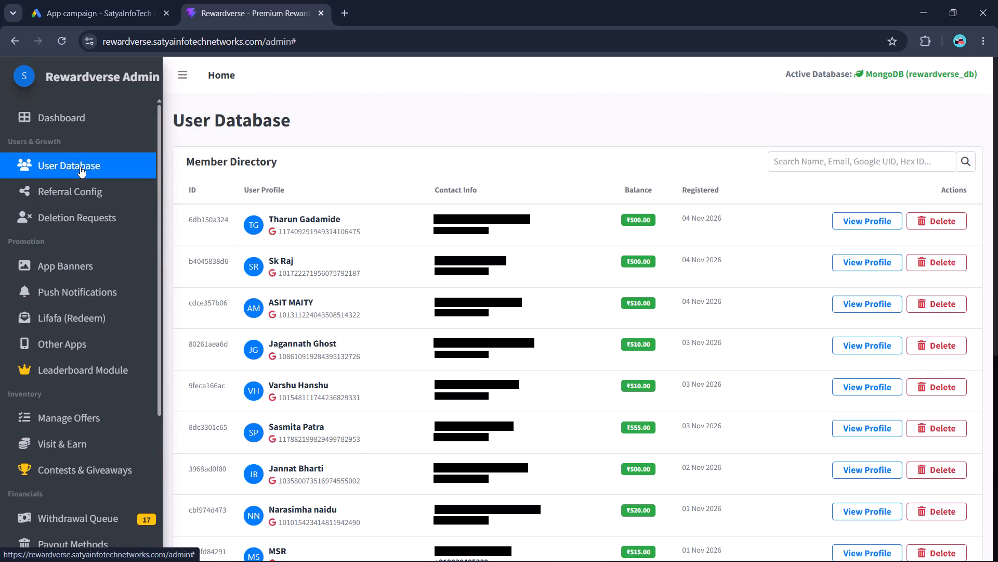
{"action": "left_click", "coordinate": [50, 126]}
{"action": "scroll", "coordinate": [94, 327], "scroll_direction": "down", "scroll_amount": 1}
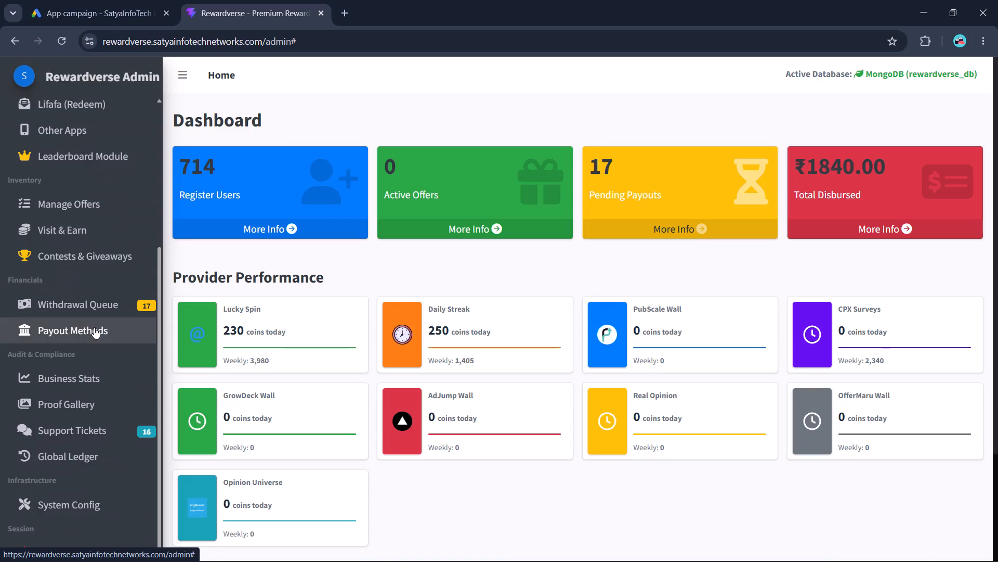
{"action": "left_click", "coordinate": [84, 334]}
{"action": "left_click", "coordinate": [68, 363]}
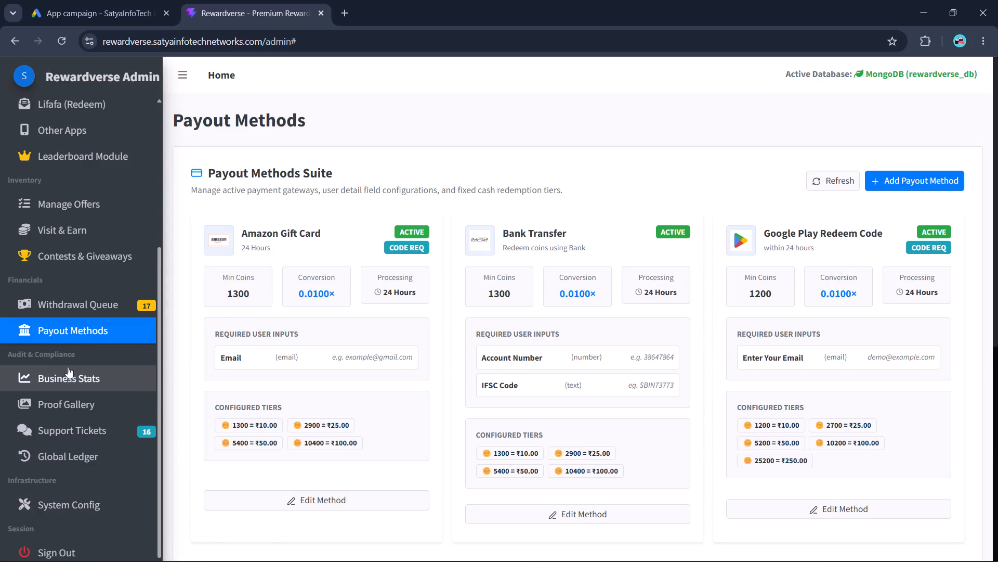
{"action": "left_click", "coordinate": [68, 368]}
{"action": "left_click", "coordinate": [92, 428]}
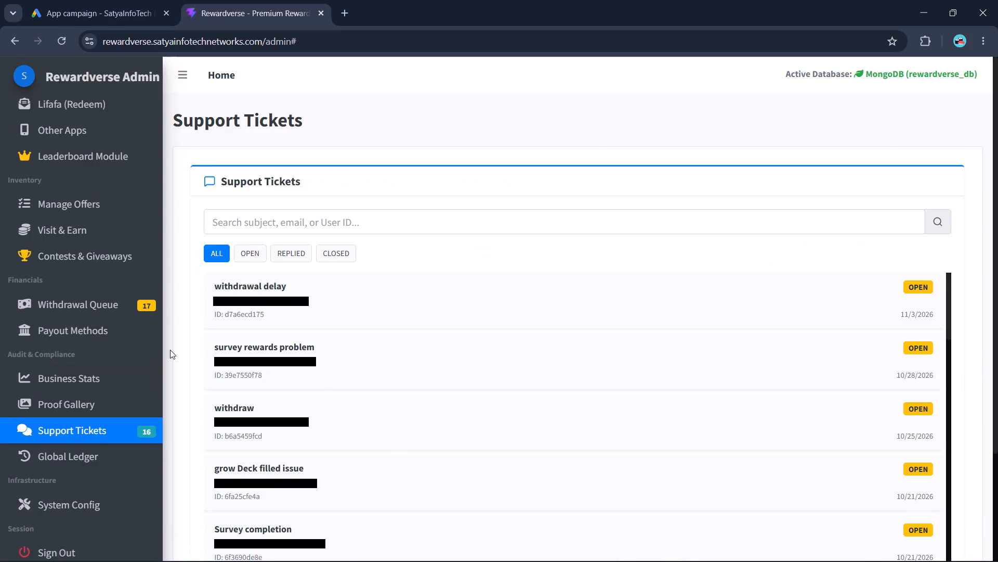
Examine the pending payout requests in the Withdrawal Queue, including the oldest gift-card and Google Play voucher entries.
{"action": "left_click", "coordinate": [85, 305]}
{"action": "scroll", "coordinate": [389, 424], "scroll_direction": "down", "scroll_amount": 2}
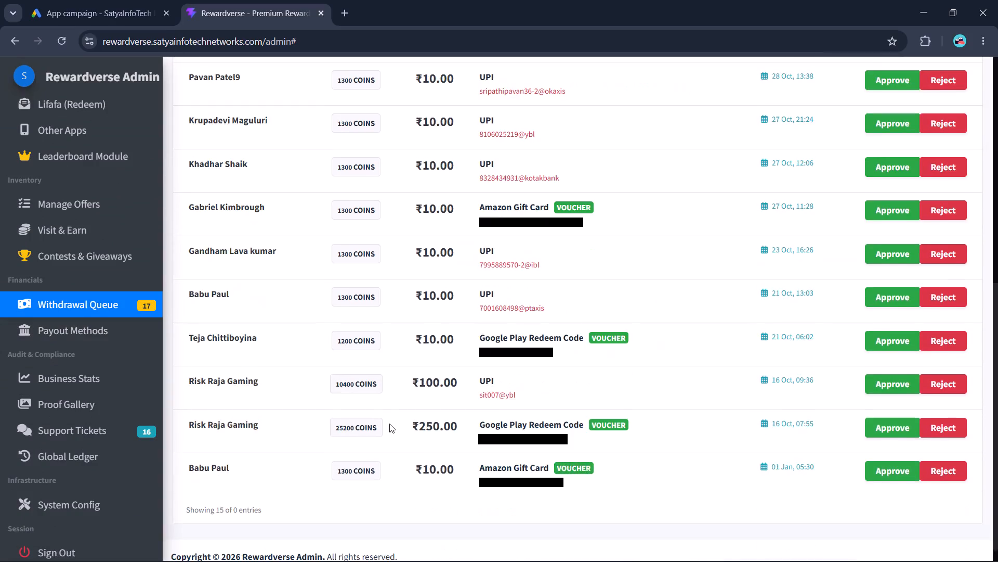
{"action": "scroll", "coordinate": [389, 424], "scroll_direction": "up", "scroll_amount": 3}
{"action": "triple_click", "coordinate": [273, 172]}
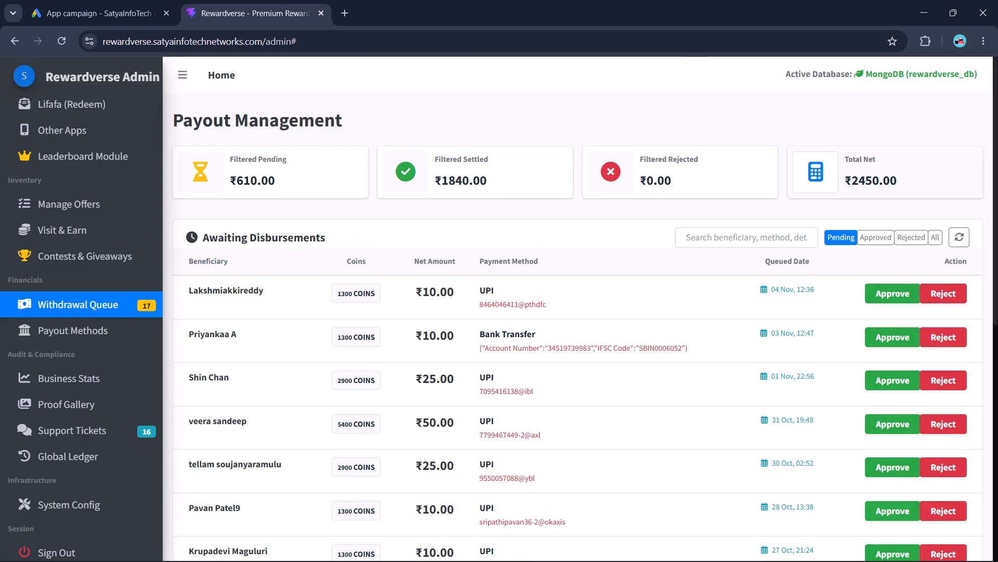
{"action": "scroll", "coordinate": [273, 172], "scroll_direction": "down", "scroll_amount": 2}
{"action": "scroll", "coordinate": [649, 456], "scroll_direction": "down", "scroll_amount": 2}
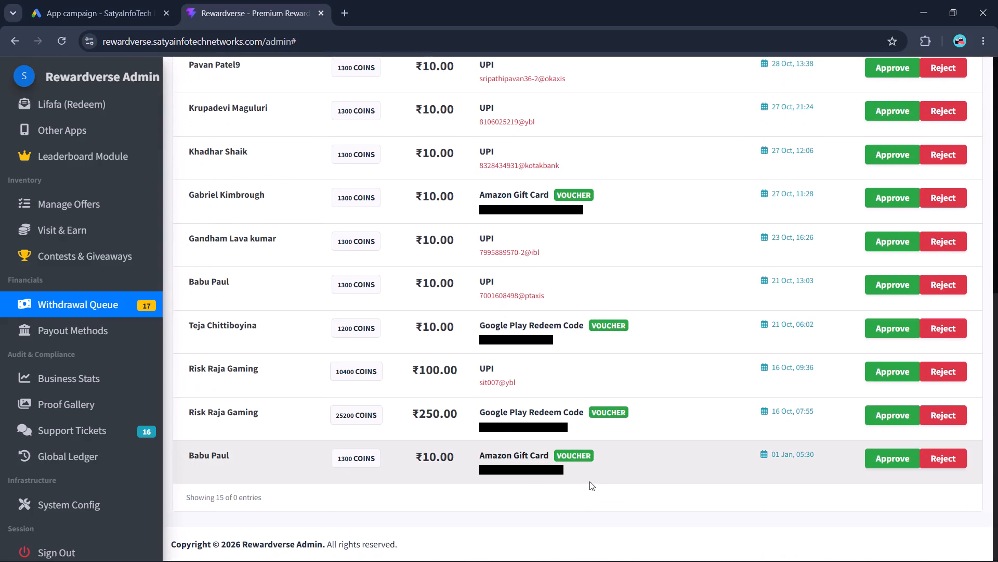
{"action": "triple_click", "coordinate": [571, 472]}
{"action": "triple_click", "coordinate": [518, 424]}
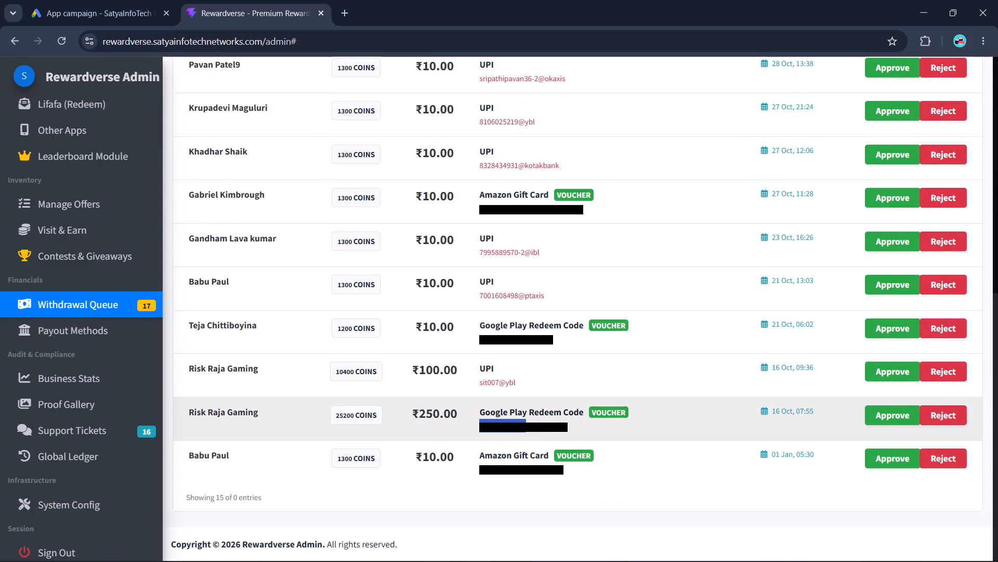
{"action": "left_click", "coordinate": [557, 399]}
{"action": "triple_click", "coordinate": [557, 399]}
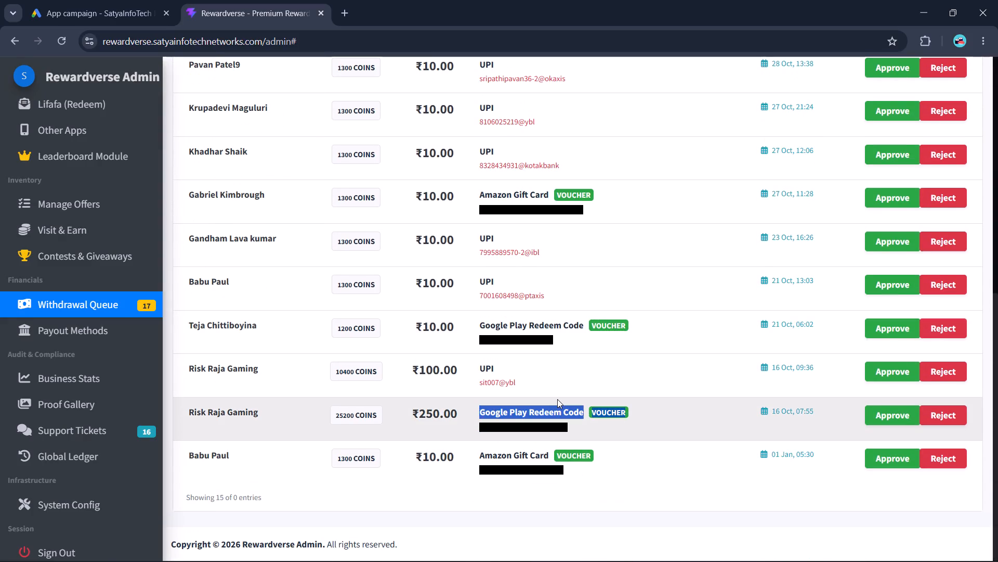
{"action": "left_click", "coordinate": [547, 395]}
{"action": "scroll", "coordinate": [547, 395], "scroll_direction": "up", "scroll_amount": 4}
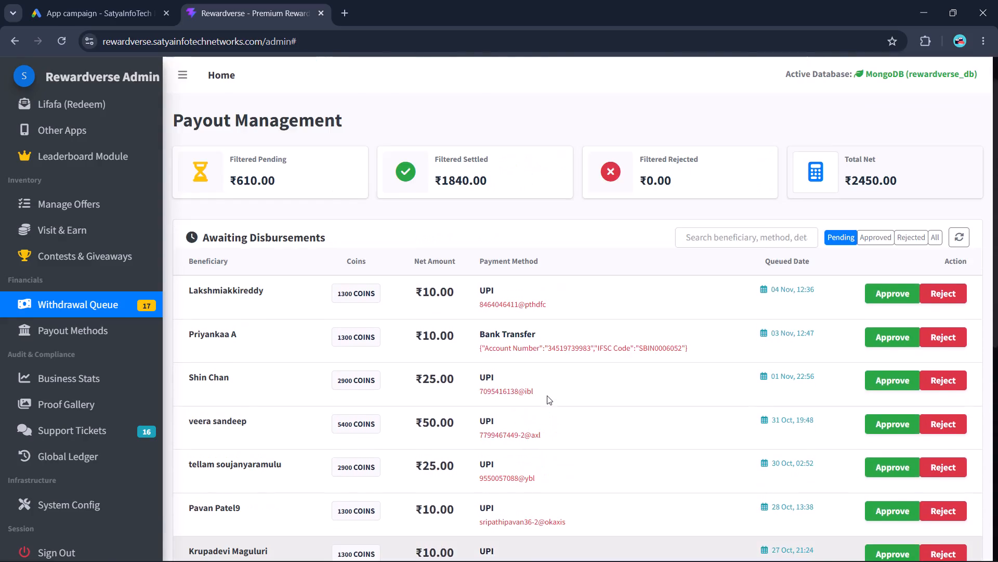
{"action": "scroll", "coordinate": [547, 395], "scroll_direction": "down", "scroll_amount": 2}
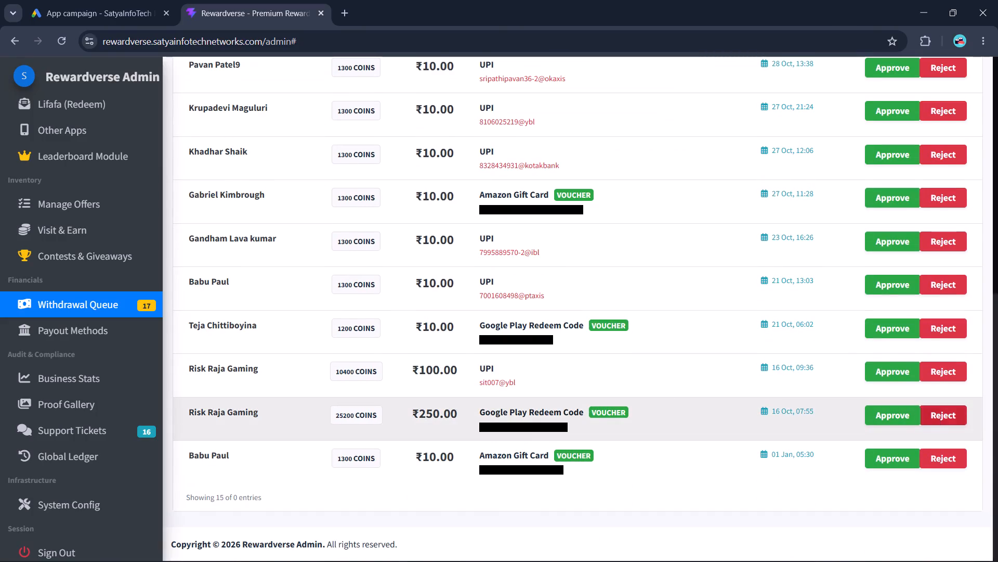
{"action": "scroll", "coordinate": [63, 418], "scroll_direction": "down", "scroll_amount": 1}
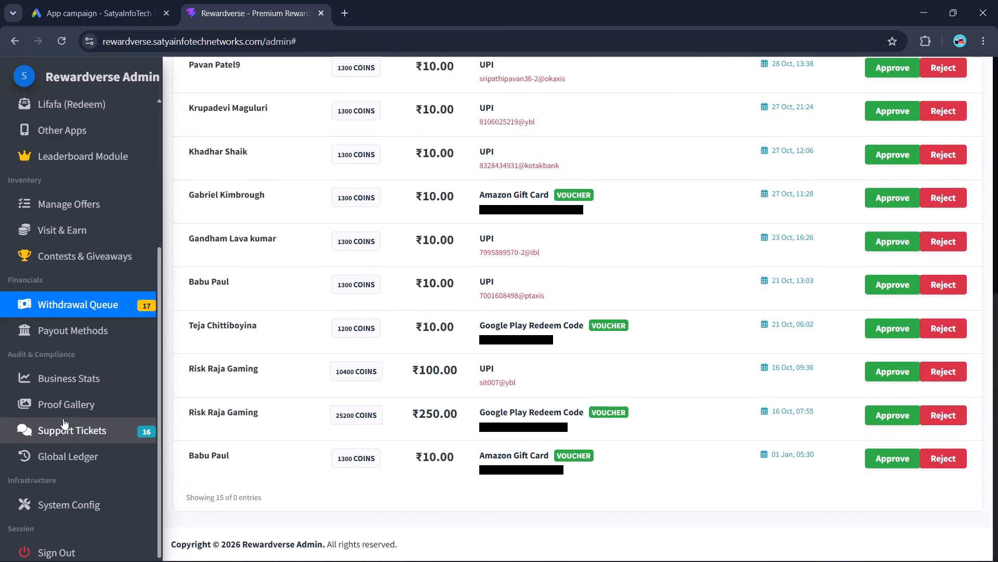
Look over the Global Ledger and System Config sections and return to the admin Dashboard.
{"action": "left_click", "coordinate": [61, 460]}
{"action": "left_click", "coordinate": [49, 505]}
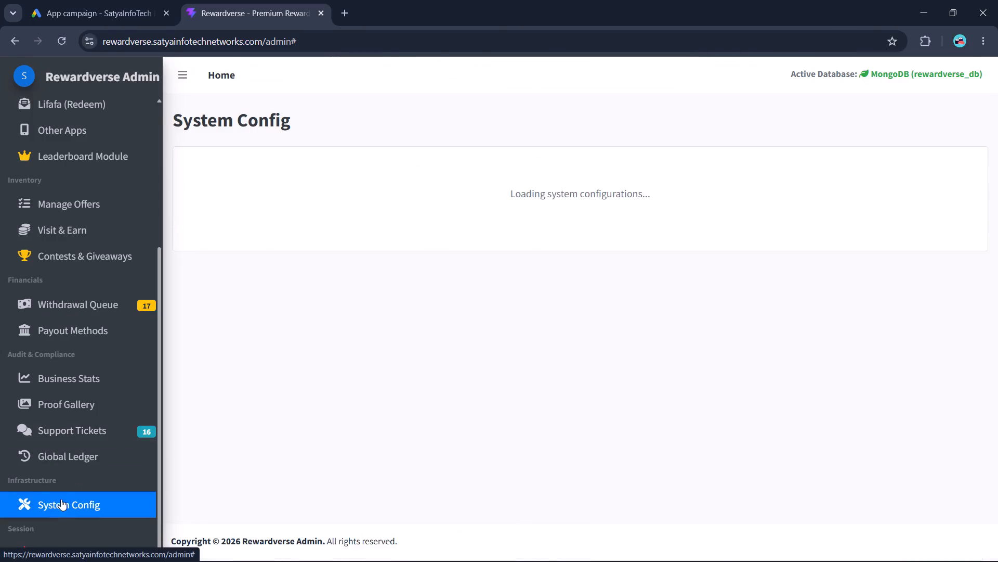
{"action": "scroll", "coordinate": [64, 495], "scroll_direction": "up", "scroll_amount": 3}
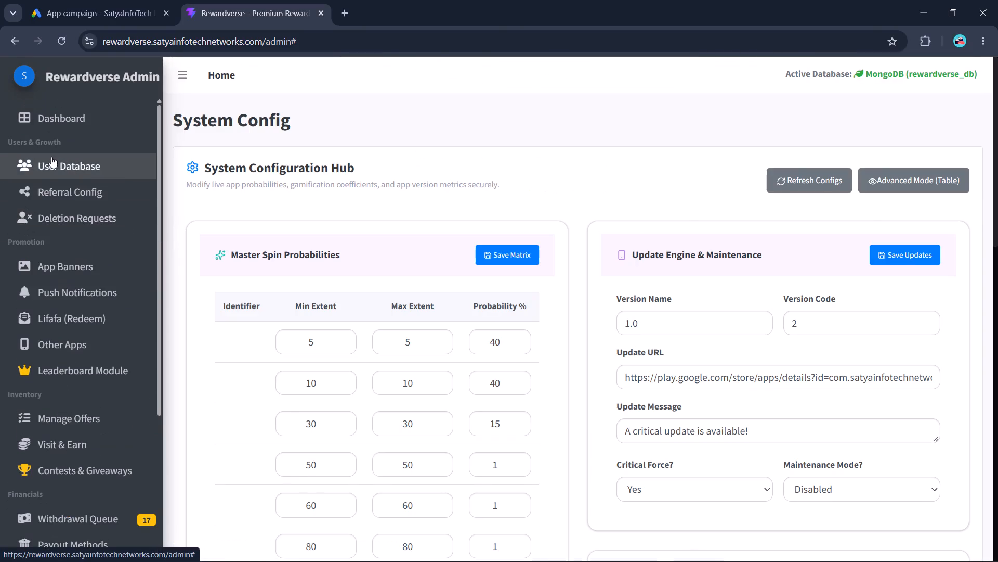
{"action": "left_click", "coordinate": [51, 158]}
{"action": "left_click", "coordinate": [80, 128]}
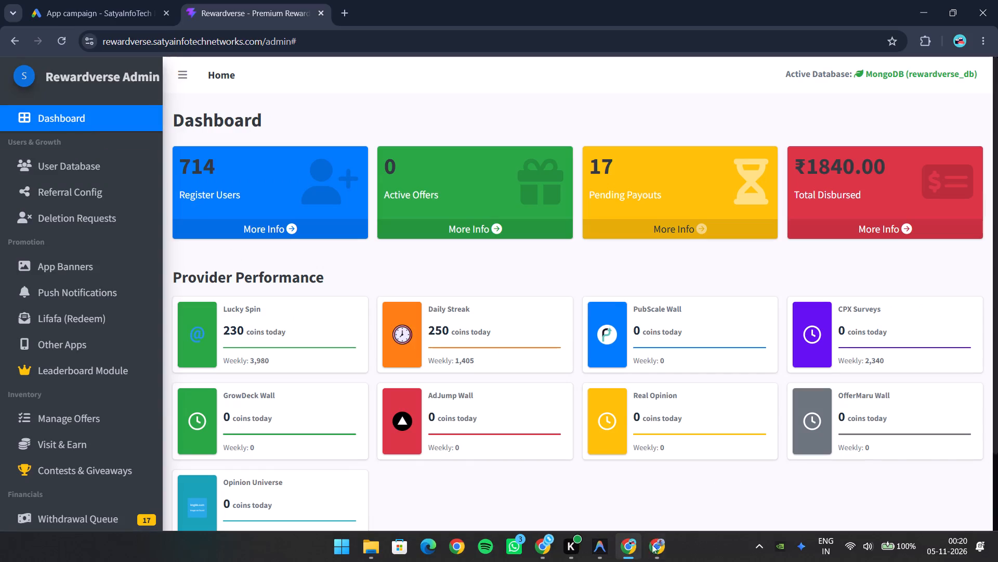
Switch to the other Chrome window and close the ImgBB, Recraft, ProRewards and Ad details pages.
{"action": "left_click", "coordinate": [665, 547]}
{"action": "left_click", "coordinate": [665, 547]}
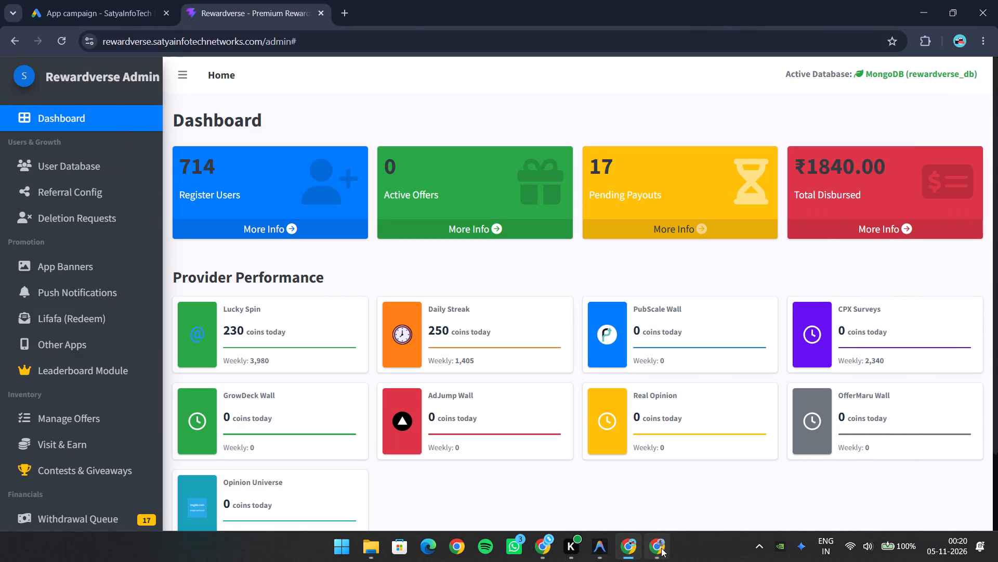
{"action": "left_click", "coordinate": [649, 550]}
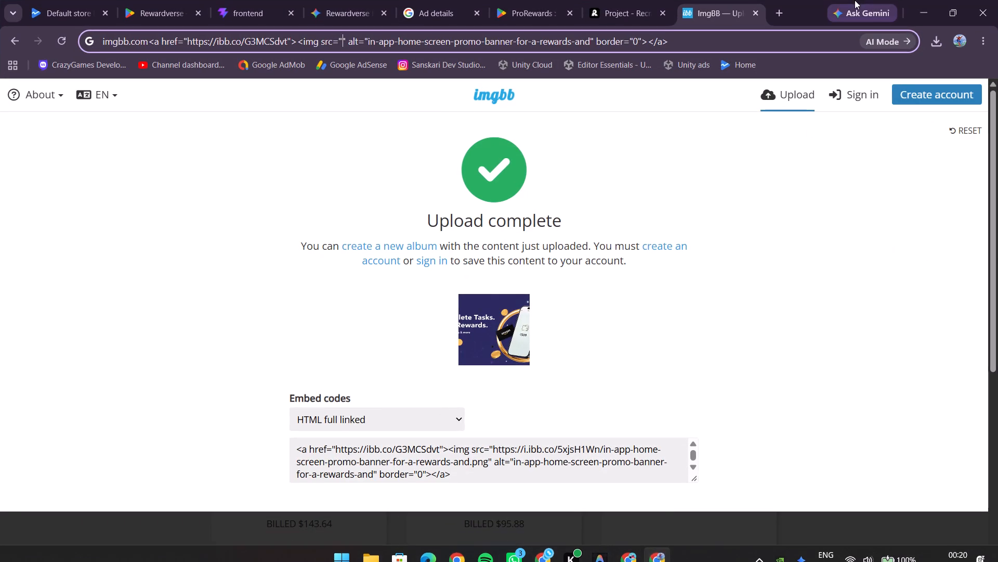
{"action": "left_click", "coordinate": [756, 15]}
{"action": "left_click", "coordinate": [756, 15]}
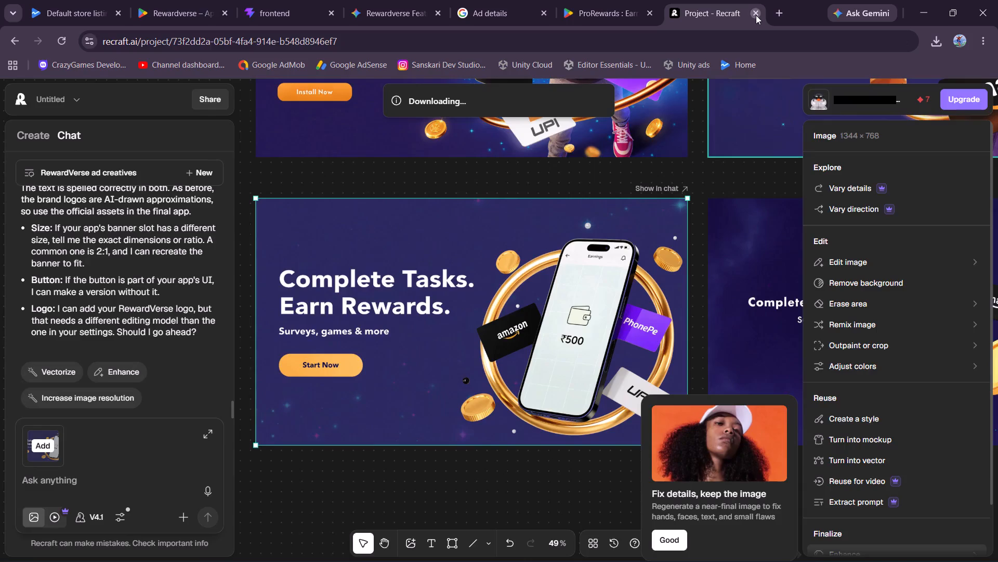
{"action": "left_click", "coordinate": [756, 15]}
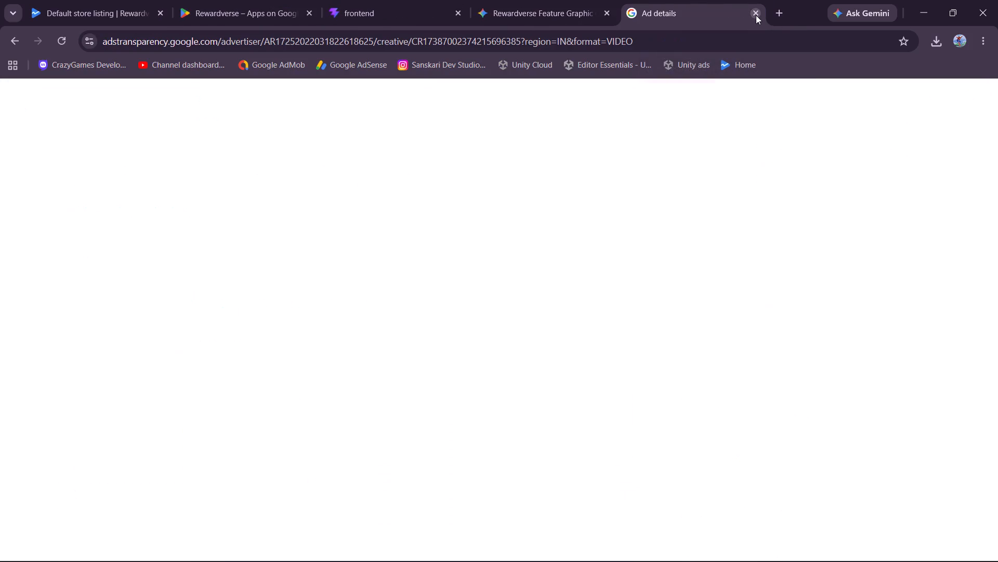
{"action": "left_click", "coordinate": [755, 14]}
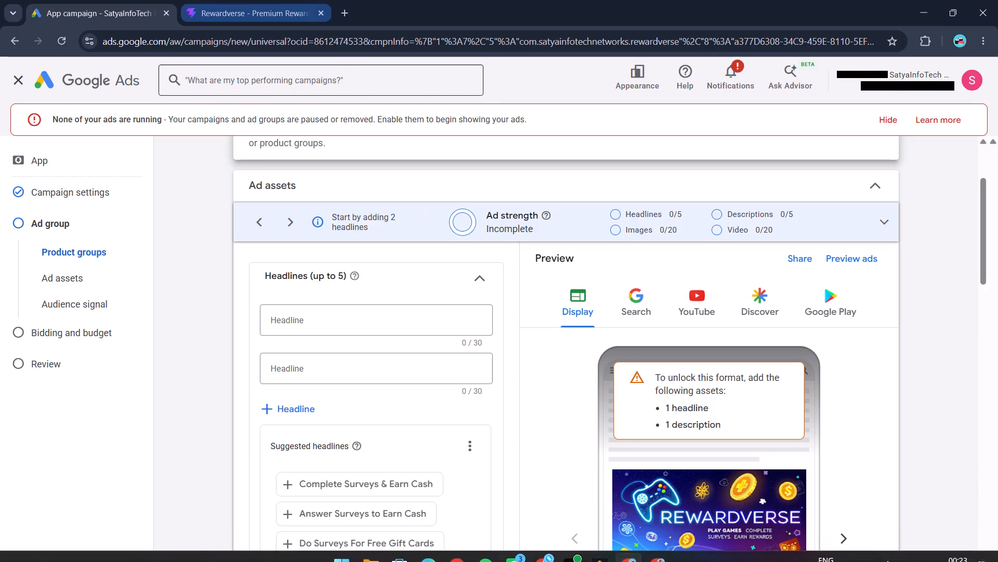
Exit the app campaign setup and discard the draft.
{"action": "left_click", "coordinate": [17, 79]}
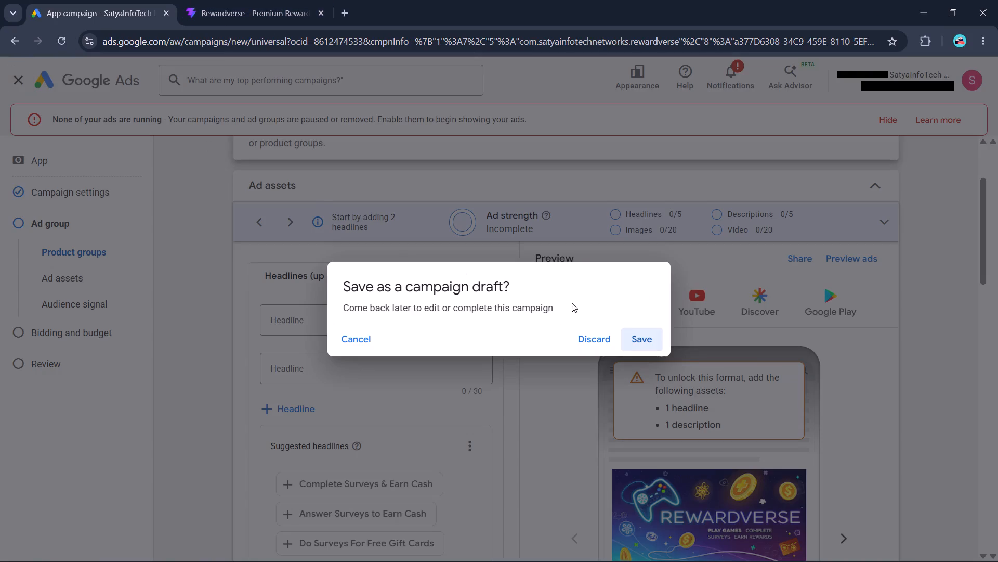
{"action": "left_click", "coordinate": [590, 336]}
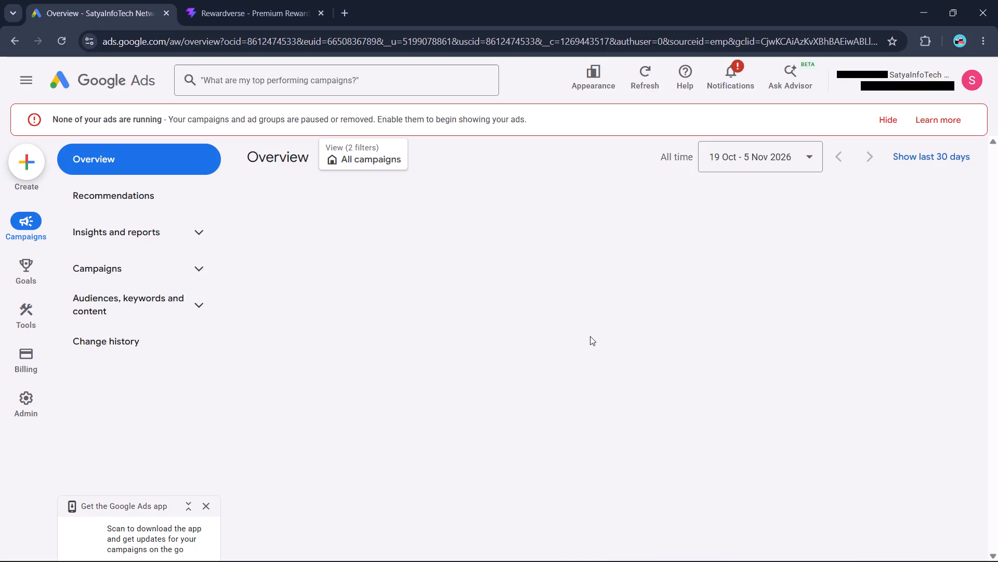
Open the Locations report, switch to Asset Studio and browse its image and video creation options.
{"action": "left_click", "coordinate": [121, 294]}
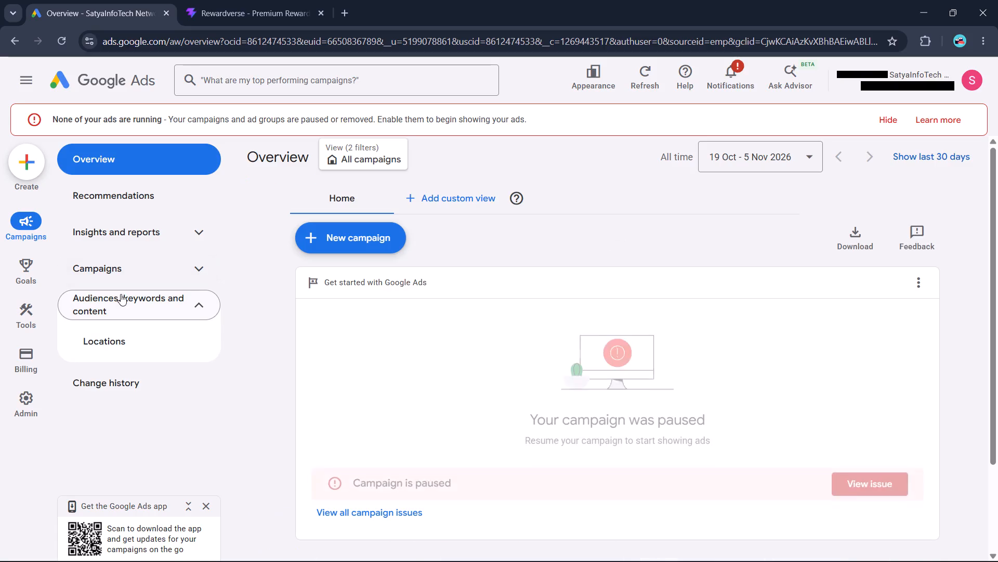
{"action": "left_click", "coordinate": [100, 342]}
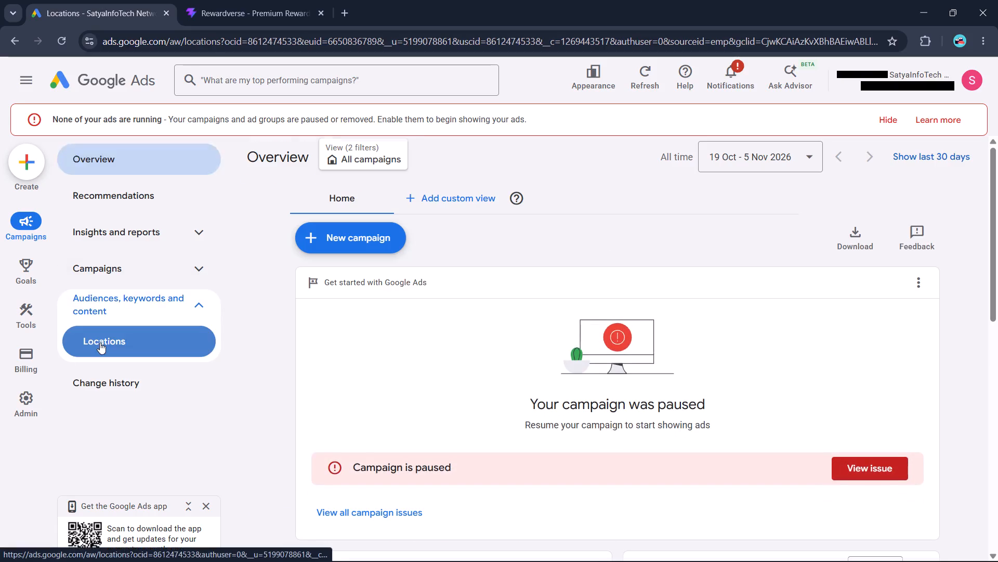
{"action": "left_click", "coordinate": [31, 320]}
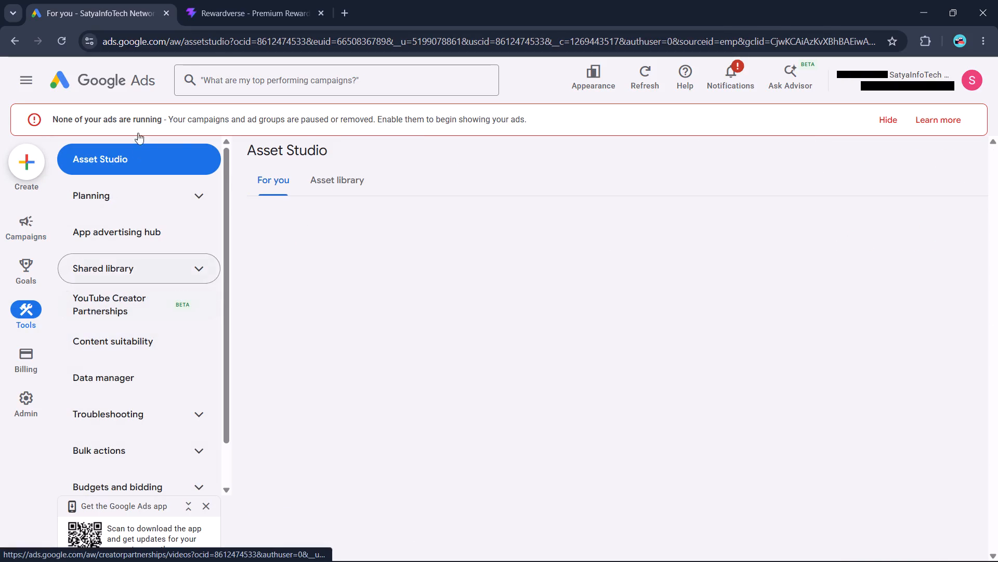
{"action": "scroll", "coordinate": [430, 293], "scroll_direction": "down", "scroll_amount": 1}
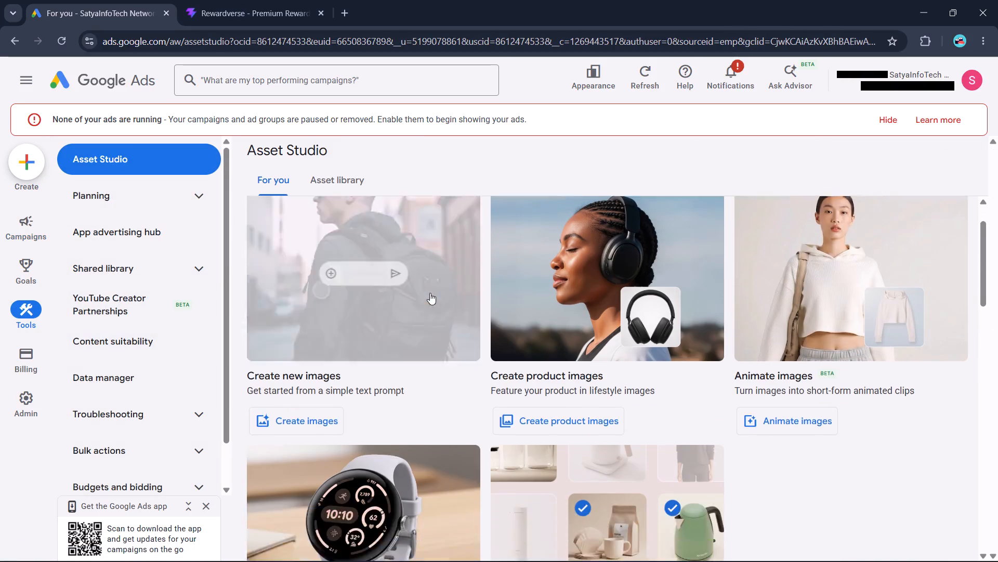
{"action": "scroll", "coordinate": [739, 394], "scroll_direction": "down", "scroll_amount": 2}
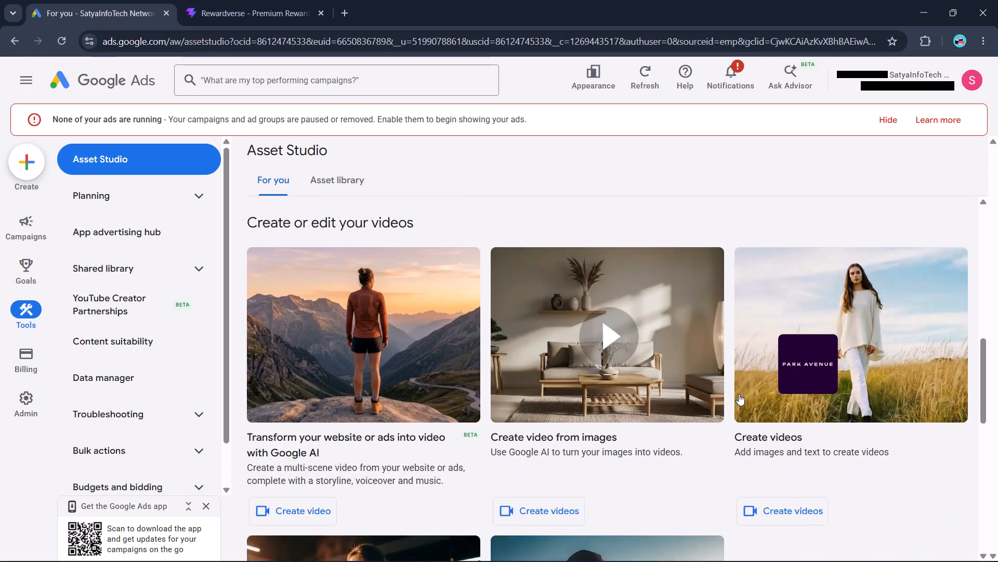
{"action": "scroll", "coordinate": [739, 394], "scroll_direction": "up", "scroll_amount": 7}
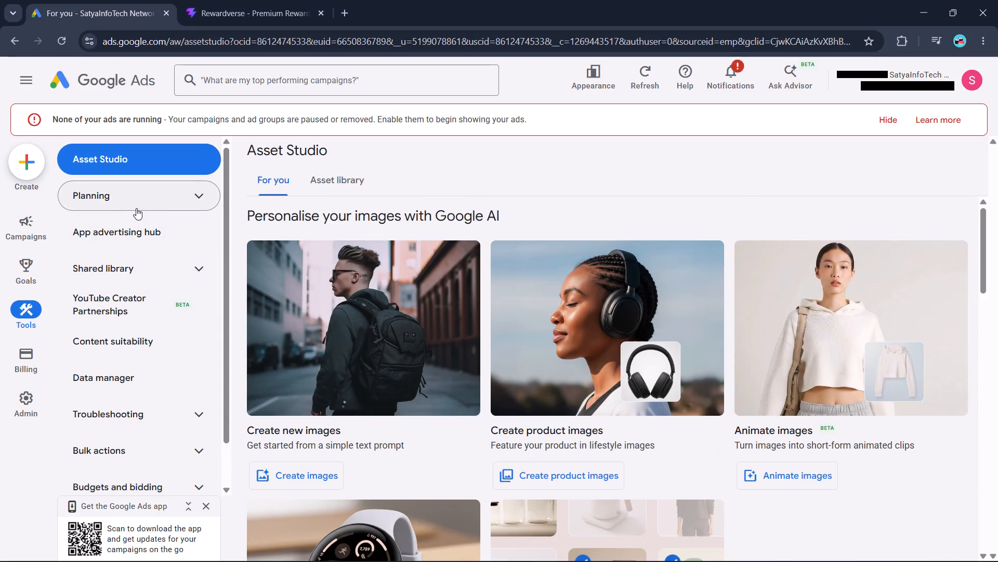
{"action": "triple_click", "coordinate": [390, 119]}
Open Keyword Planner, dismiss its update notice and look over its planning options.
{"action": "left_click", "coordinate": [208, 189]}
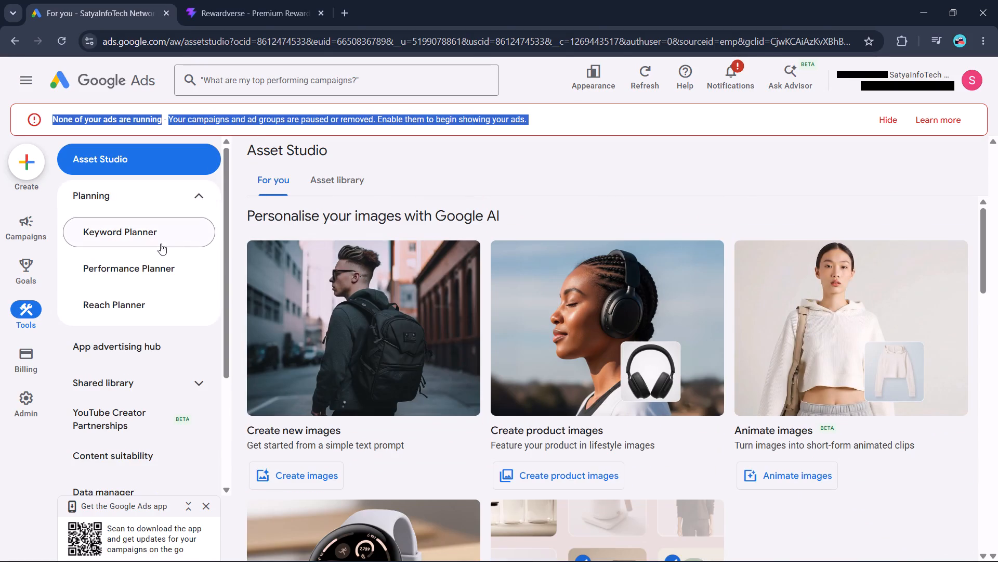
{"action": "left_click", "coordinate": [161, 244]}
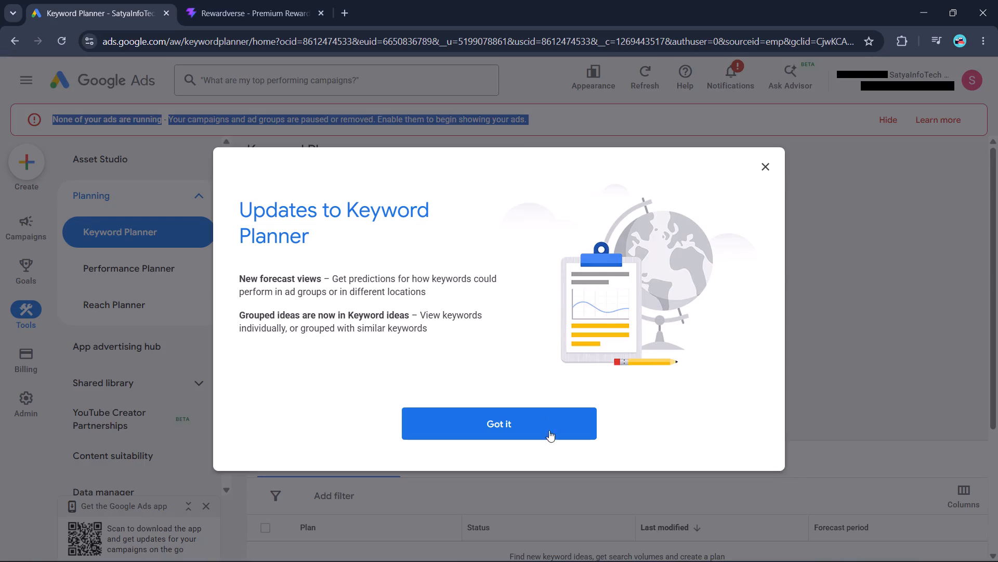
{"action": "left_click", "coordinate": [501, 426]}
{"action": "scroll", "coordinate": [688, 365], "scroll_direction": "down", "scroll_amount": 1}
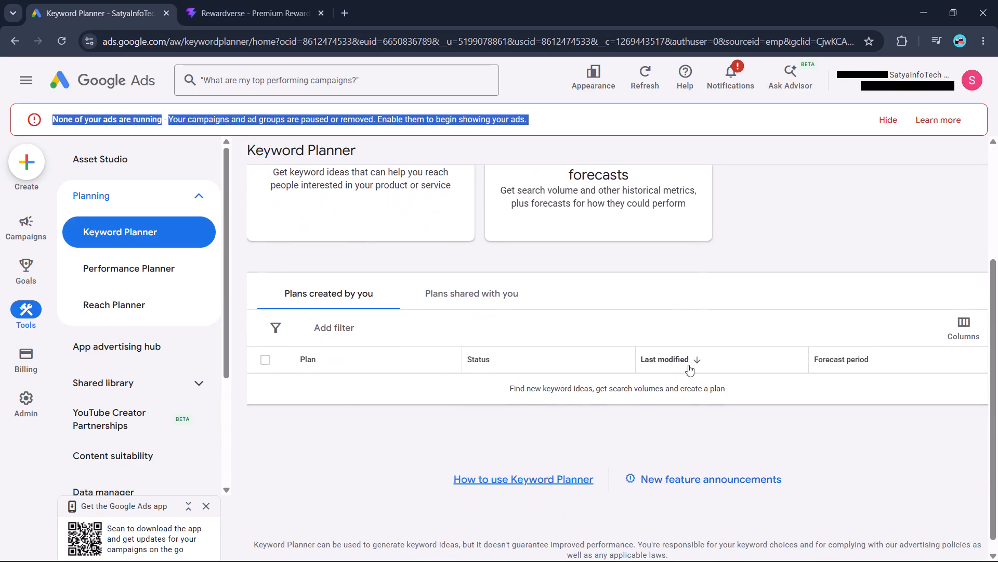
{"action": "scroll", "coordinate": [647, 323], "scroll_direction": "left", "scroll_amount": 1}
{"action": "scroll", "coordinate": [647, 323], "scroll_direction": "right", "scroll_amount": 3}
{"action": "scroll", "coordinate": [647, 323], "scroll_direction": "up", "scroll_amount": 1}
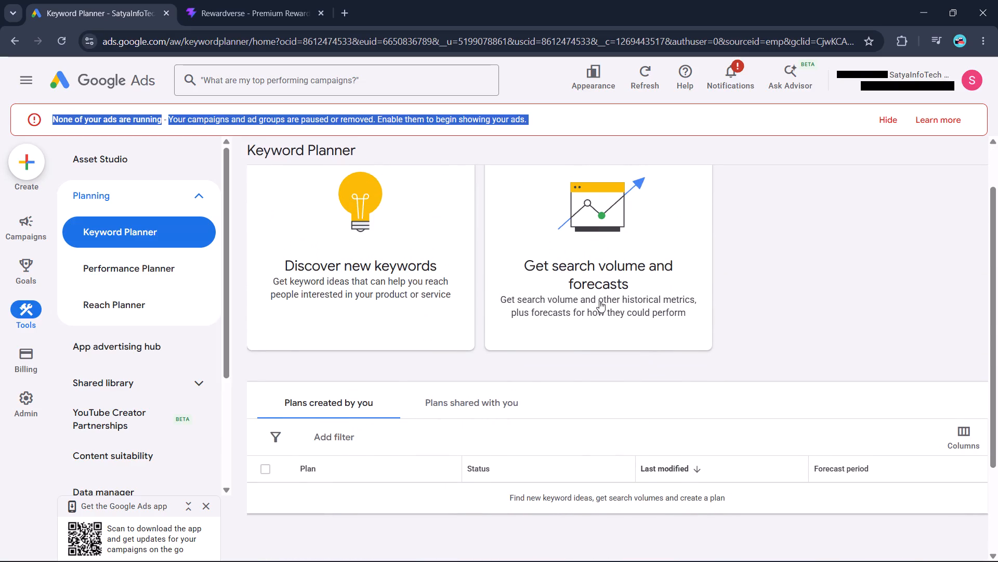
{"action": "scroll", "coordinate": [583, 294], "scroll_direction": "up", "scroll_amount": 1}
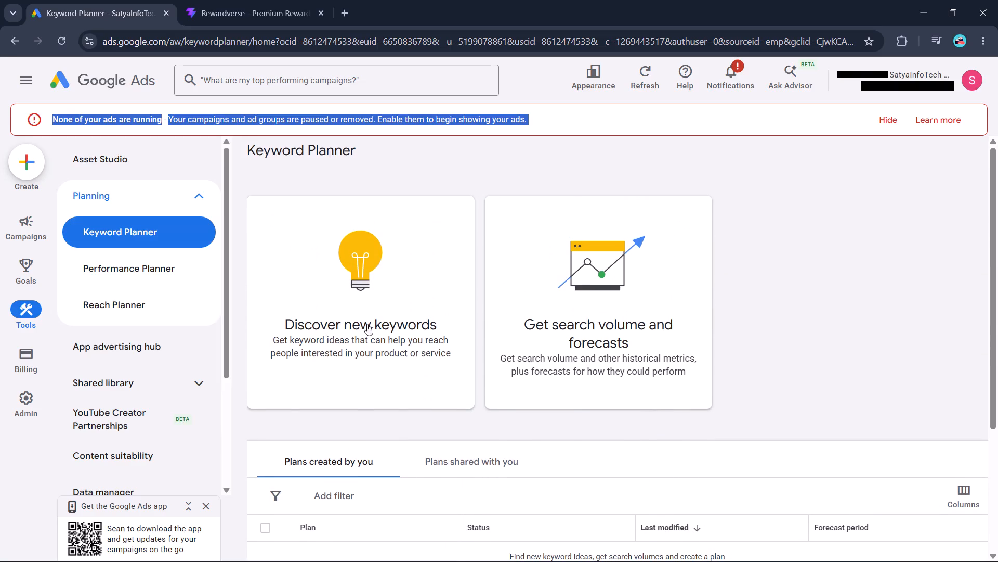
Discover new keywords in Keyword Planner starting from the keyword "Rewards earning app".
{"action": "left_click", "coordinate": [394, 343]}
{"action": "left_click", "coordinate": [364, 315]}
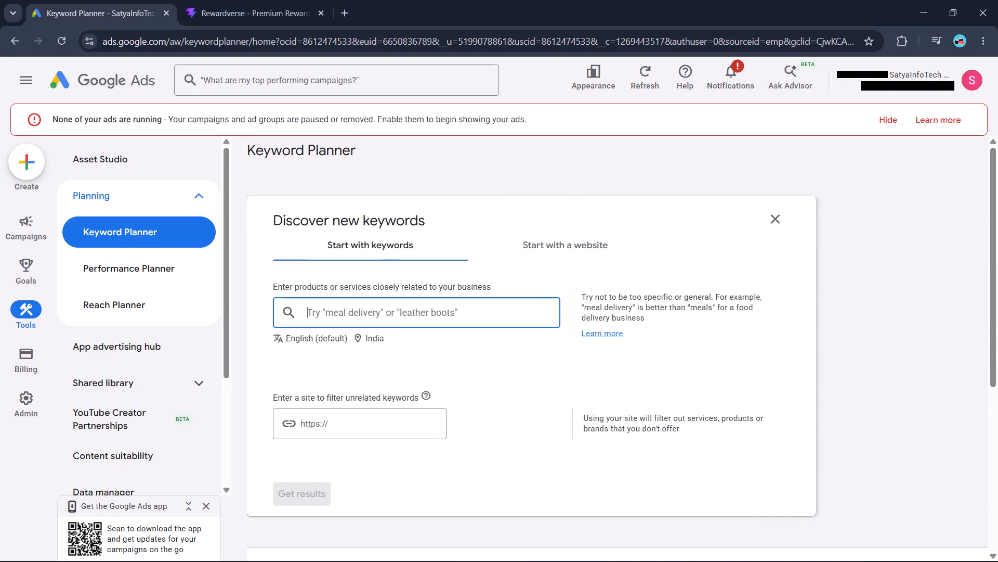
{"action": "type", "text": "Re"}
{"action": "key", "text": "ctrl+w"}
{"action": "key", "text": "ctrl+a"}
{"action": "type", "text": "rds"}
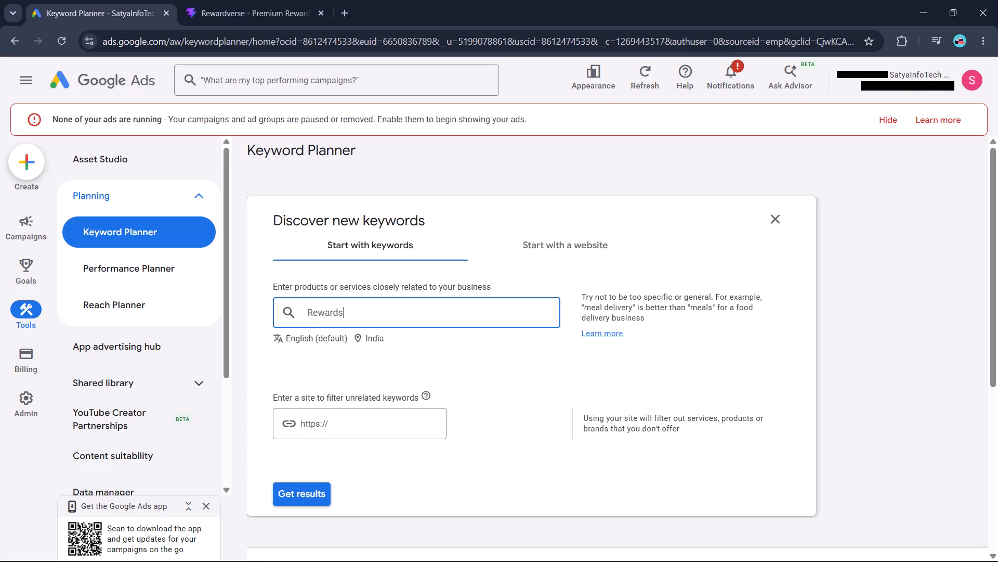
{"action": "key", "text": "space"}
{"action": "type", "text": "earning app"}
{"action": "key", "text": "Return"}
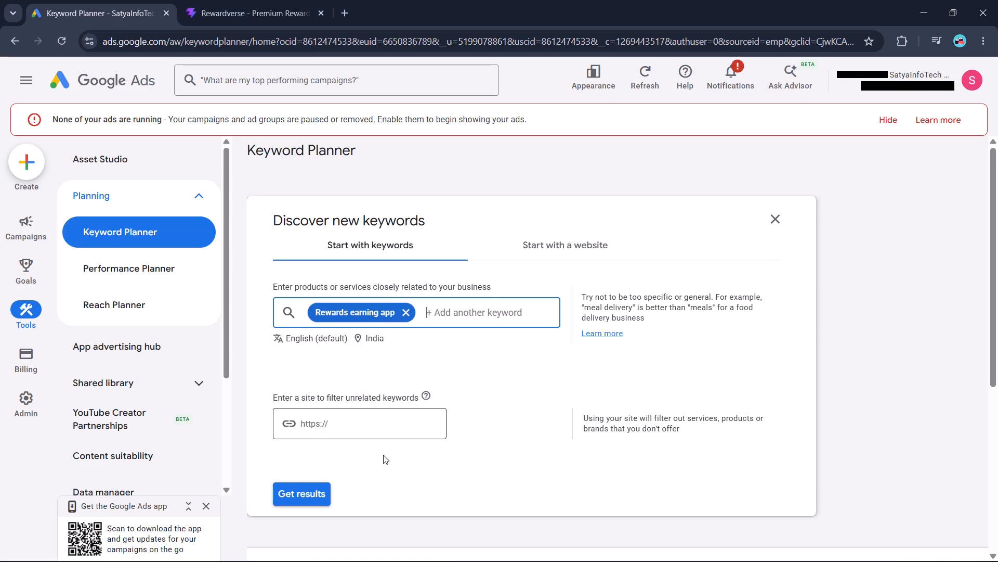
{"action": "left_click", "coordinate": [317, 496]}
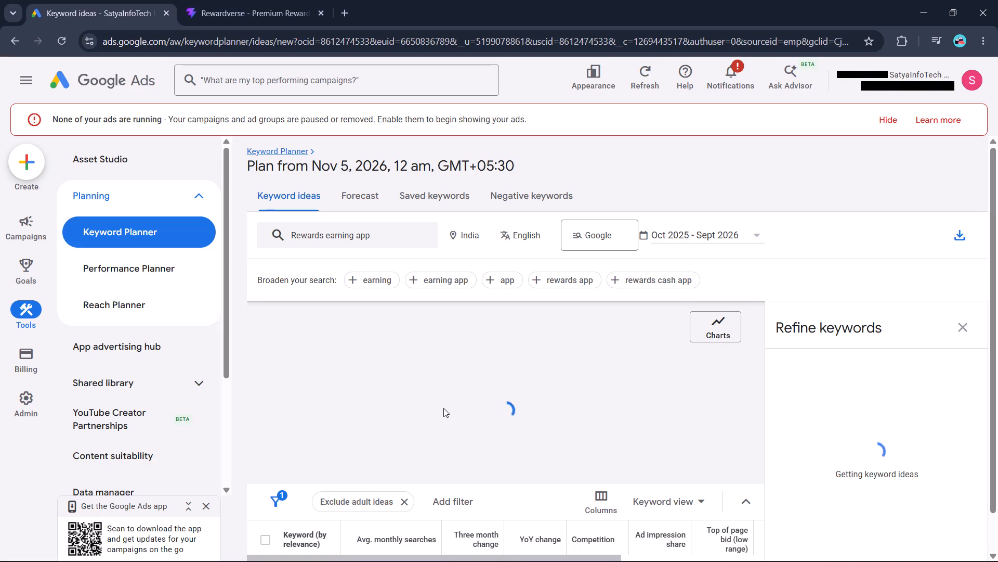
Examine the keyword ideas for "Rewards earning app", including monthly searches, competition and top-of-page bid ranges.
{"action": "scroll", "coordinate": [480, 403], "scroll_direction": "down", "scroll_amount": 1}
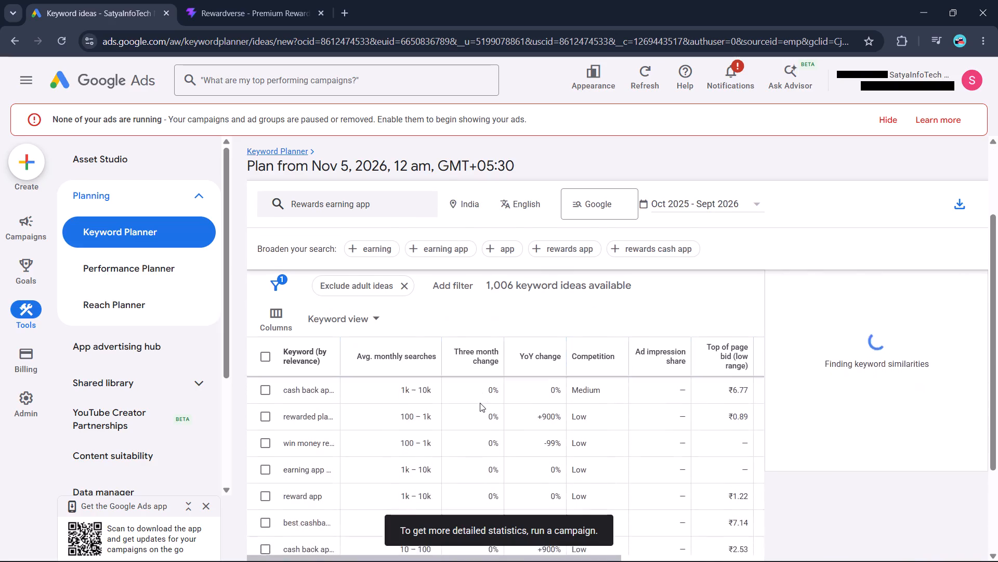
{"action": "scroll", "coordinate": [480, 403], "scroll_direction": "up", "scroll_amount": 2}
{"action": "scroll", "coordinate": [490, 339], "scroll_direction": "down", "scroll_amount": 2}
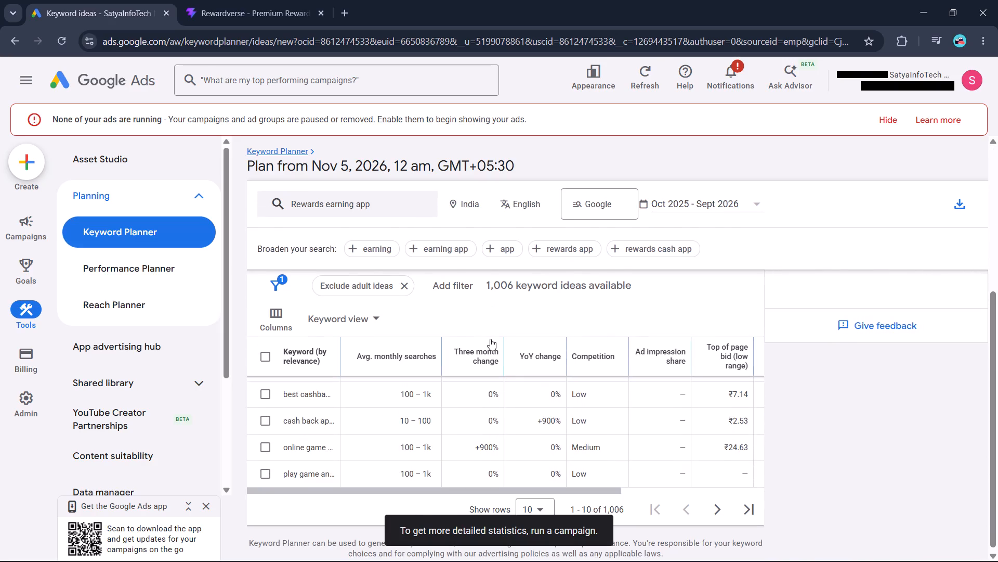
{"action": "left_click_drag", "start_coordinate": [353, 488], "coordinate": [422, 485]}
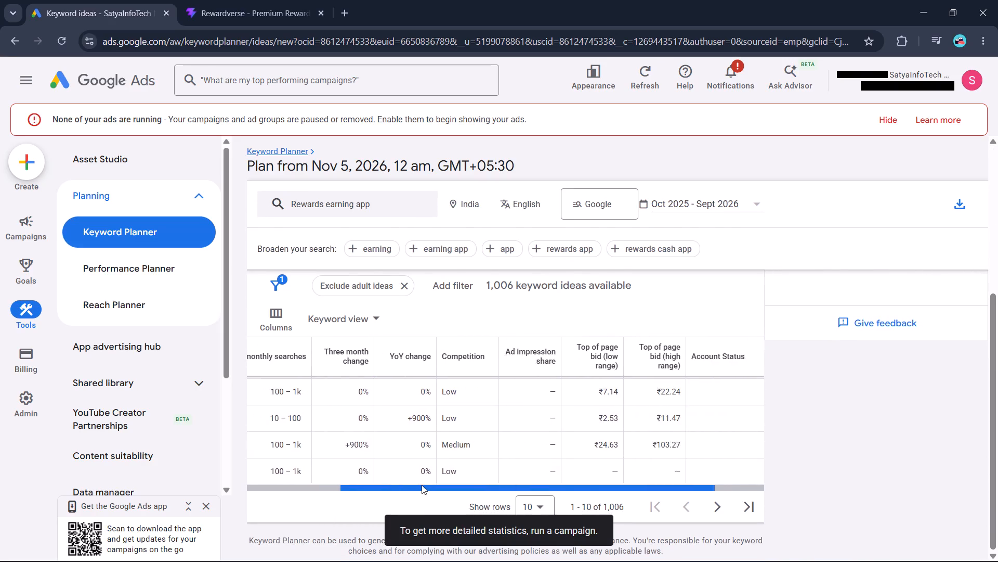
{"action": "left_click_drag", "start_coordinate": [422, 485], "coordinate": [273, 490]}
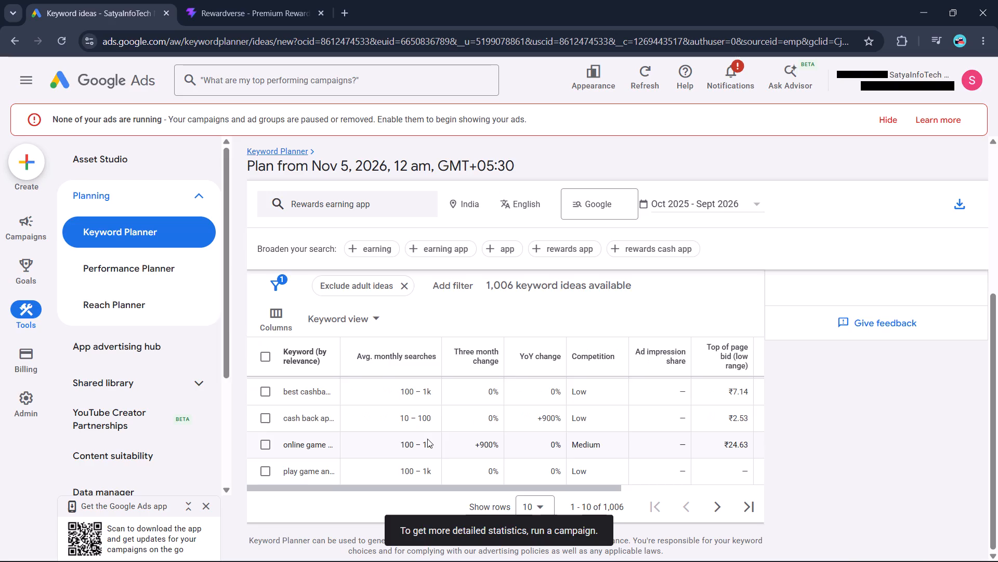
{"action": "scroll", "coordinate": [447, 443], "scroll_direction": "up", "scroll_amount": 1}
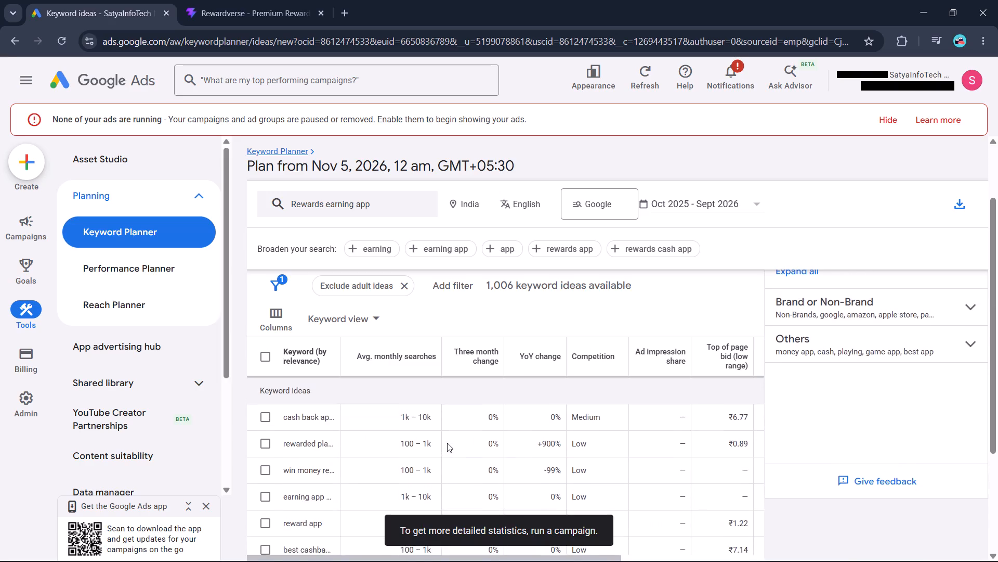
{"action": "scroll", "coordinate": [447, 443], "scroll_direction": "down", "scroll_amount": 1}
{"action": "scroll", "coordinate": [447, 443], "scroll_direction": "up", "scroll_amount": 2}
{"action": "scroll", "coordinate": [447, 443], "scroll_direction": "down", "scroll_amount": 1}
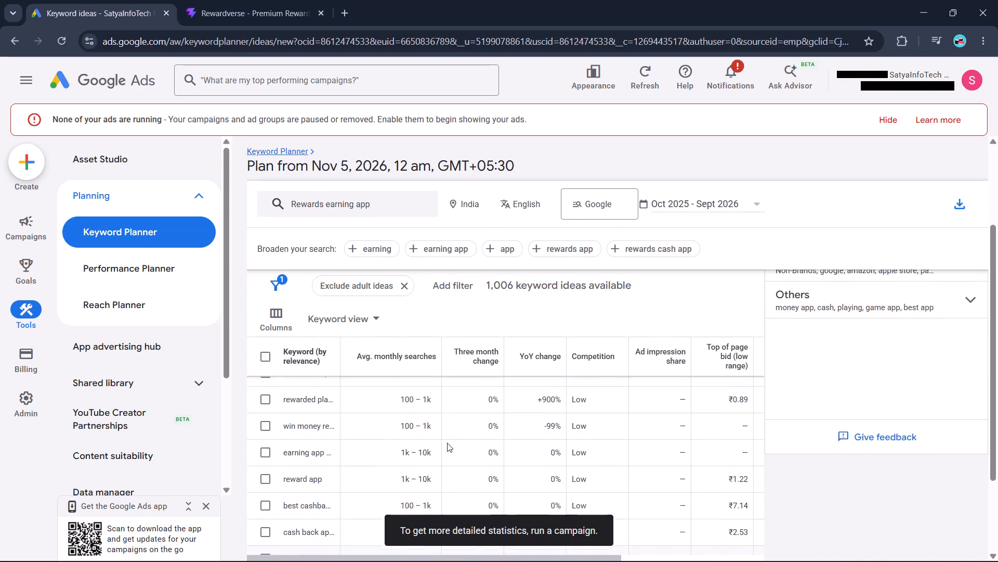
{"action": "scroll", "coordinate": [361, 405], "scroll_direction": "up", "scroll_amount": 5}
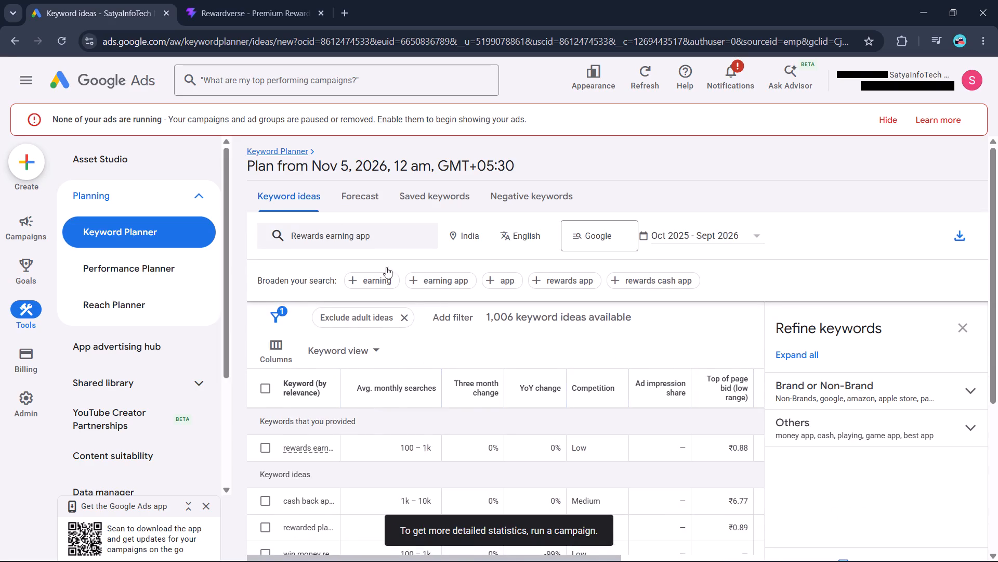
Replace the seed keyword with "Money Earning apps" and get its keyword ideas.
{"action": "left_click_drag", "start_coordinate": [370, 234], "coordinate": [349, 236]}
{"action": "double_click", "coordinate": [349, 236]}
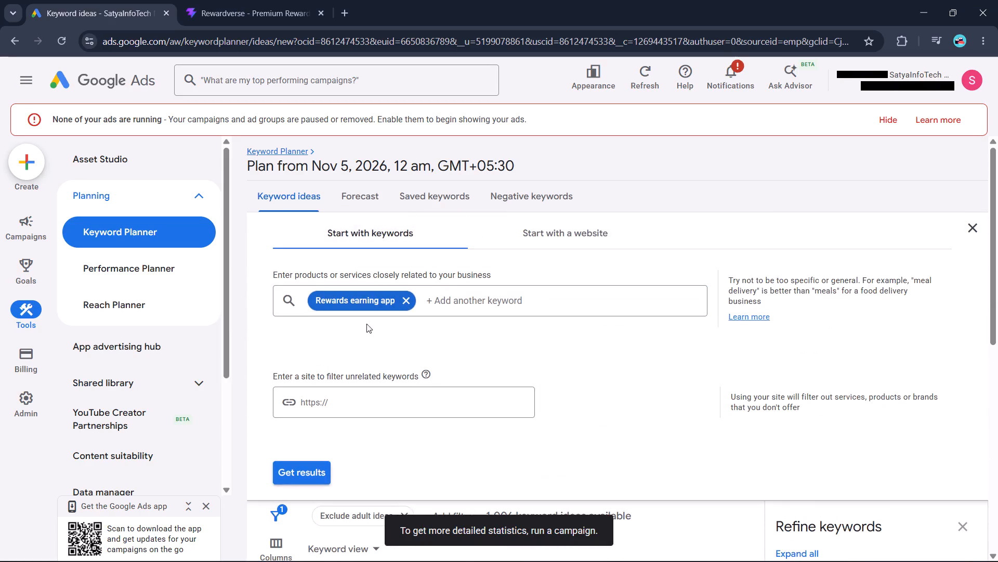
{"action": "left_click", "coordinate": [405, 300]}
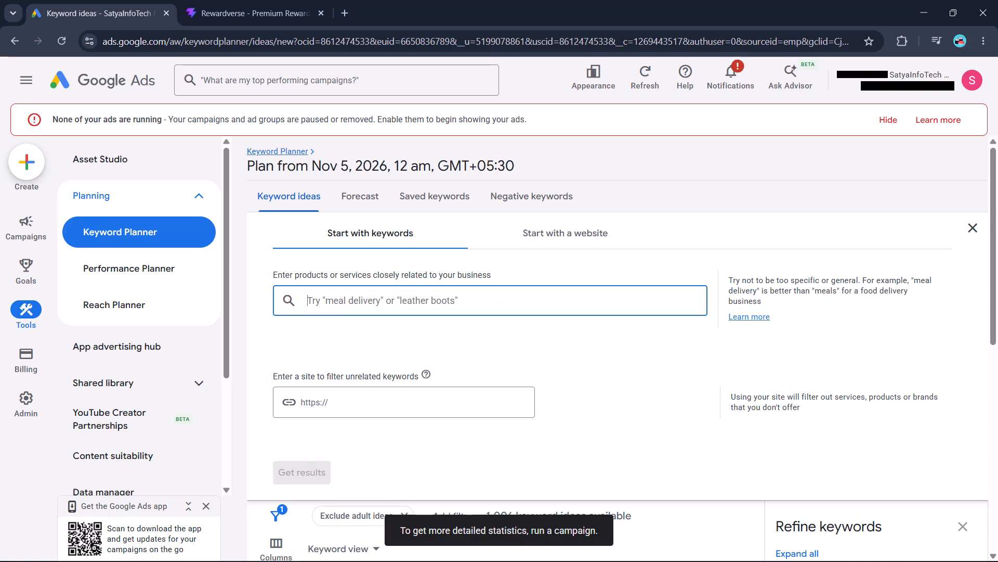
{"action": "left_click", "coordinate": [384, 303]}
{"action": "type", "text": "Money Earning apps"}
{"action": "key", "text": "Return"}
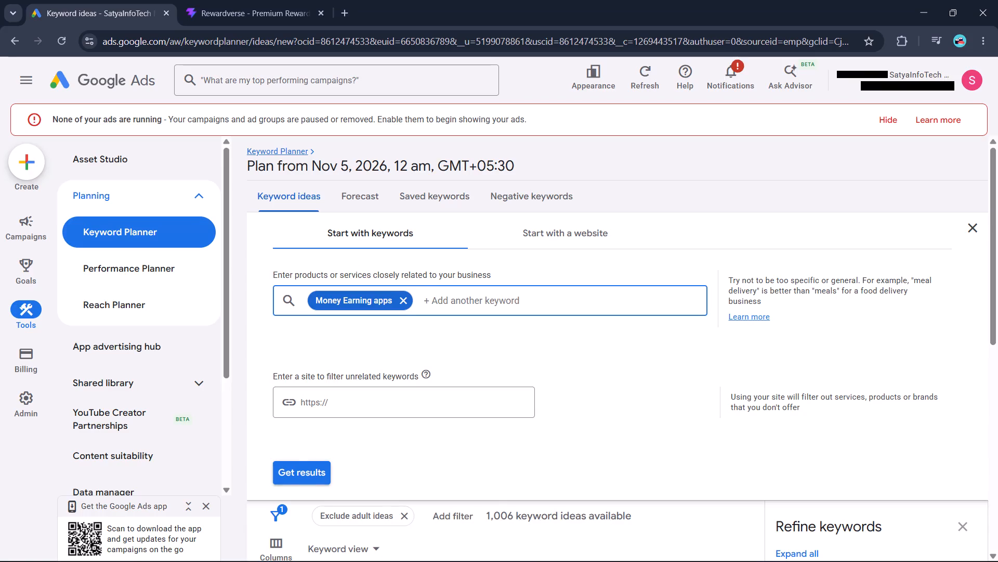
{"action": "left_click", "coordinate": [314, 479]}
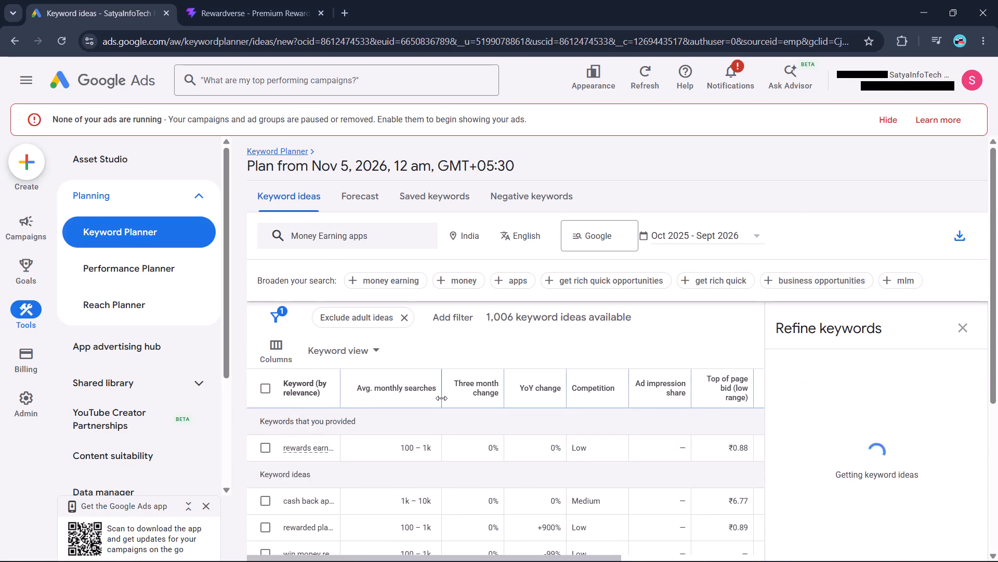
Examine the keyword ideas for "Money Earning apps" and highlight the keyword starting with "paise kaman".
{"action": "scroll", "coordinate": [441, 398], "scroll_direction": "down", "scroll_amount": 1}
{"action": "scroll", "coordinate": [441, 398], "scroll_direction": "up", "scroll_amount": 2}
{"action": "scroll", "coordinate": [441, 398], "scroll_direction": "down", "scroll_amount": 1}
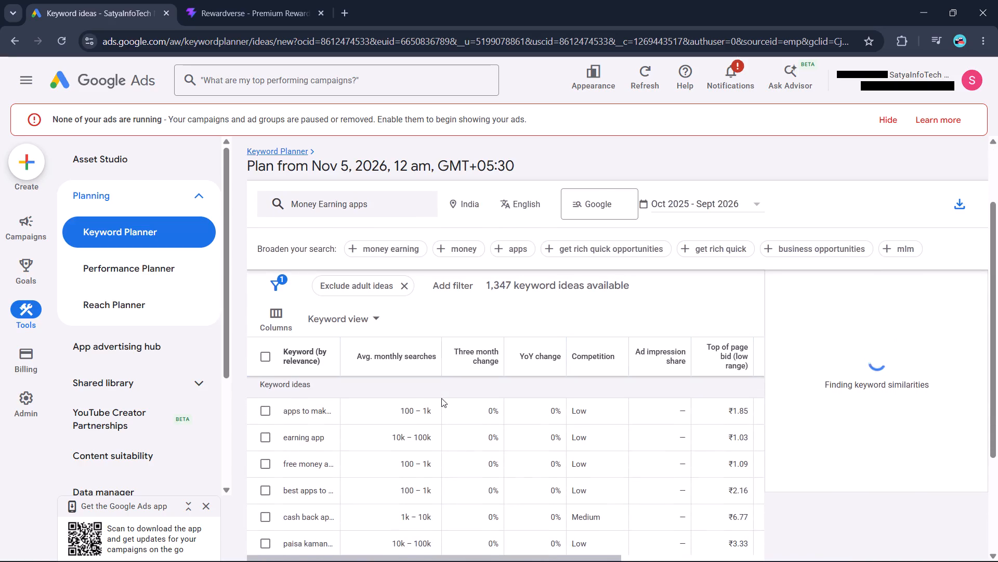
{"action": "scroll", "coordinate": [471, 450], "scroll_direction": "up", "scroll_amount": 2}
{"action": "scroll", "coordinate": [471, 329], "scroll_direction": "down", "scroll_amount": 1}
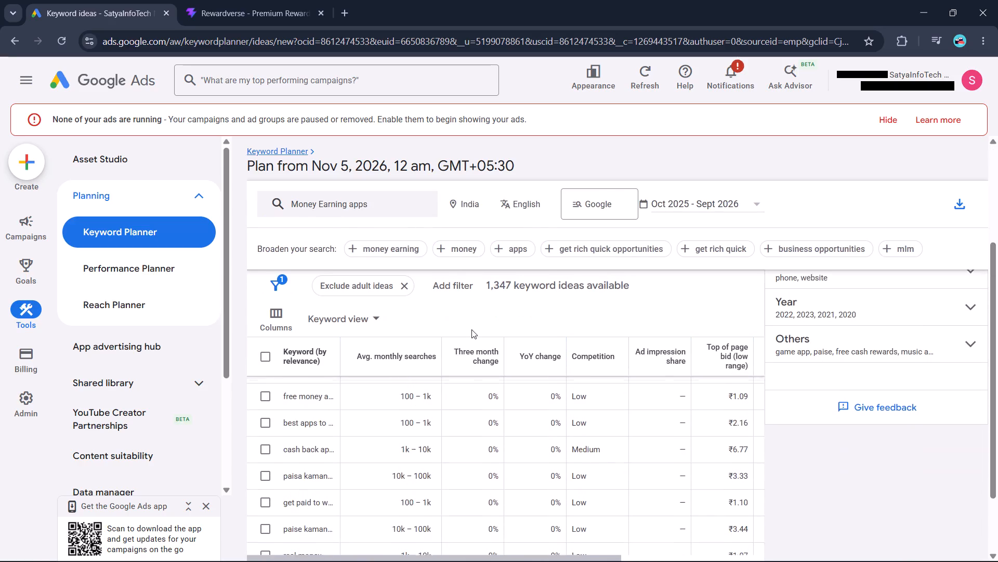
{"action": "scroll", "coordinate": [472, 418], "scroll_direction": "up", "scroll_amount": 1}
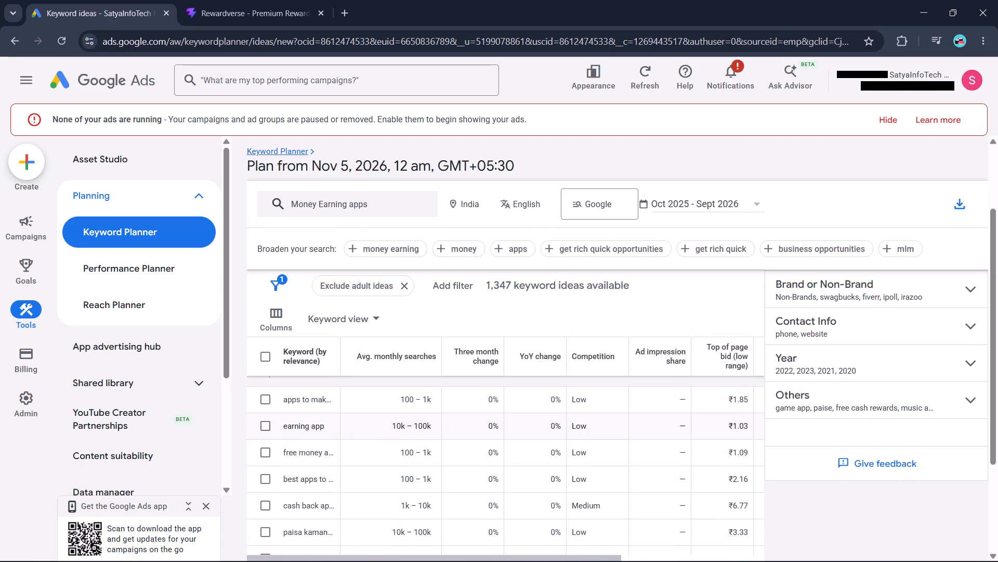
{"action": "scroll", "coordinate": [416, 428], "scroll_direction": "down", "scroll_amount": 2}
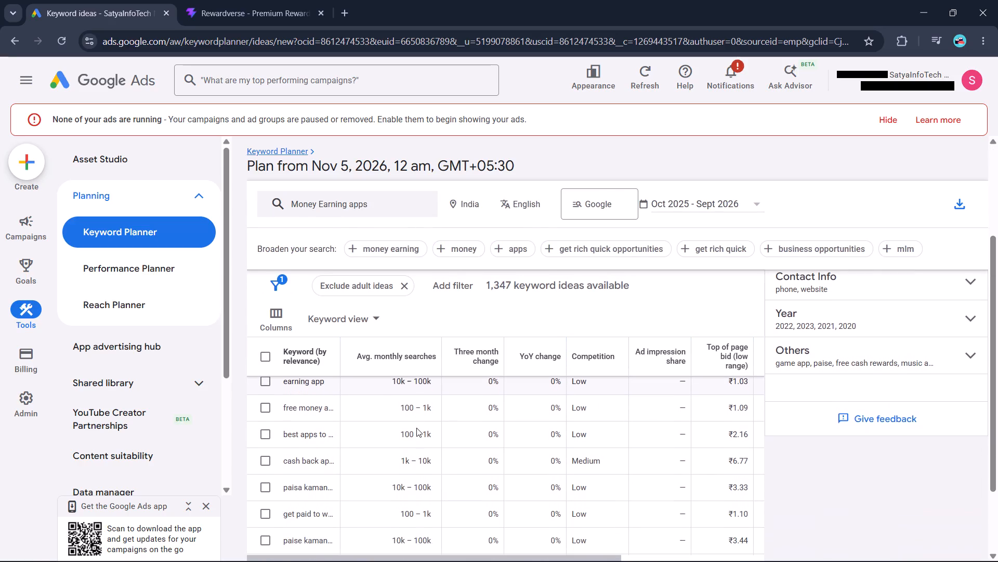
{"action": "scroll", "coordinate": [416, 428], "scroll_direction": "down", "scroll_amount": 2}
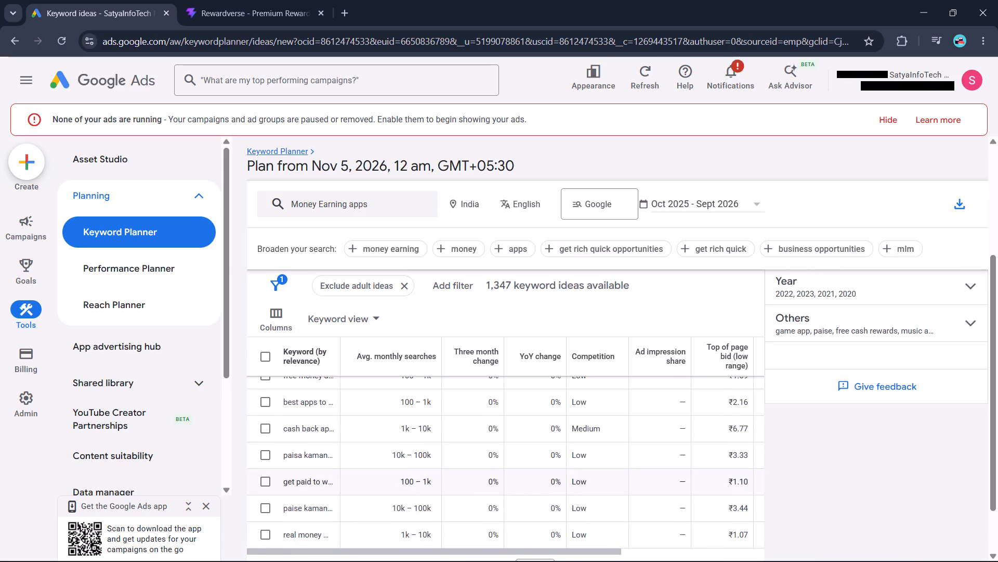
{"action": "scroll", "coordinate": [414, 479], "scroll_direction": "down", "scroll_amount": 2}
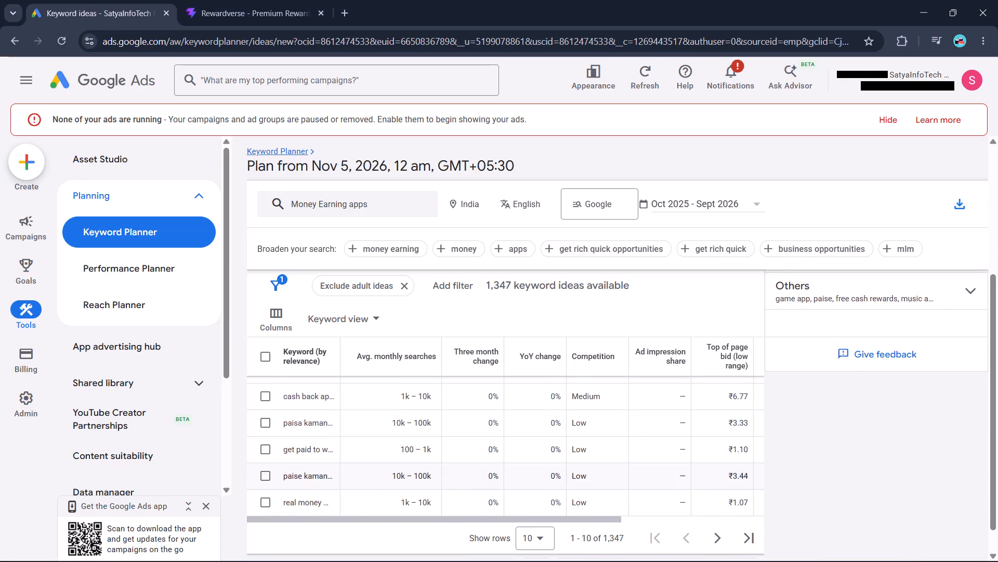
{"action": "left_click", "coordinate": [307, 478]}
{"action": "triple_click", "coordinate": [307, 478]}
Examine the top-of-page bid ranges, monthly searches and competition of the "Money Earning apps" ideas, especially those starting with "paisa kaman" and "paise kaman".
{"action": "scroll", "coordinate": [649, 481], "scroll_direction": "left", "scroll_amount": 2}
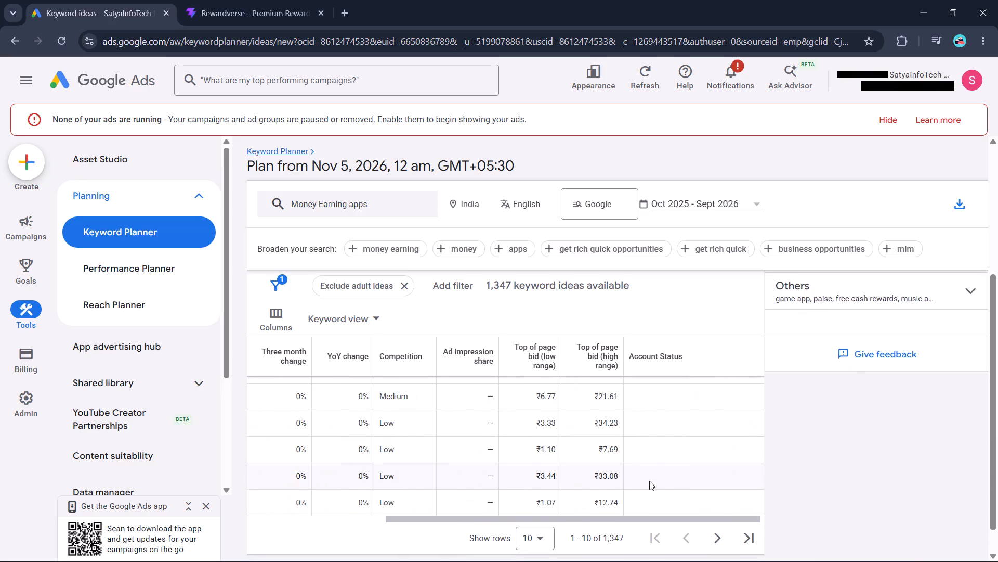
{"action": "triple_click", "coordinate": [544, 483]}
{"action": "left_click", "coordinate": [544, 483]}
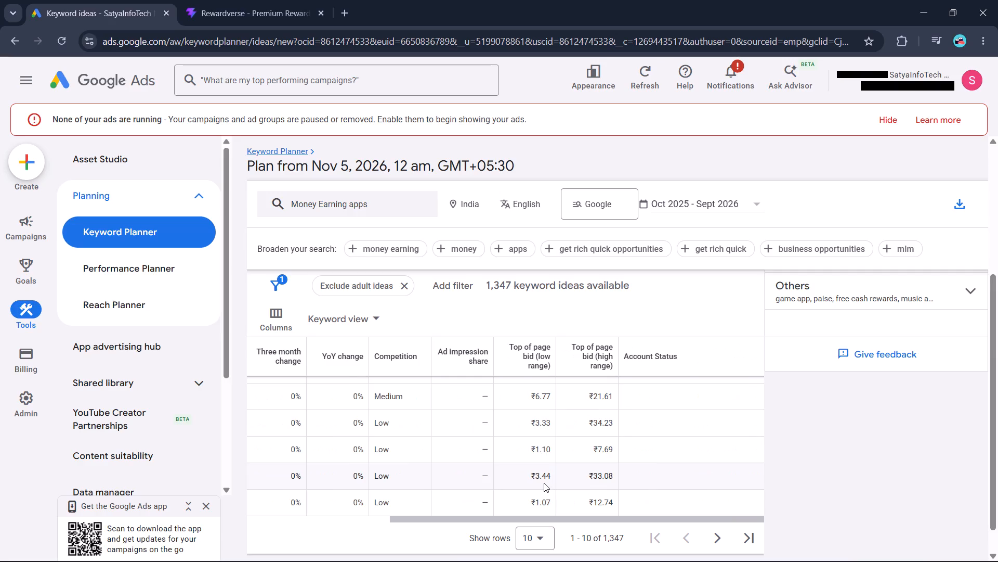
{"action": "scroll", "coordinate": [544, 483], "scroll_direction": "up", "scroll_amount": 1}
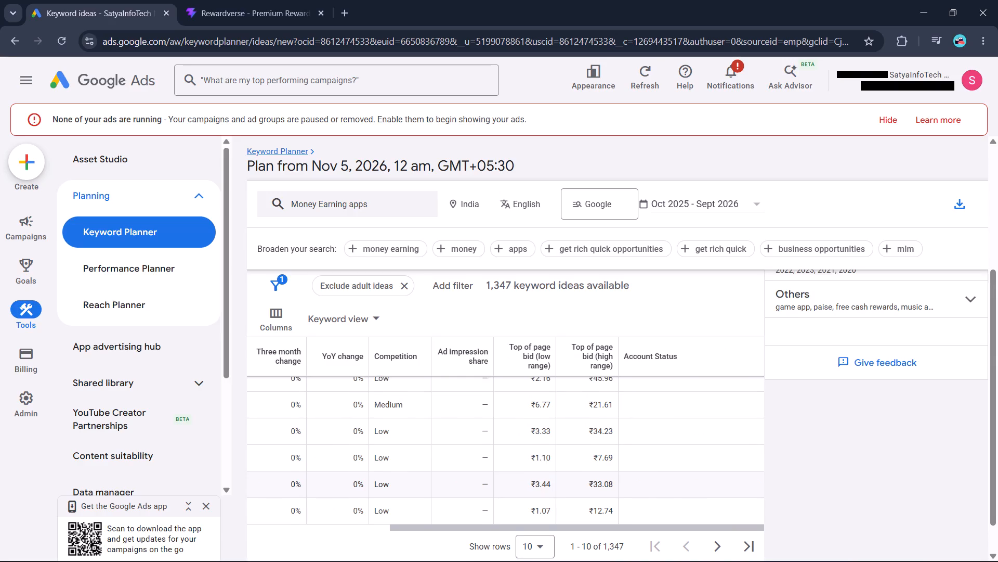
{"action": "scroll", "coordinate": [544, 483], "scroll_direction": "up", "scroll_amount": 1}
{"action": "scroll", "coordinate": [544, 483], "scroll_direction": "right", "scroll_amount": 3}
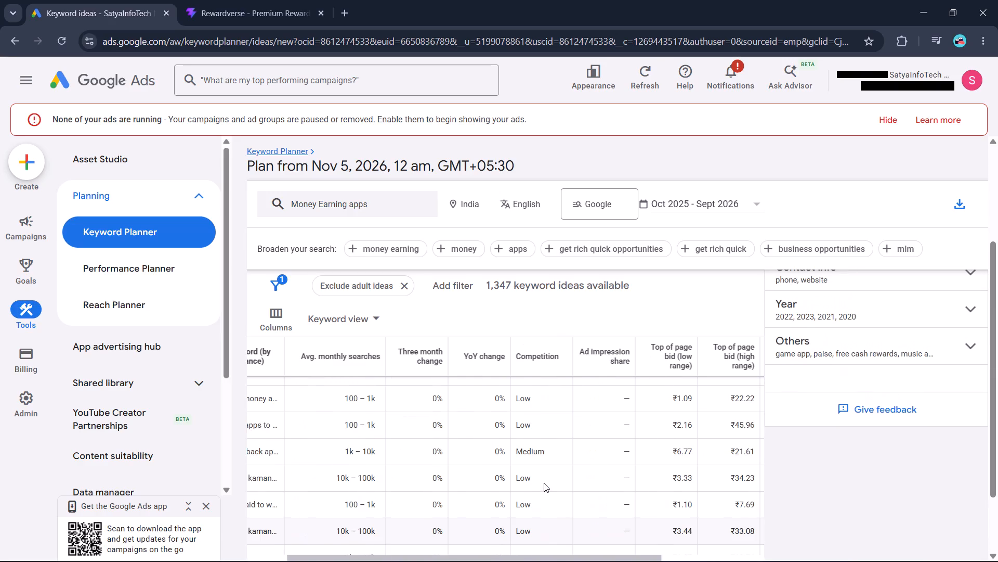
{"action": "scroll", "coordinate": [544, 483], "scroll_direction": "up", "scroll_amount": 3}
{"action": "scroll", "coordinate": [544, 483], "scroll_direction": "down", "scroll_amount": 2}
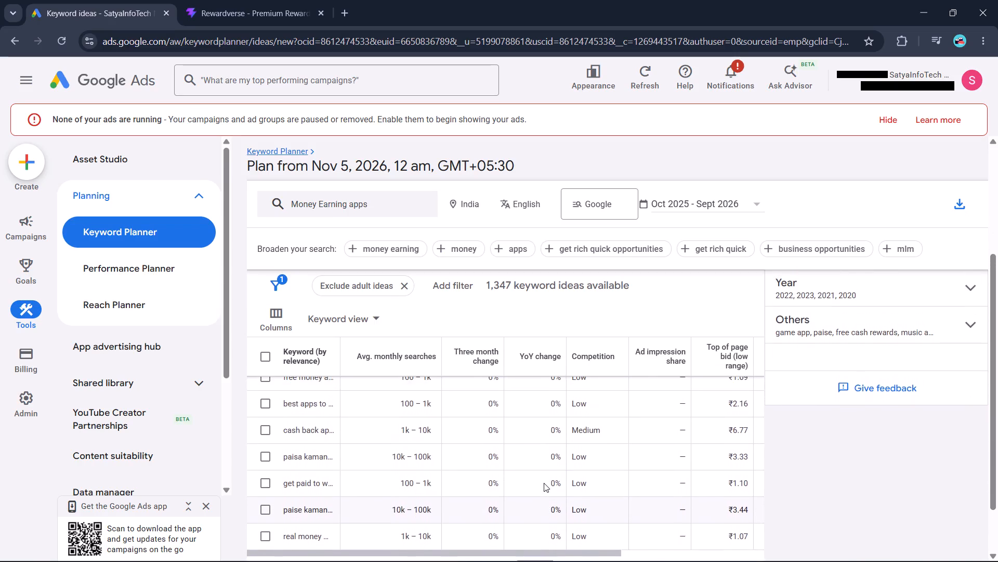
{"action": "scroll", "coordinate": [544, 483], "scroll_direction": "left", "scroll_amount": 1}
{"action": "scroll", "coordinate": [544, 483], "scroll_direction": "right", "scroll_amount": 1}
{"action": "scroll", "coordinate": [544, 483], "scroll_direction": "up", "scroll_amount": 1}
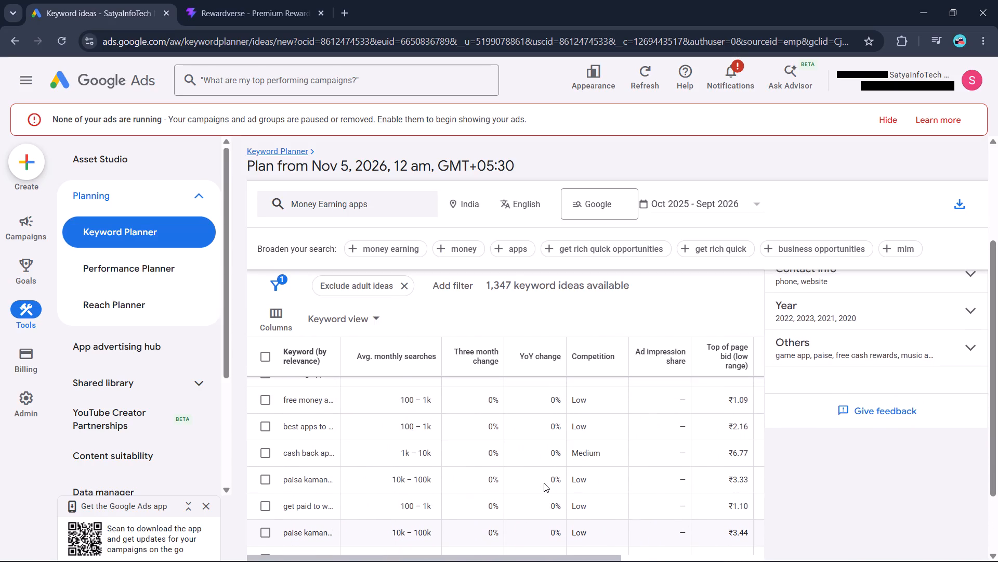
{"action": "scroll", "coordinate": [544, 483], "scroll_direction": "up", "scroll_amount": 1}
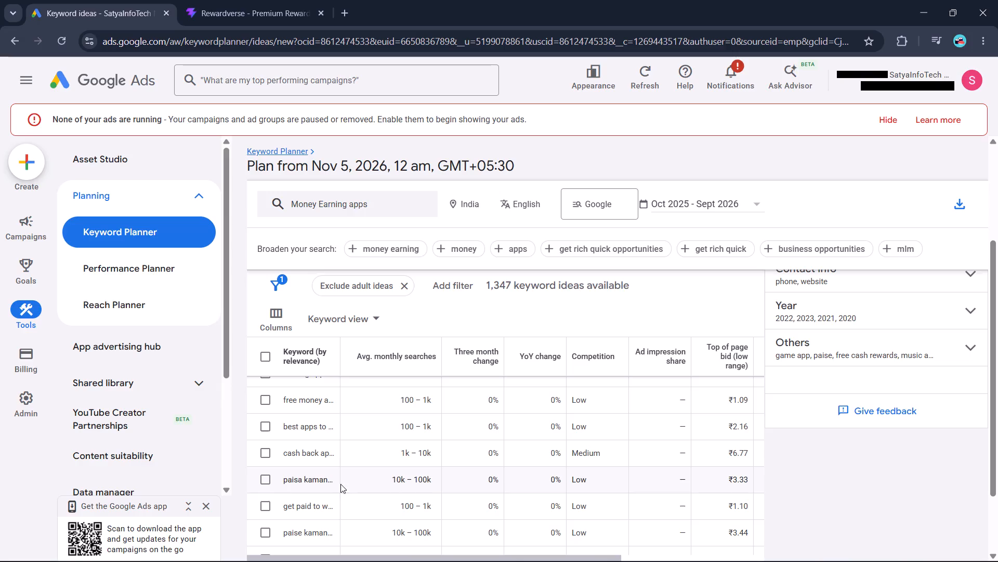
{"action": "triple_click", "coordinate": [335, 484]}
{"action": "left_click", "coordinate": [335, 484]}
{"action": "triple_click", "coordinate": [327, 503]}
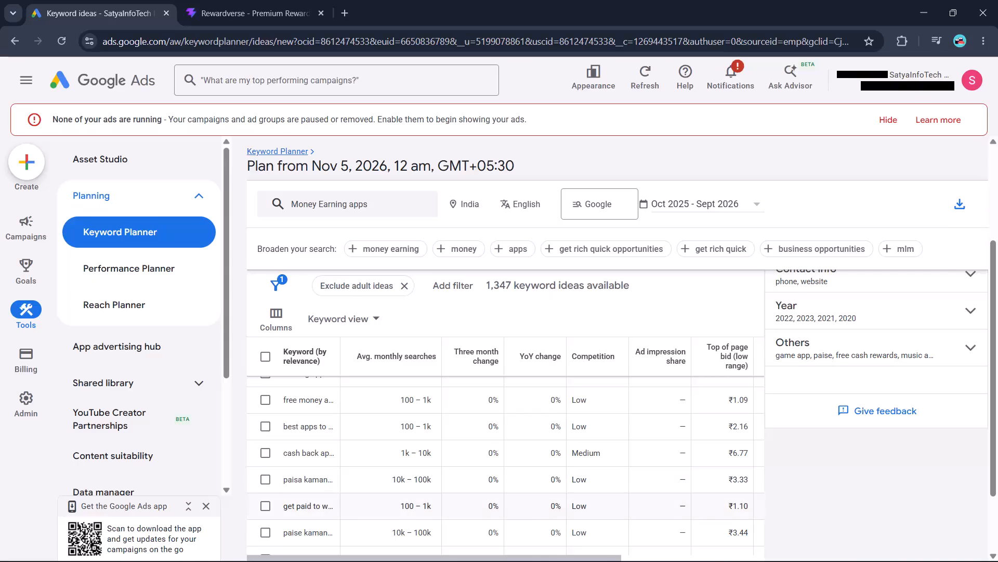
{"action": "left_click", "coordinate": [327, 503]}
{"action": "left_click", "coordinate": [327, 503]}
{"action": "scroll", "coordinate": [327, 503], "scroll_direction": "down", "scroll_amount": 1}
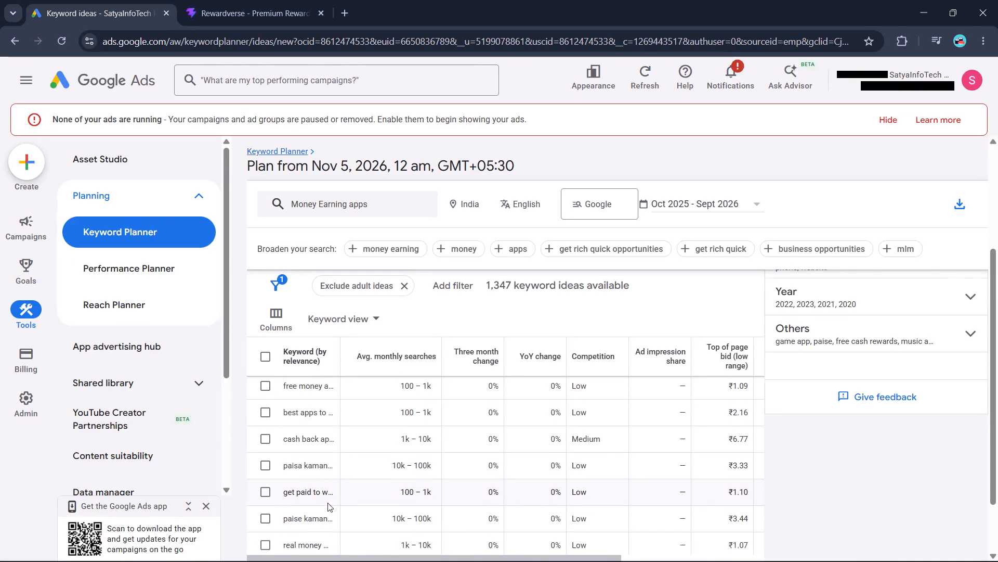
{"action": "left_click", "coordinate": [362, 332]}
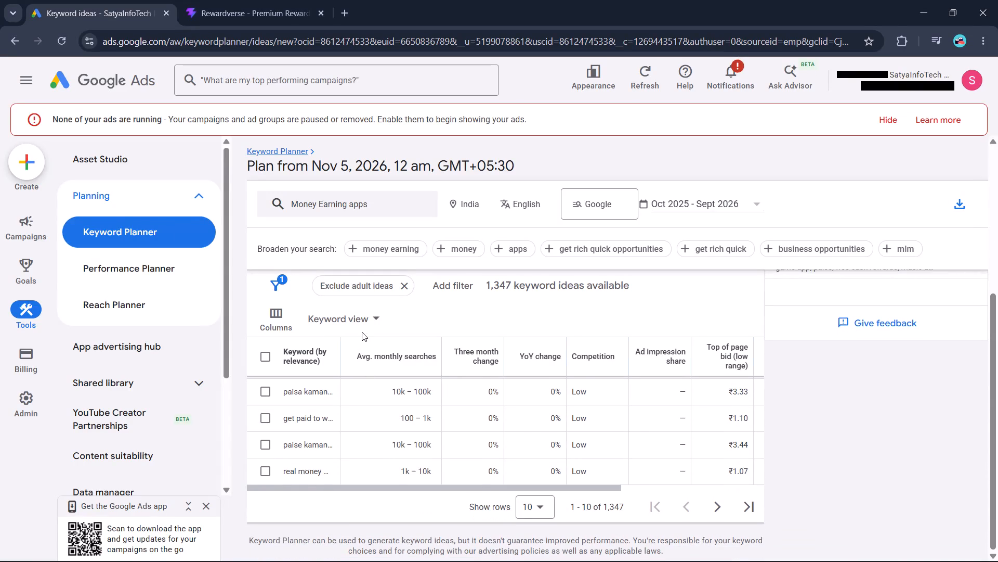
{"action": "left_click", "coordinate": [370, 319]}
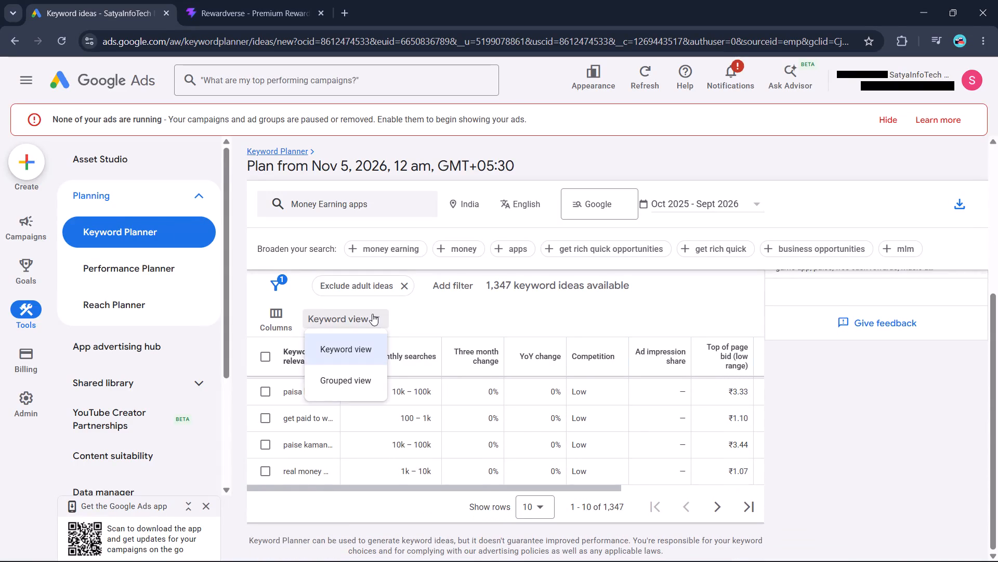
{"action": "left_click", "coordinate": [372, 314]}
View the forecast for the current keyword plan.
{"action": "scroll", "coordinate": [450, 320], "scroll_direction": "up", "scroll_amount": 2}
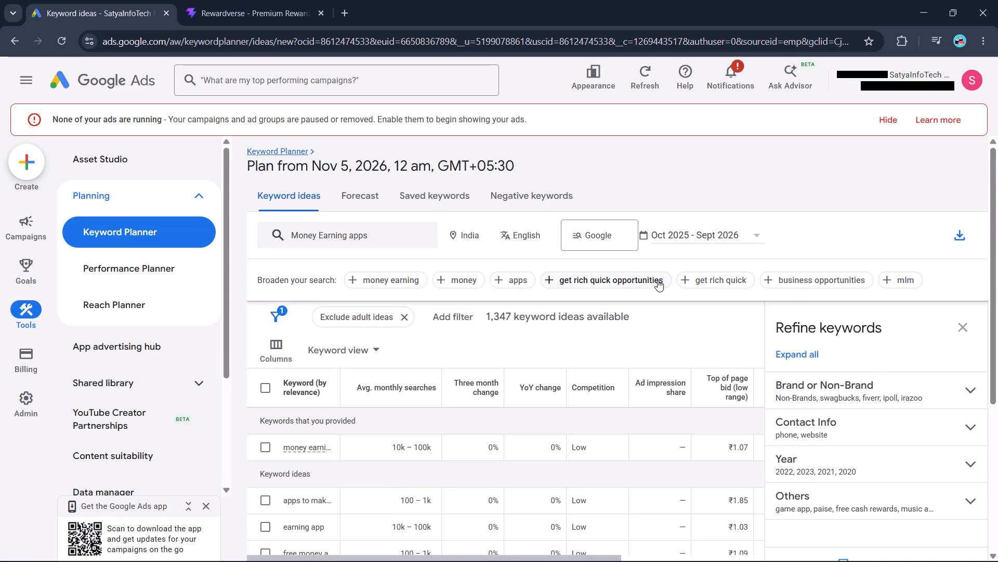
{"action": "left_click", "coordinate": [364, 196]}
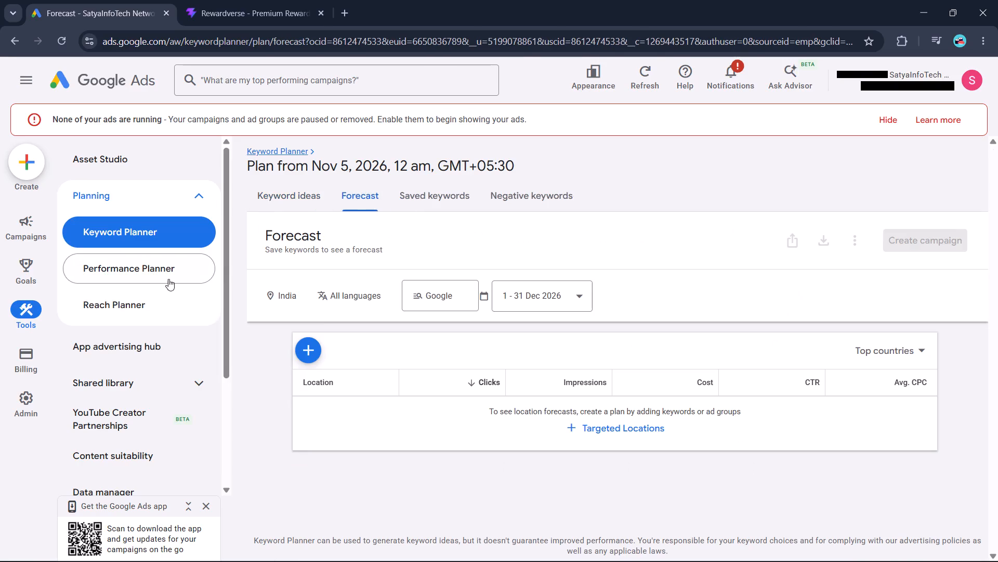
Start a search volume and forecast request in Keyword Planner with the keywords "Earning apps" and "Online earning apps".
{"action": "left_click", "coordinate": [148, 232]}
{"action": "scroll", "coordinate": [427, 386], "scroll_direction": "down", "scroll_amount": 1}
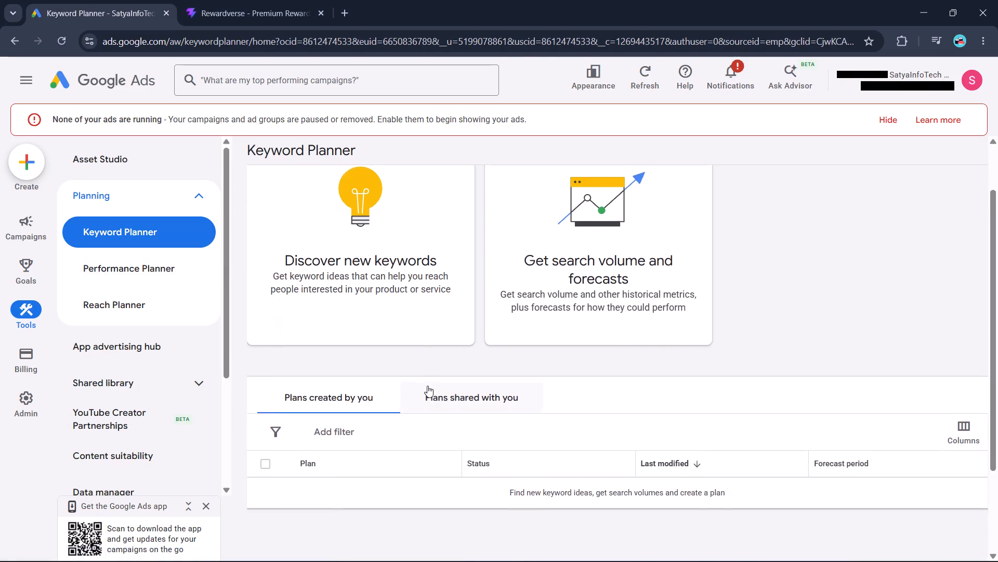
{"action": "left_click", "coordinate": [599, 263]}
{"action": "left_click", "coordinate": [423, 256]}
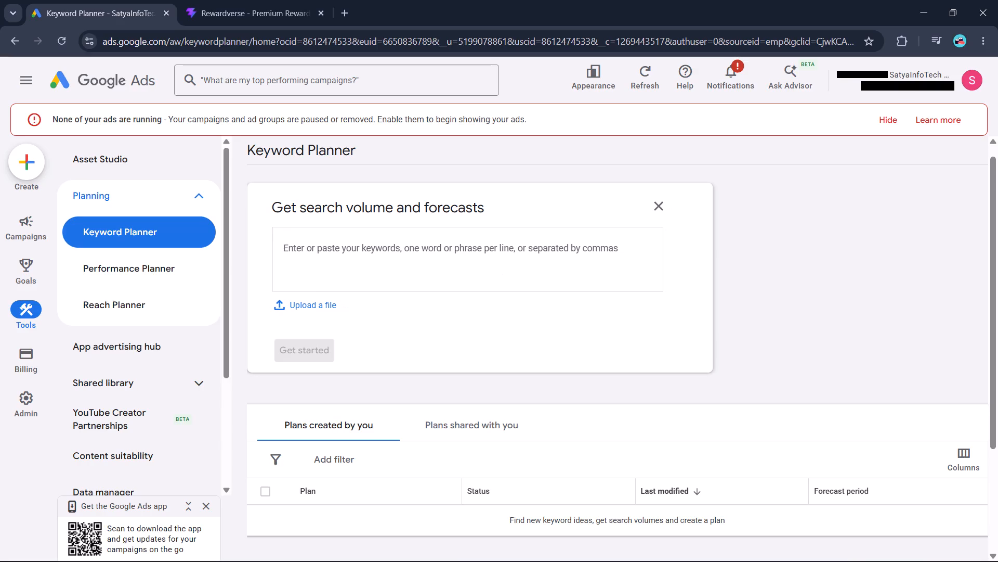
{"action": "type", "text": "Earning"}
{"action": "key", "text": "space"}
{"action": "type", "text": "aoos"}
{"action": "key", "text": "BackSpace"}
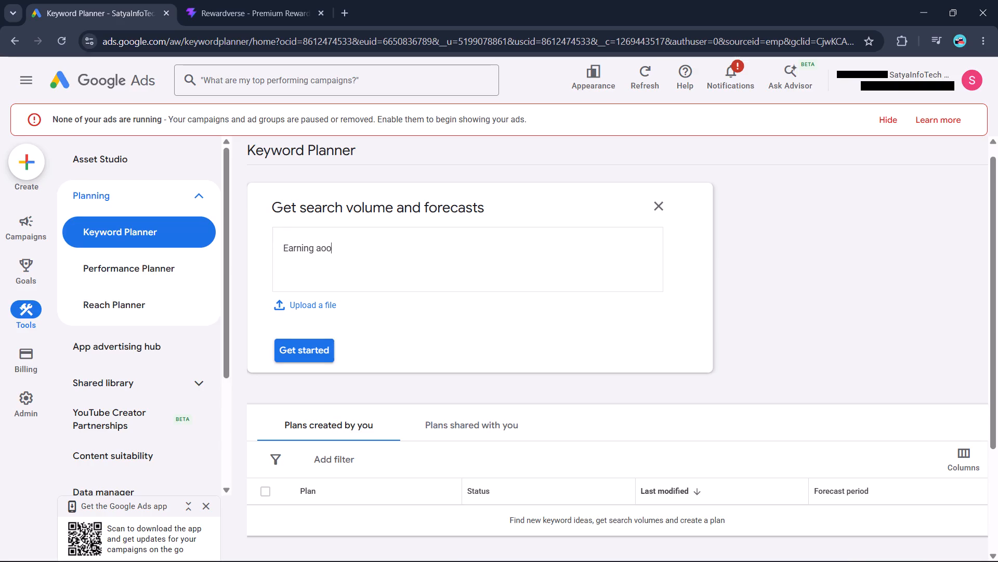
{"action": "key", "text": "BackSpace"}
{"action": "key", "text": "BackSpace"}
{"action": "type", "text": "pps,"}
{"action": "key", "text": "space"}
{"action": "type", "text": "Online a"}
{"action": "key", "text": "BackSpace"}
{"action": "type", "text": "earning apps"}
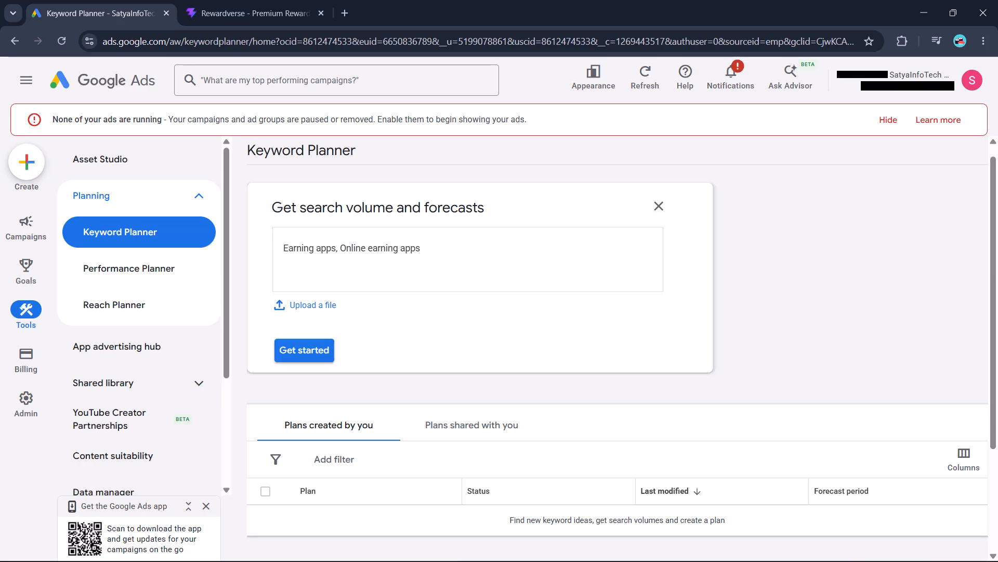
Add the keyword "how to earn money" to the request and get the search volumes and forecasts.
{"action": "key", "text": "space"}
{"action": "type", "text": ", ho"}
{"action": "key", "text": "ctrl+w"}
{"action": "key", "text": "space"}
{"action": "type", "text": "to ern"}
{"action": "key", "text": "space"}
{"action": "key", "text": "BackSpace"}
{"action": "key", "text": "BackSpace"}
{"action": "key", "text": "BackSpace"}
{"action": "type", "text": "arn money"}
{"action": "key", "text": "Return"}
{"action": "left_click", "coordinate": [315, 347]}
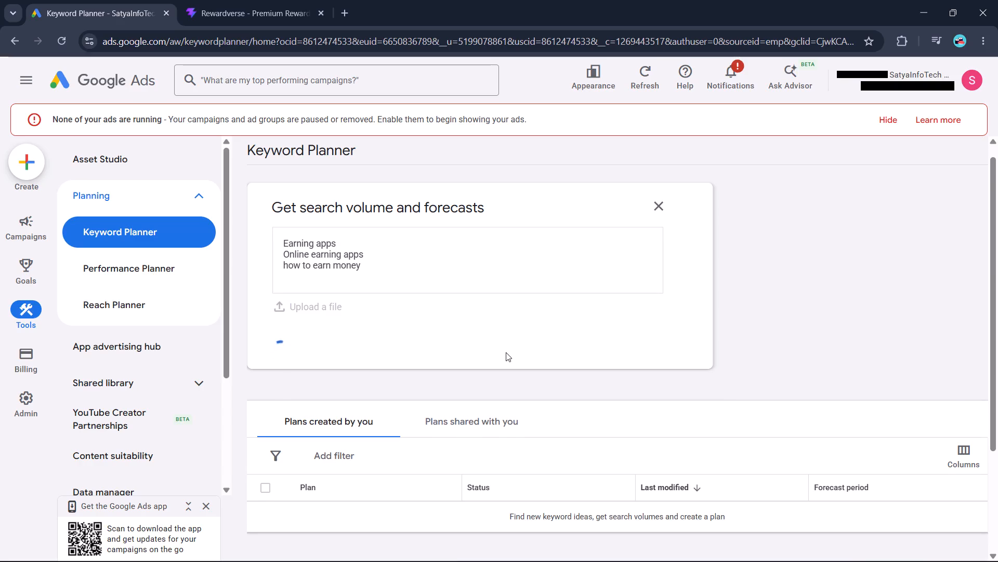
Examine the saved keywords' monthly searches, competition and low and high top-of-page bids, and look at the date range options.
{"action": "scroll", "coordinate": [506, 352], "scroll_direction": "down", "scroll_amount": 2}
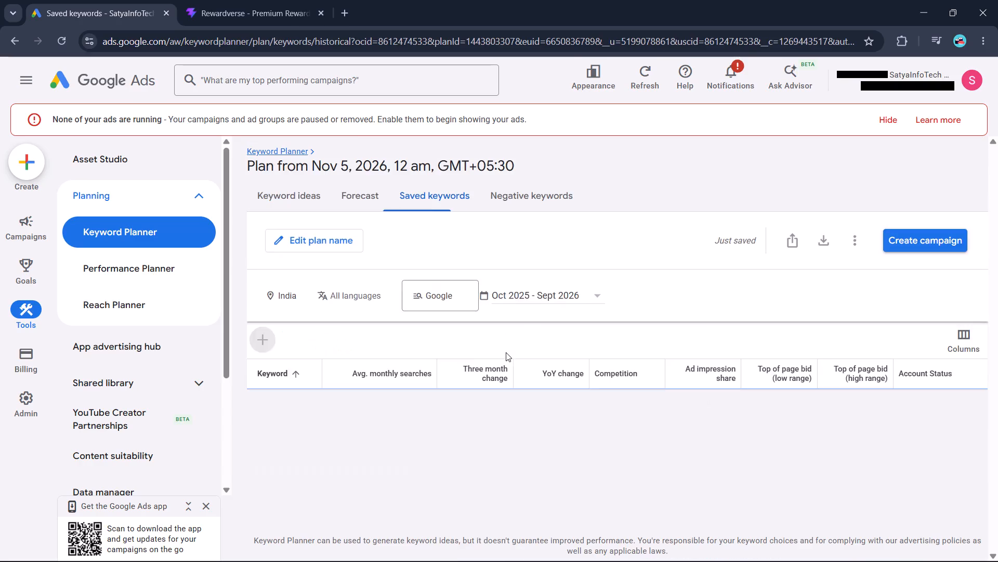
{"action": "scroll", "coordinate": [506, 352], "scroll_direction": "down", "scroll_amount": 1}
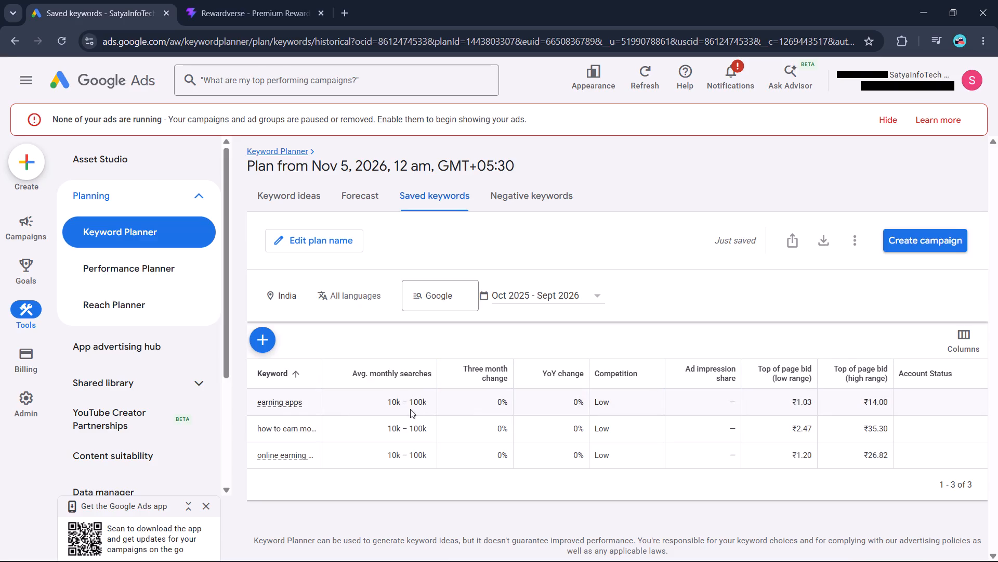
{"action": "left_click", "coordinate": [613, 403]}
{"action": "left_click_drag", "start_coordinate": [613, 403], "coordinate": [594, 404]}
{"action": "triple_click", "coordinate": [808, 408]}
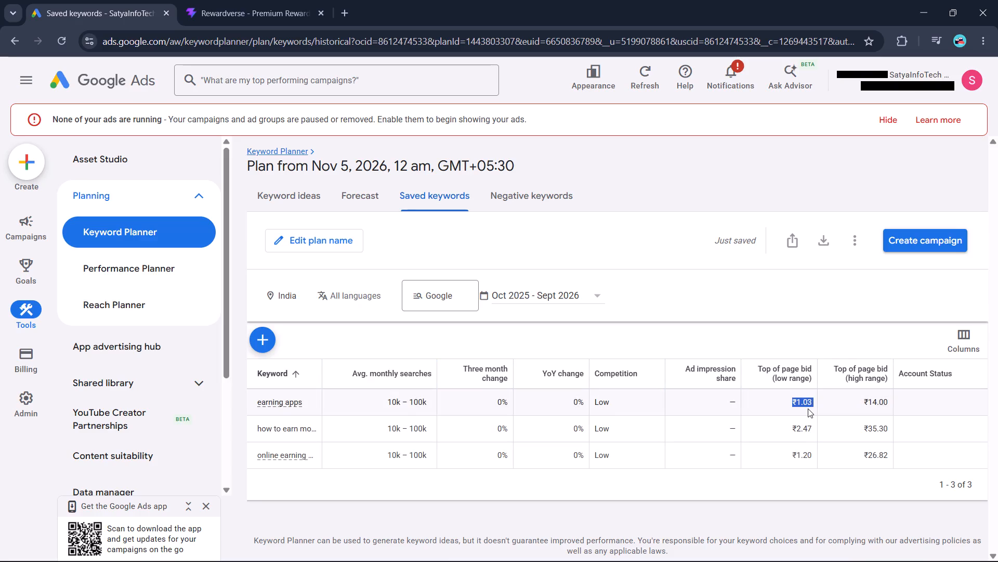
{"action": "triple_click", "coordinate": [799, 446]}
{"action": "triple_click", "coordinate": [795, 430]}
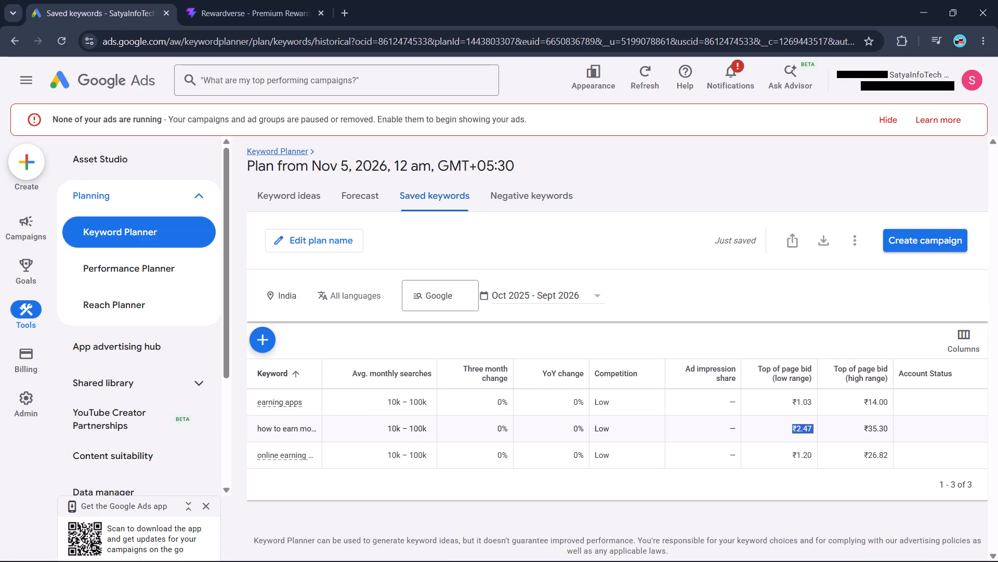
{"action": "left_click", "coordinate": [795, 430]}
{"action": "scroll", "coordinate": [795, 430], "scroll_direction": "left", "scroll_amount": 1}
{"action": "scroll", "coordinate": [711, 437], "scroll_direction": "up", "scroll_amount": 1}
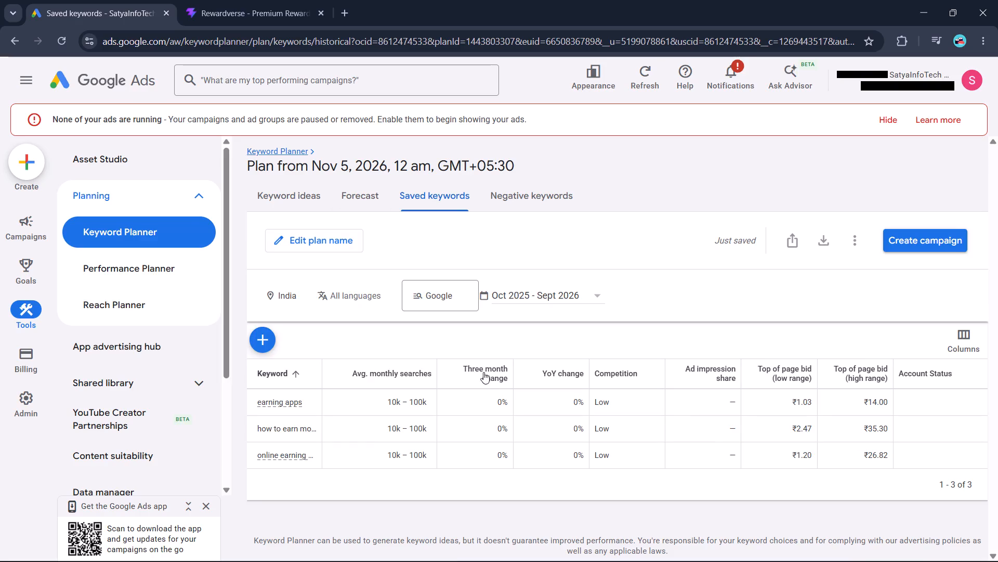
{"action": "left_click", "coordinate": [520, 292]}
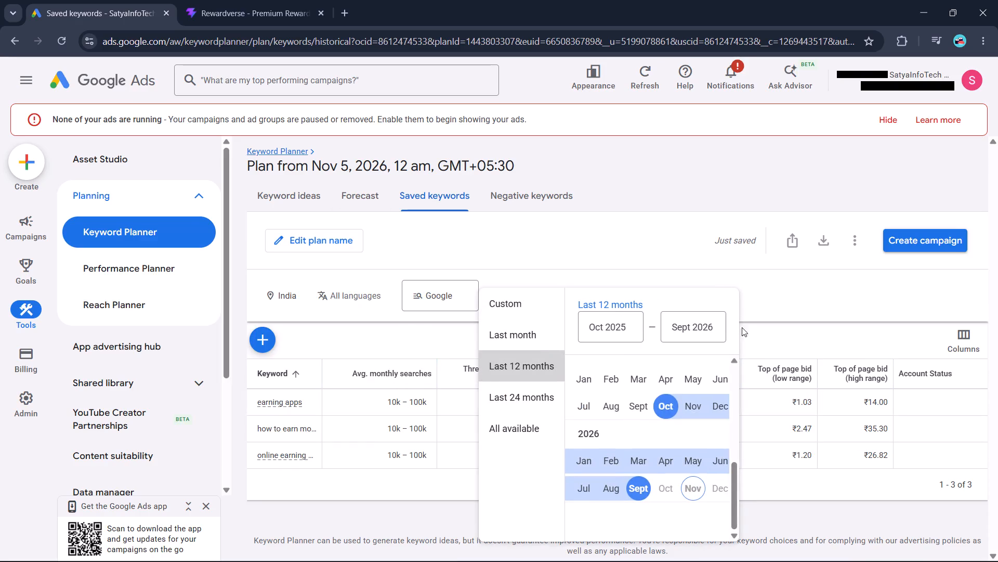
{"action": "left_click", "coordinate": [786, 310]}
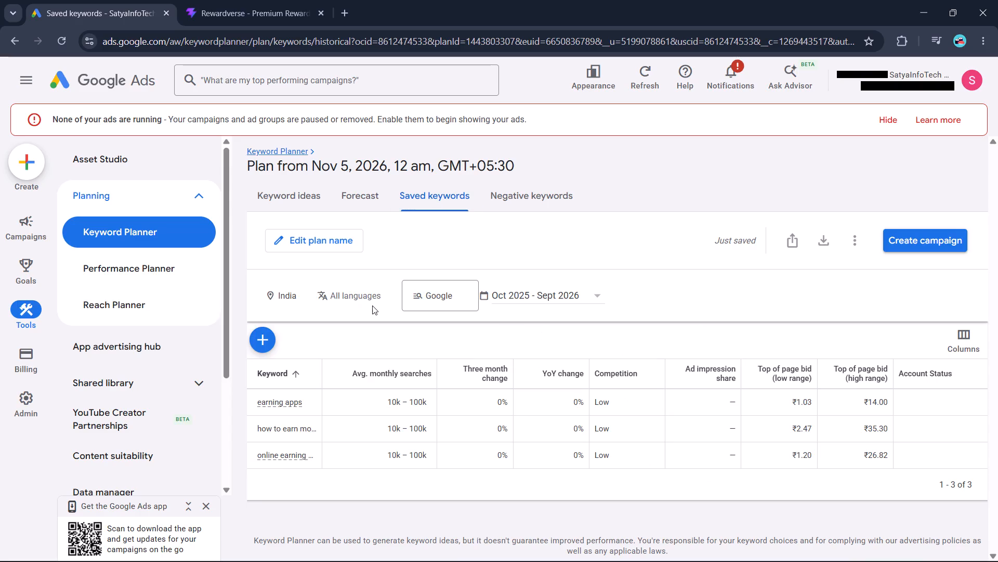
Return to the Keyword Planner start page and discover new keywords based on "pro rewards".
{"action": "scroll", "coordinate": [372, 305], "scroll_direction": "up", "scroll_amount": 2}
{"action": "scroll", "coordinate": [310, 245], "scroll_direction": "right", "scroll_amount": 5}
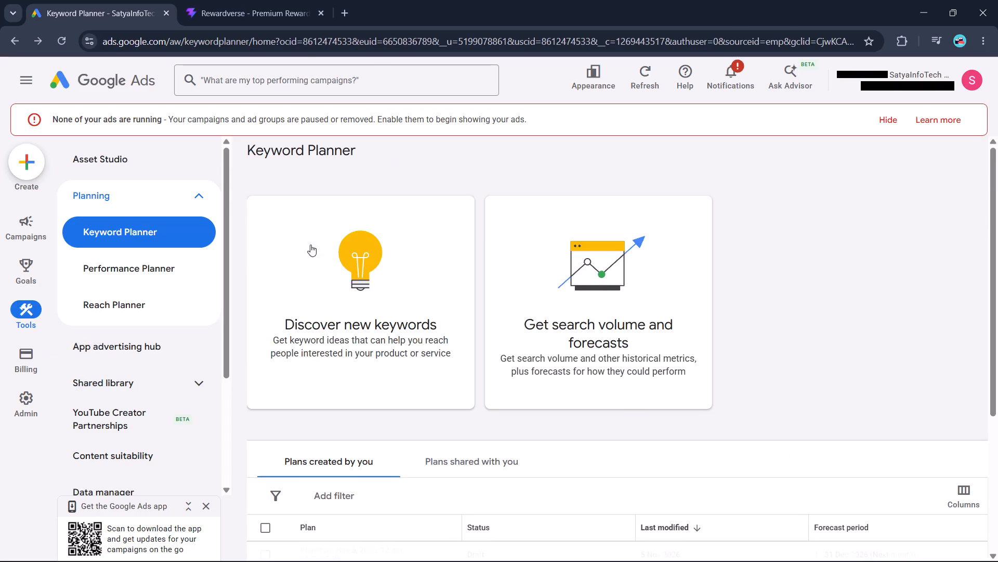
{"action": "left_click", "coordinate": [348, 278]}
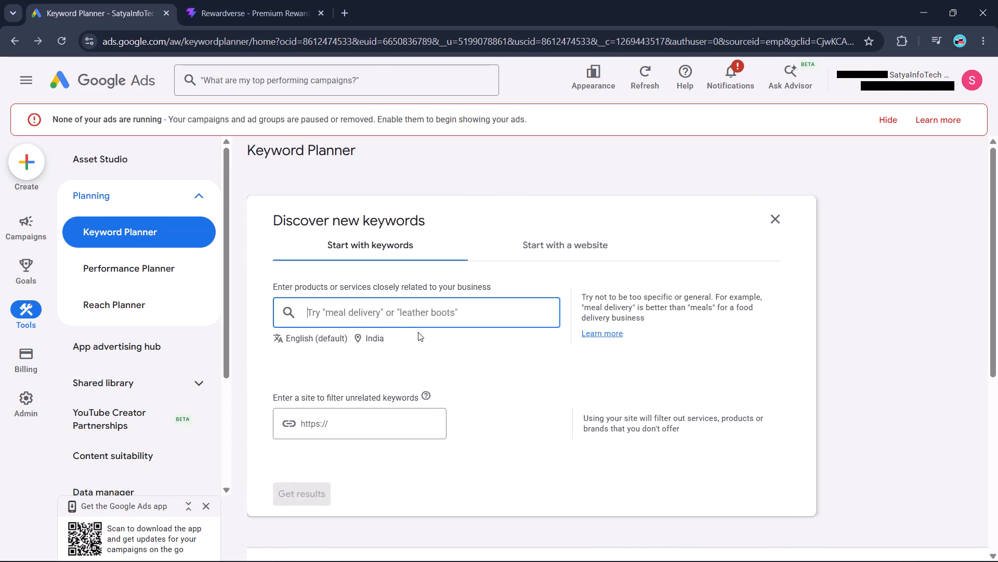
{"action": "left_click", "coordinate": [373, 318]}
{"action": "type", "text": "pro re"}
{"action": "key", "text": "ctrl+w"}
{"action": "key", "text": "ctrl+a"}
{"action": "type", "text": "rds"}
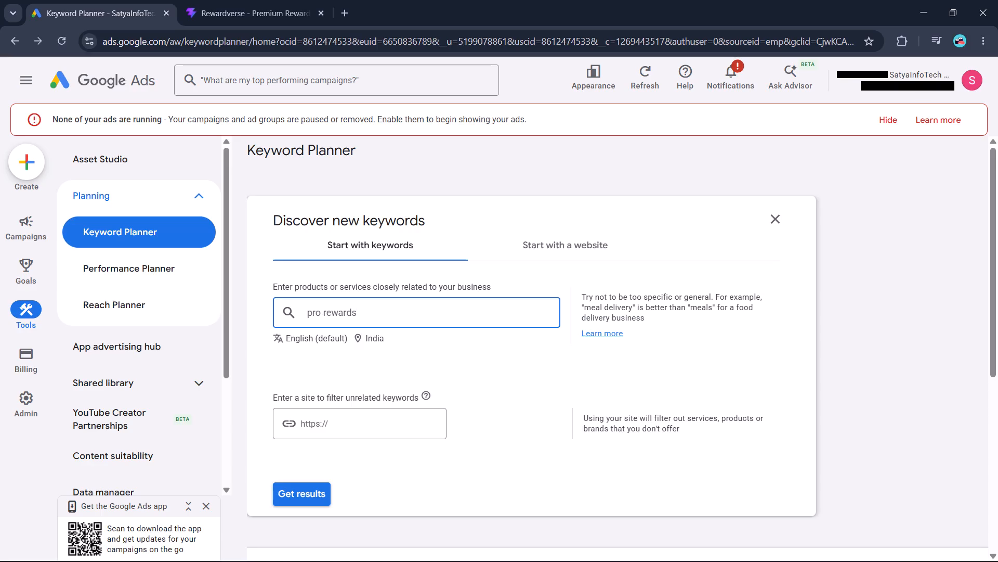
{"action": "left_click", "coordinate": [307, 490]}
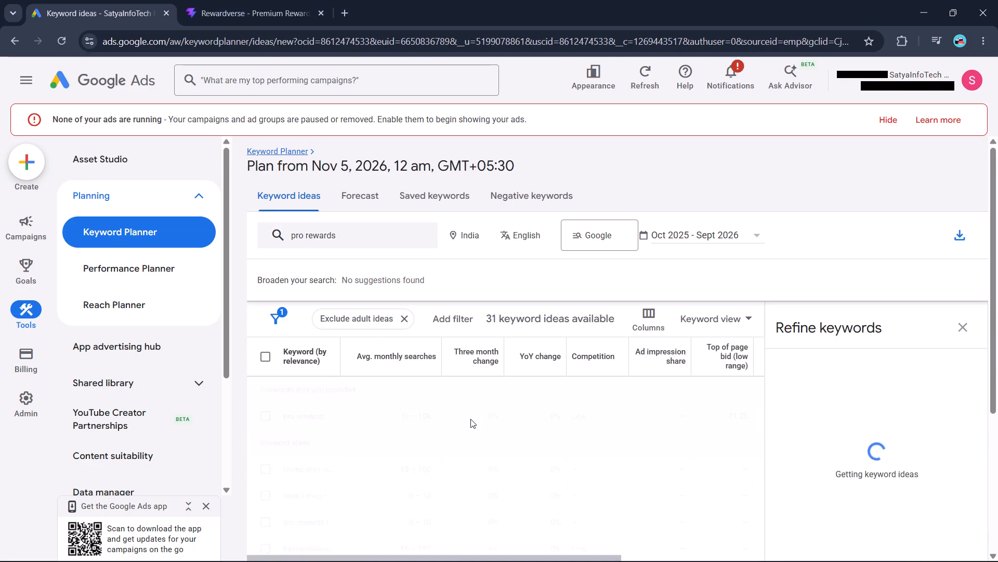
Examine the monthly searches and competition of the keyword ideas for "pro rewards".
{"action": "scroll", "coordinate": [470, 419], "scroll_direction": "down", "scroll_amount": 1}
{"action": "scroll", "coordinate": [470, 419], "scroll_direction": "up", "scroll_amount": 2}
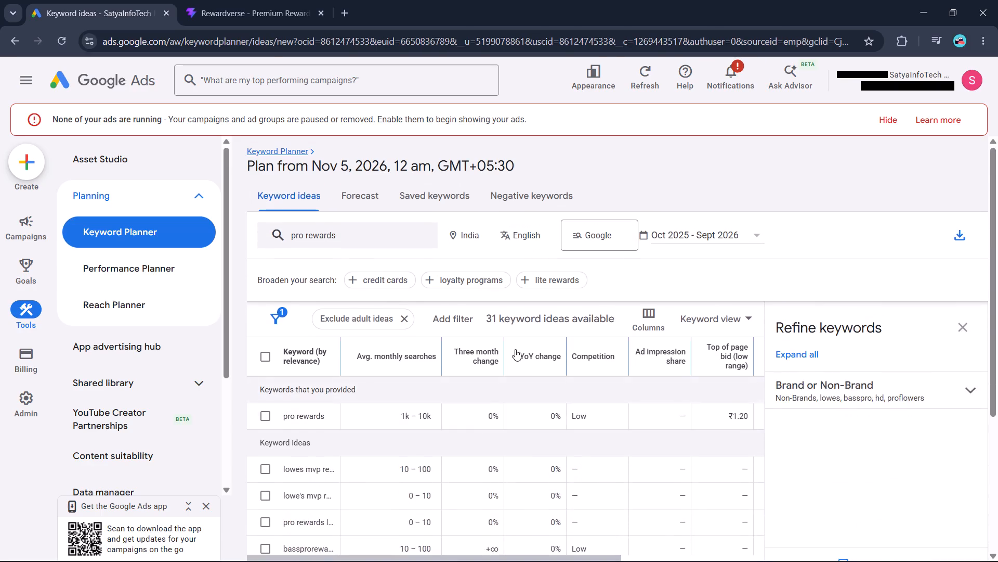
{"action": "scroll", "coordinate": [515, 349], "scroll_direction": "down", "scroll_amount": 1}
{"action": "scroll", "coordinate": [515, 349], "scroll_direction": "up", "scroll_amount": 1}
{"action": "scroll", "coordinate": [513, 429], "scroll_direction": "down", "scroll_amount": 1}
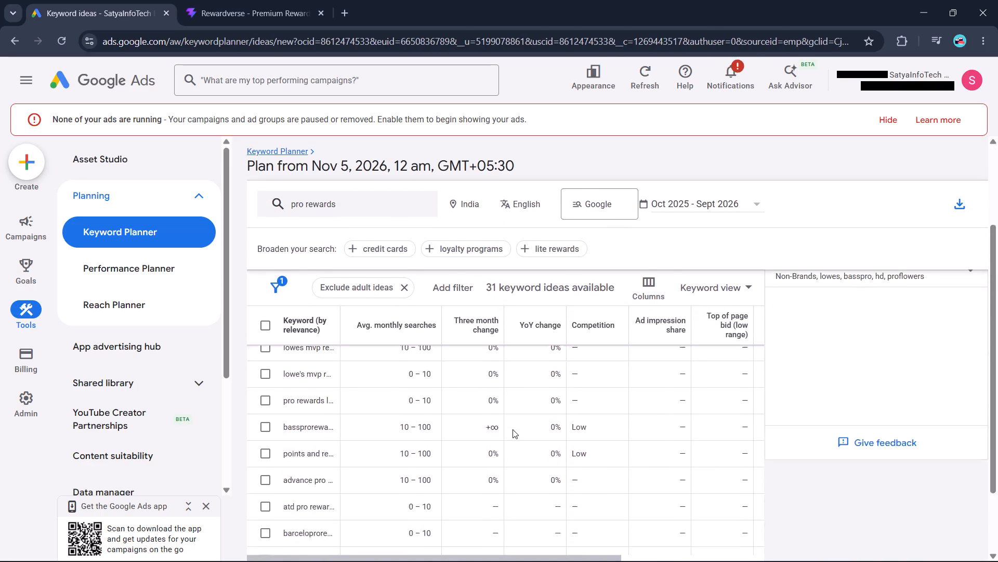
{"action": "scroll", "coordinate": [513, 429], "scroll_direction": "down", "scroll_amount": 1}
{"action": "scroll", "coordinate": [513, 429], "scroll_direction": "up", "scroll_amount": 5}
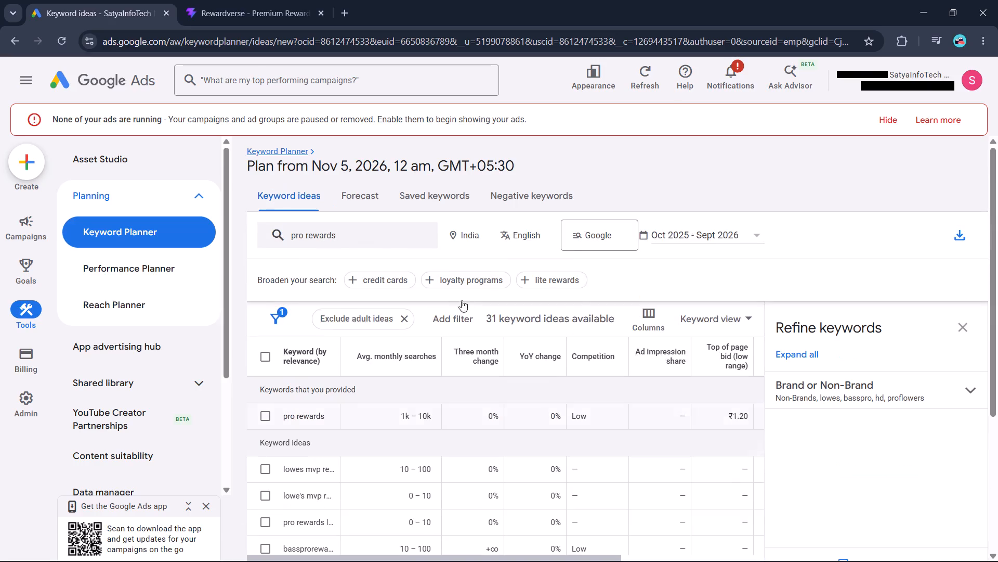
Replace the search keyword with "prorewards", get the keyword ideas and look through them.
{"action": "left_click", "coordinate": [367, 236]}
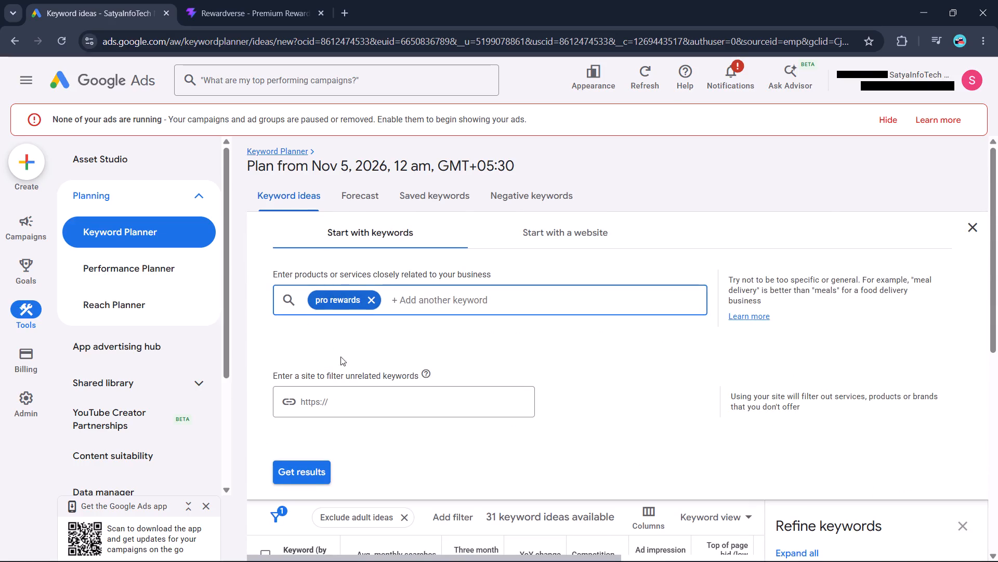
{"action": "left_click", "coordinate": [367, 301]}
{"action": "type", "text": "prore"}
{"action": "key", "text": "ctrl+w"}
{"action": "key", "text": "ctrl+a"}
{"action": "type", "text": "rds"}
{"action": "key", "text": "Return"}
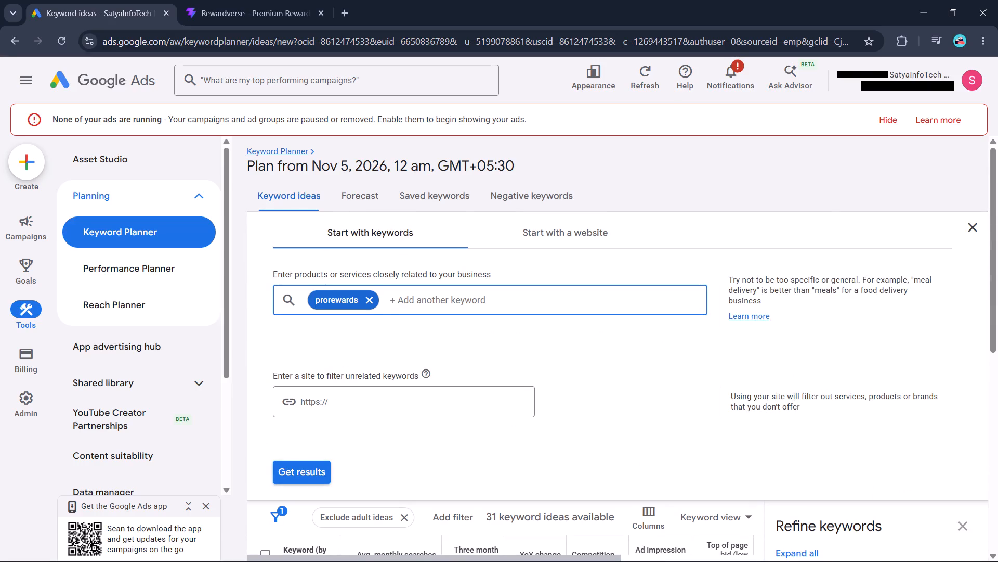
{"action": "left_click", "coordinate": [309, 478]}
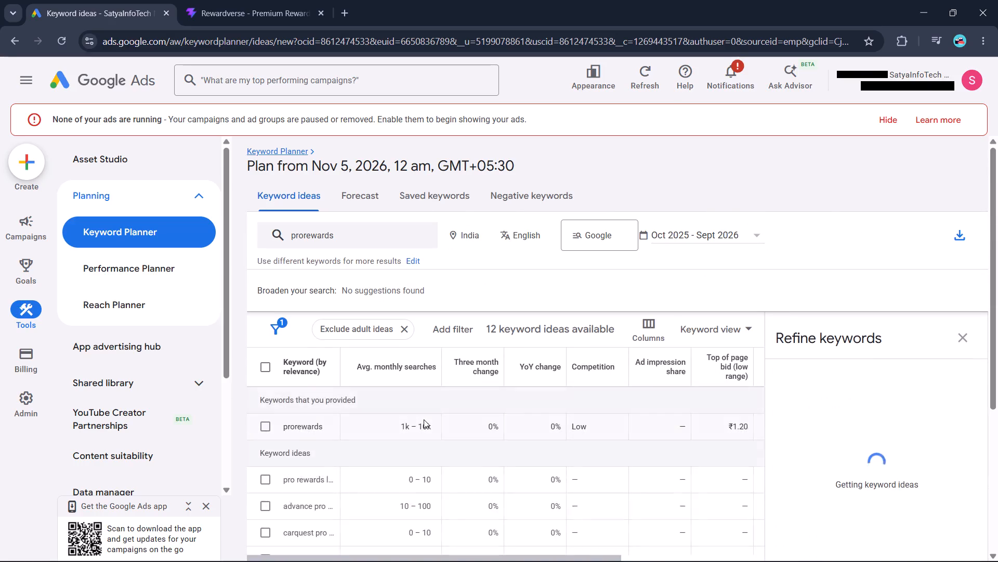
{"action": "scroll", "coordinate": [414, 471], "scroll_direction": "down", "scroll_amount": 1}
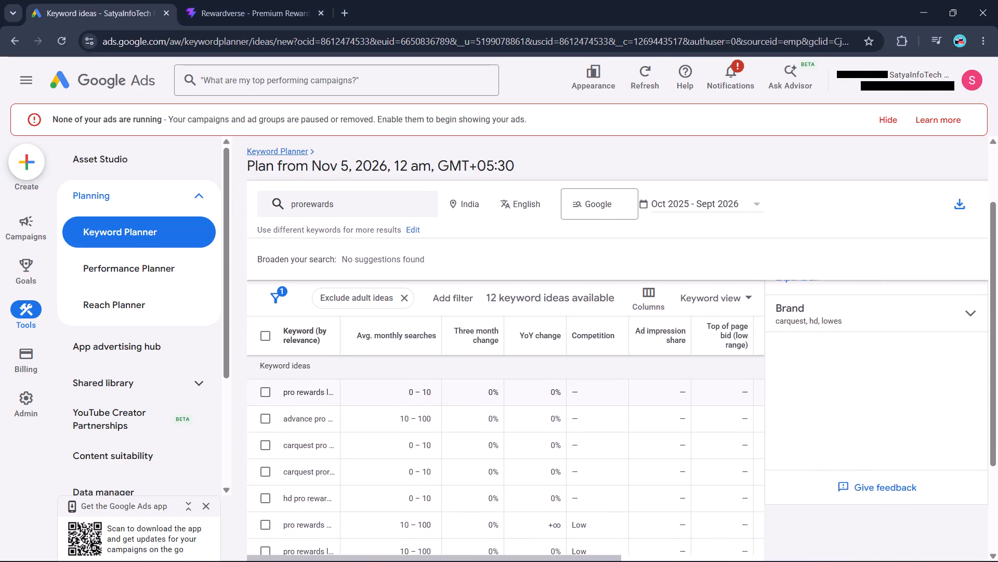
{"action": "scroll", "coordinate": [414, 471], "scroll_direction": "down", "scroll_amount": 1}
{"action": "scroll", "coordinate": [414, 471], "scroll_direction": "up", "scroll_amount": 6}
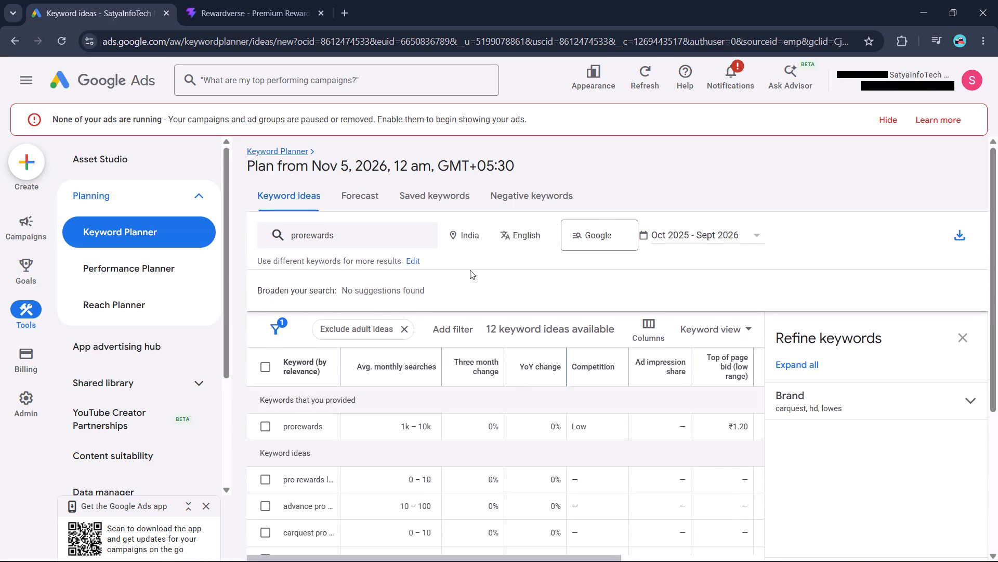
Replace the search keyword with "lifepoints" and get its keyword ideas.
{"action": "left_click", "coordinate": [349, 239]}
{"action": "left_click", "coordinate": [348, 239]}
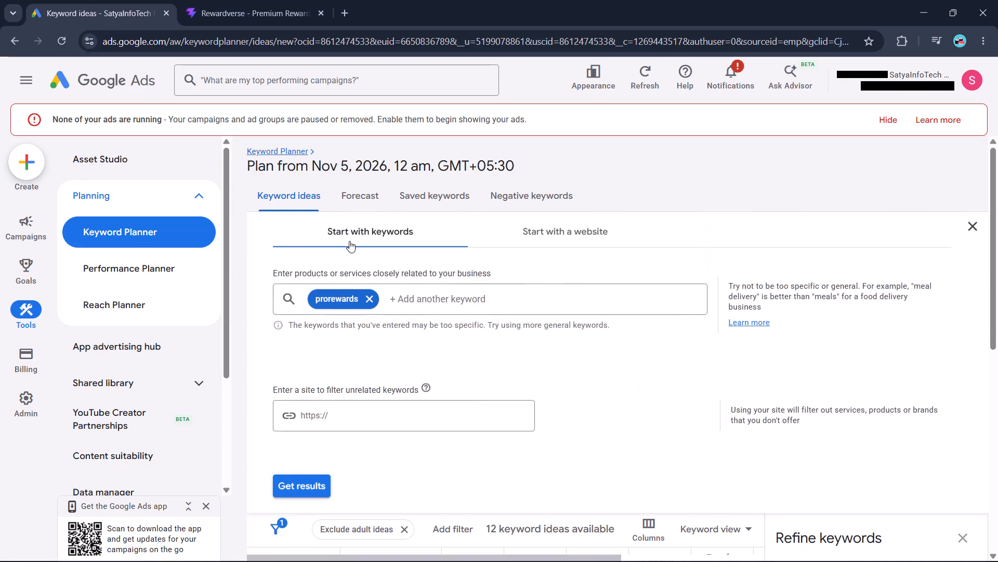
{"action": "left_click", "coordinate": [365, 305]}
{"action": "type", "text": "lifeepoint"}
{"action": "key", "text": "BackSpace"}
{"action": "key", "text": "BackSpace"}
{"action": "key", "text": "BackSpace"}
{"action": "key", "text": "BackSpace"}
{"action": "key", "text": "BackSpace"}
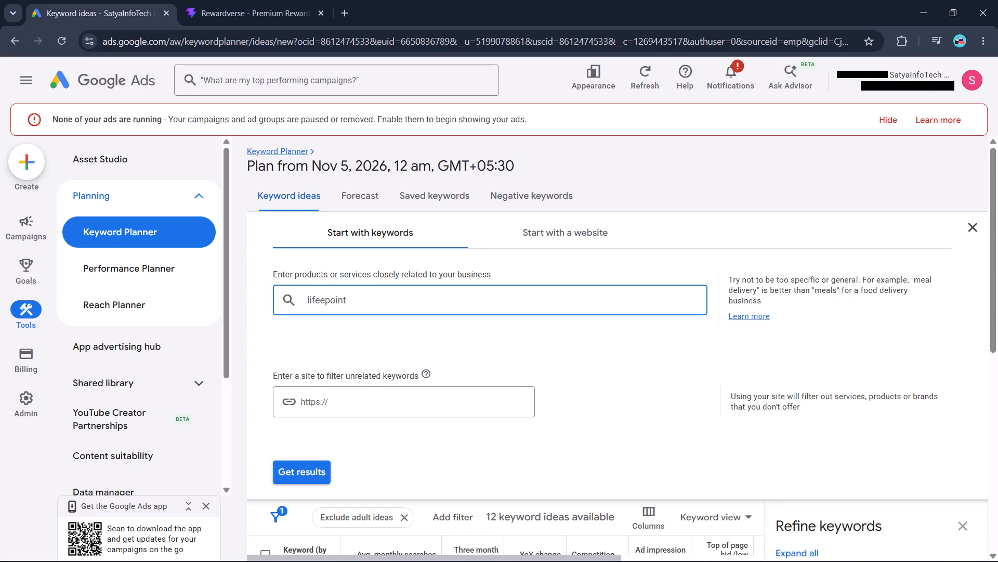
{"action": "key", "text": "BackSpace"}
{"action": "type", "text": "points"}
{"action": "key", "text": "Return"}
{"action": "left_click", "coordinate": [299, 463]}
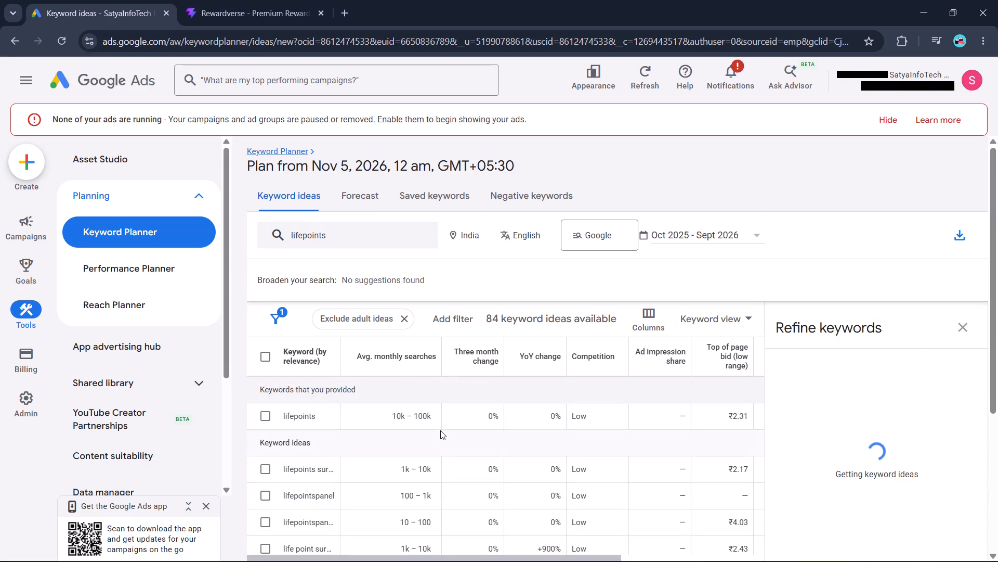
Examine the monthly searches, yearly change, competition and bids of the keyword ideas for "lifepoints".
{"action": "scroll", "coordinate": [440, 430], "scroll_direction": "down", "scroll_amount": 1}
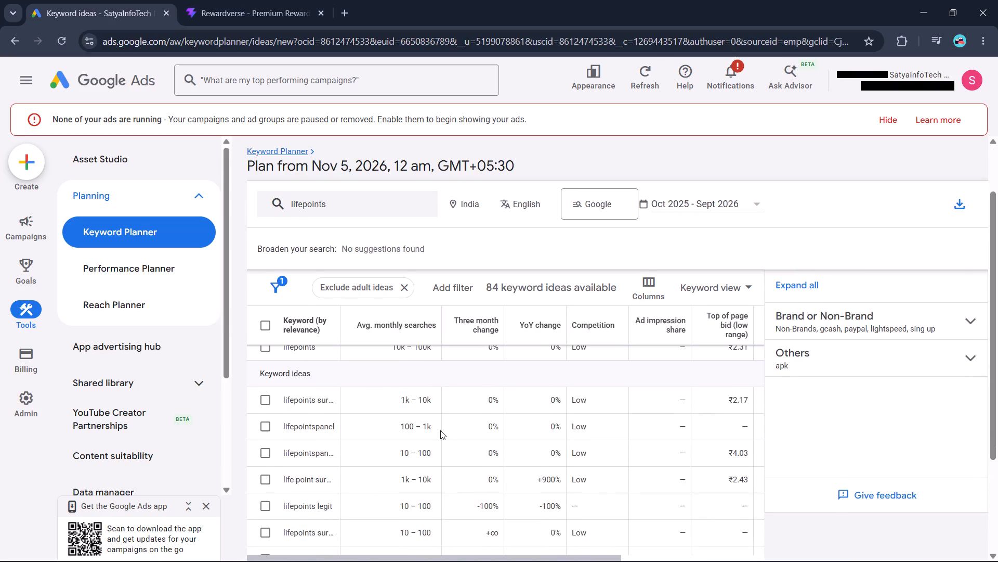
{"action": "scroll", "coordinate": [440, 430], "scroll_direction": "down", "scroll_amount": 2}
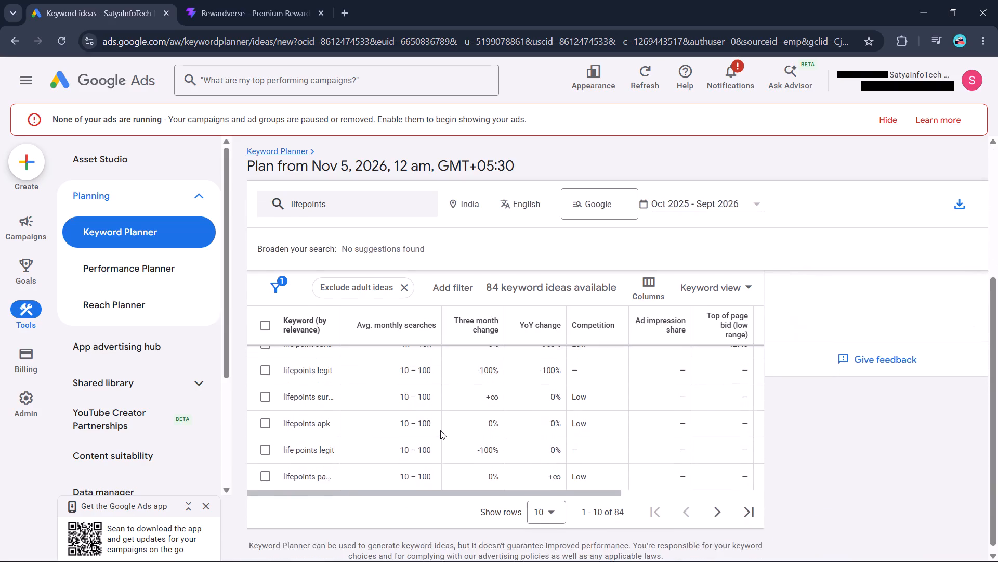
{"action": "scroll", "coordinate": [440, 430], "scroll_direction": "up", "scroll_amount": 3}
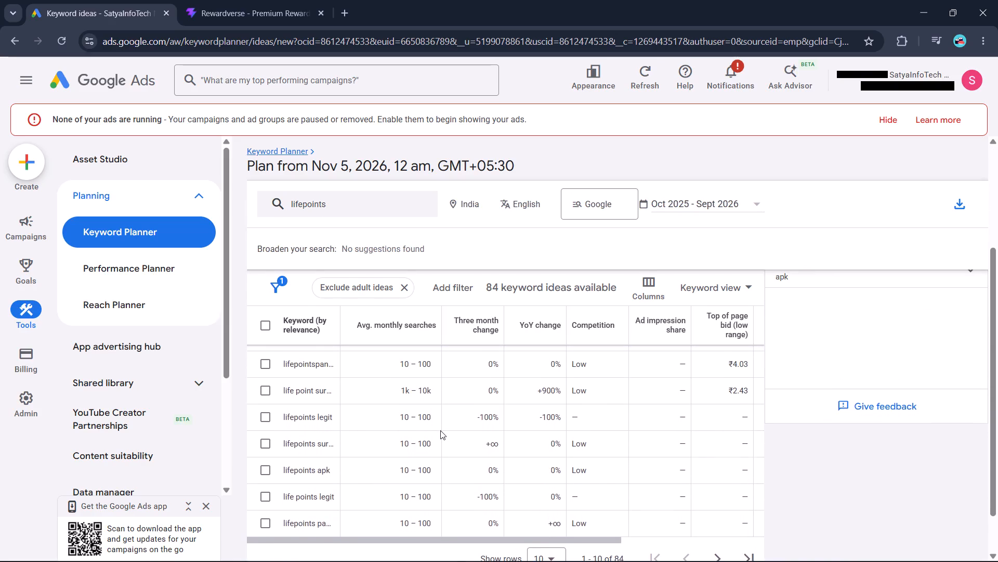
{"action": "scroll", "coordinate": [440, 430], "scroll_direction": "up", "scroll_amount": 2}
{"action": "scroll", "coordinate": [440, 430], "scroll_direction": "down", "scroll_amount": 1}
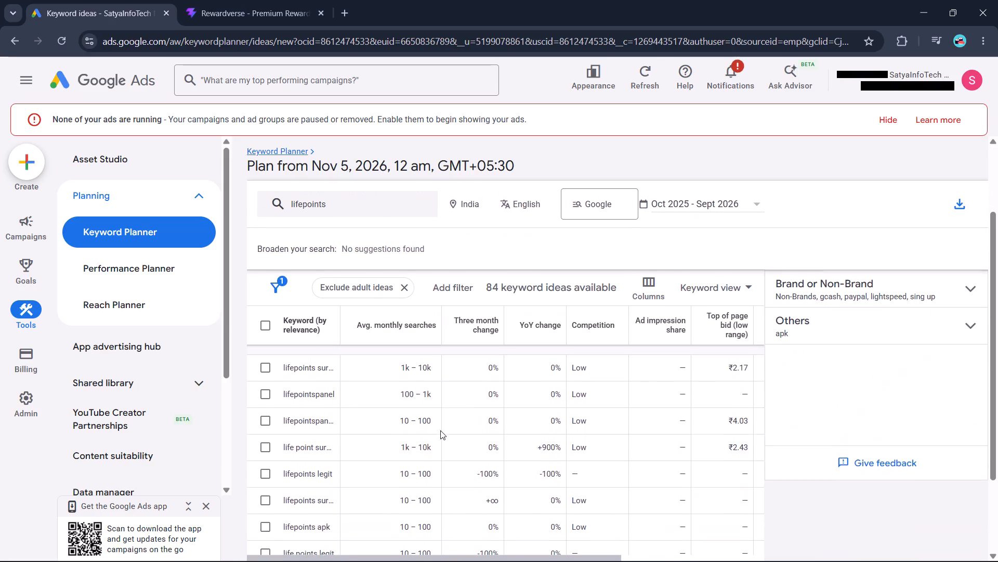
Select the "life point survey" idea, widening the Keyword column to show and copy its full text.
{"action": "triple_click", "coordinate": [311, 451]}
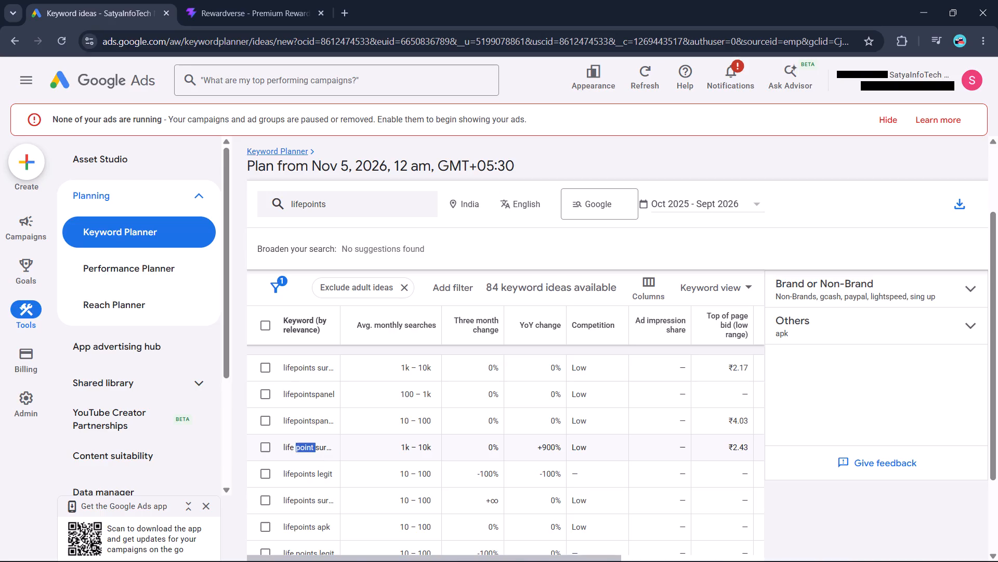
{"action": "double_click", "coordinate": [311, 451]}
{"action": "left_click", "coordinate": [311, 451]}
{"action": "left_click", "coordinate": [256, 445]}
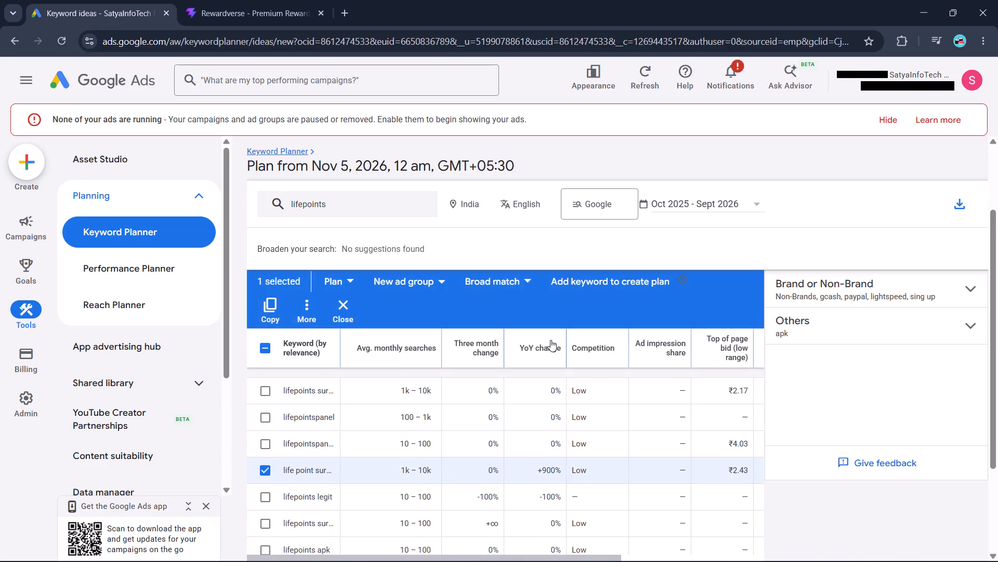
{"action": "scroll", "coordinate": [444, 442], "scroll_direction": "left", "scroll_amount": 2}
{"action": "scroll", "coordinate": [444, 442], "scroll_direction": "right", "scroll_amount": 2}
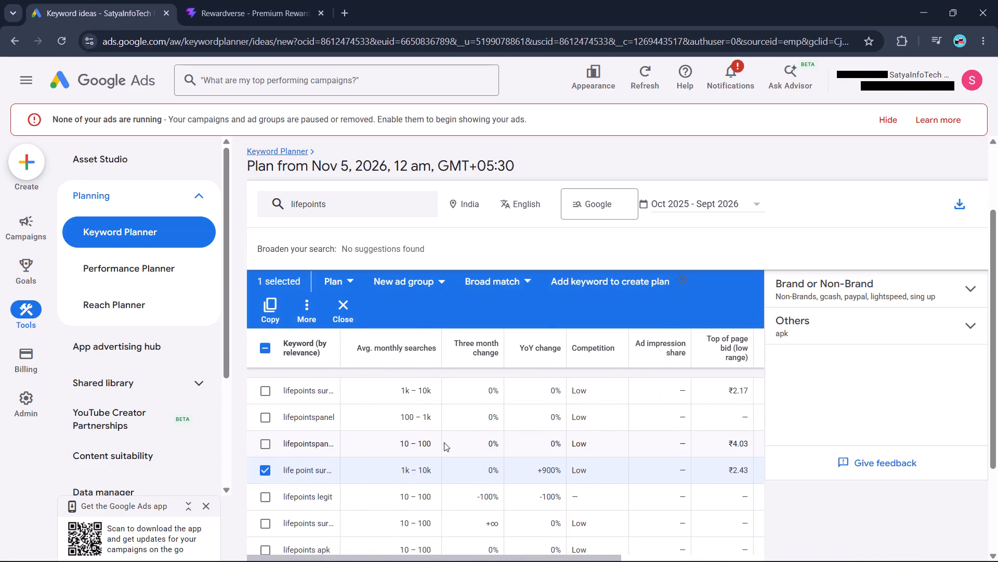
{"action": "left_click", "coordinate": [338, 357]}
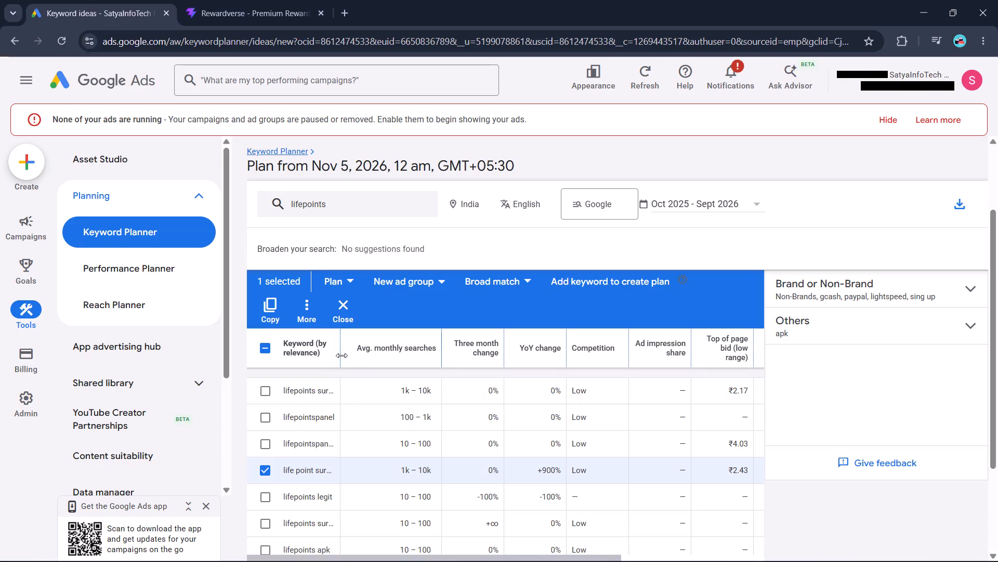
{"action": "left_click_drag", "start_coordinate": [342, 355], "coordinate": [374, 355]}
{"action": "left_click_drag", "start_coordinate": [338, 469], "coordinate": [278, 476]}
{"action": "key", "text": "ctrl+c"}
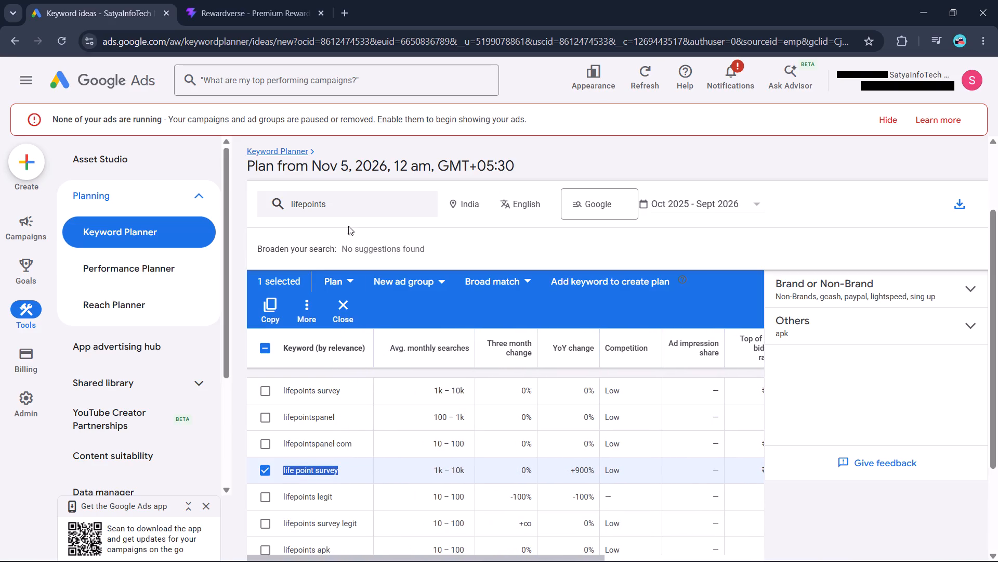
Replace the search keyword with the copied "life point survey" and get its keyword ideas.
{"action": "triple_click", "coordinate": [336, 203]}
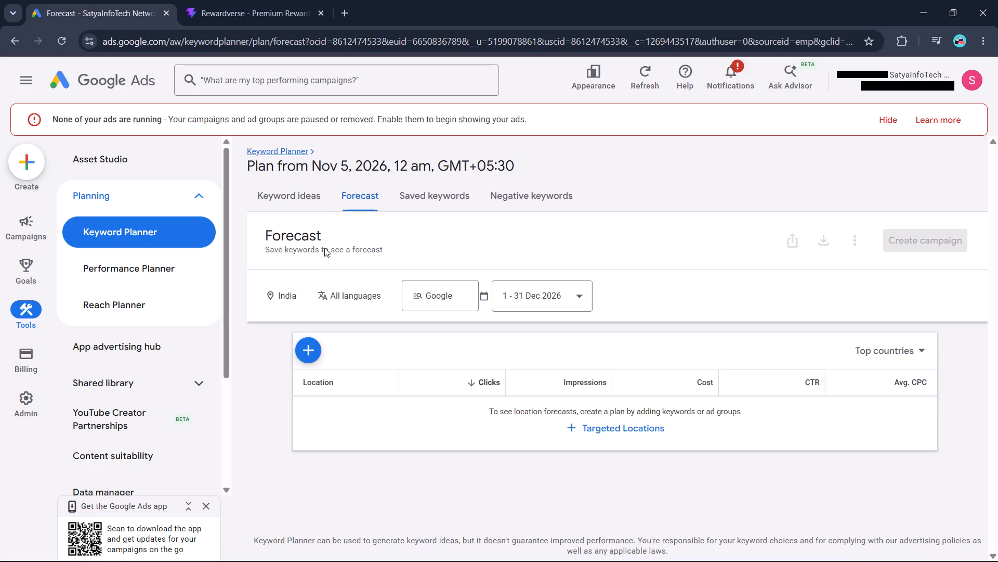
{"action": "left_click", "coordinate": [291, 202]}
{"action": "left_click", "coordinate": [327, 233]}
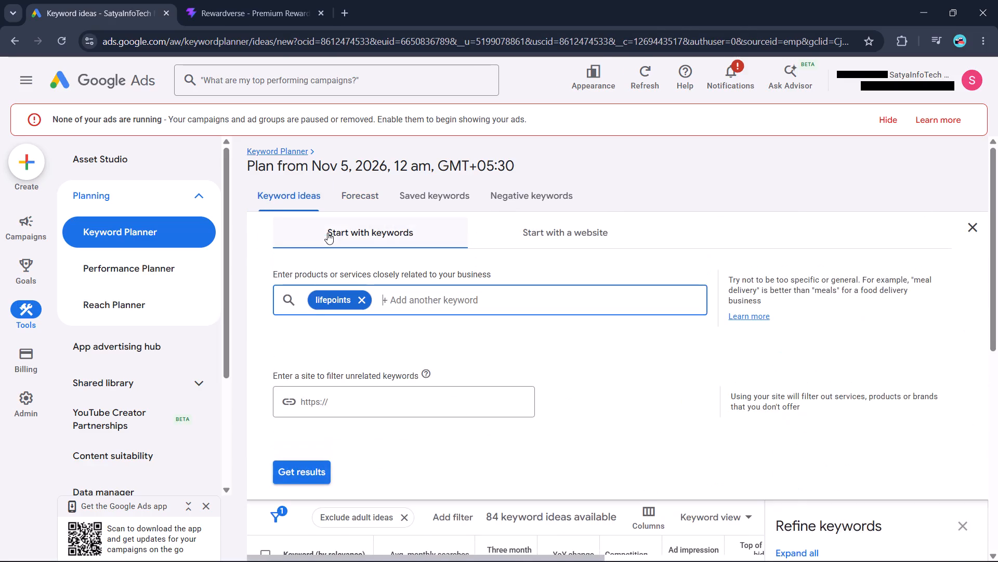
{"action": "left_click", "coordinate": [363, 304]}
{"action": "key", "text": "ctrl+v"}
{"action": "key", "text": "Return"}
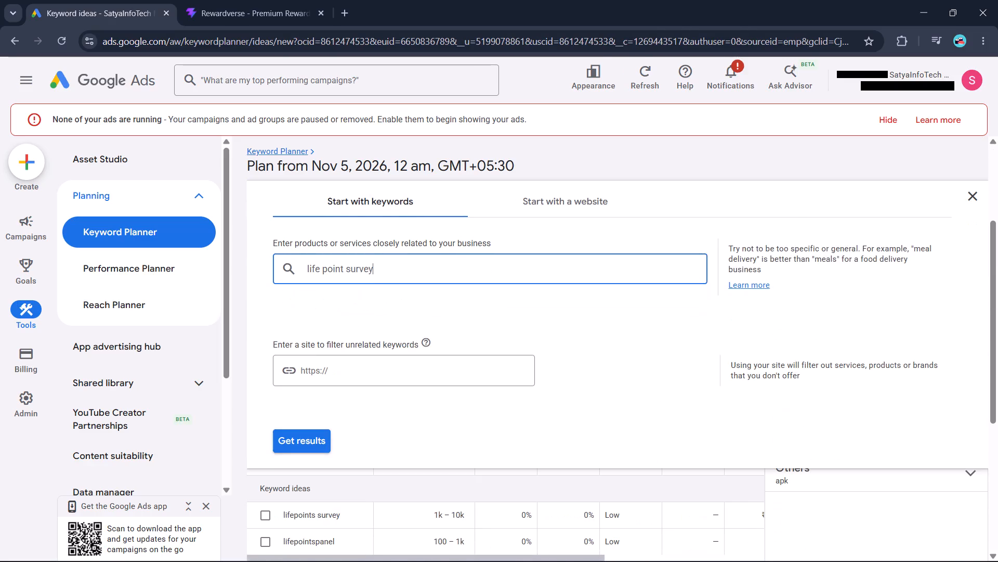
{"action": "left_click", "coordinate": [309, 437]}
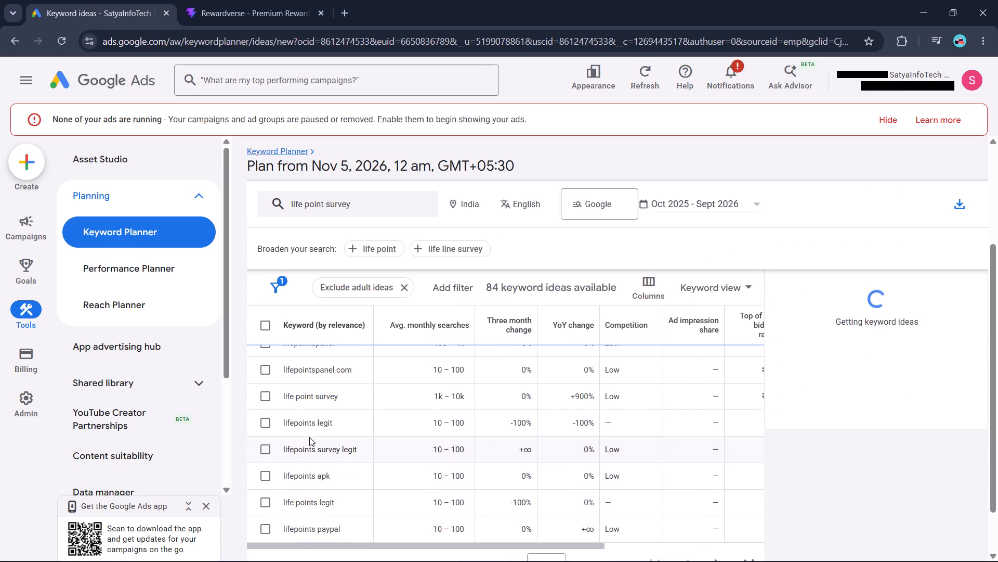
{"action": "scroll", "coordinate": [448, 448], "scroll_direction": "up", "scroll_amount": 2}
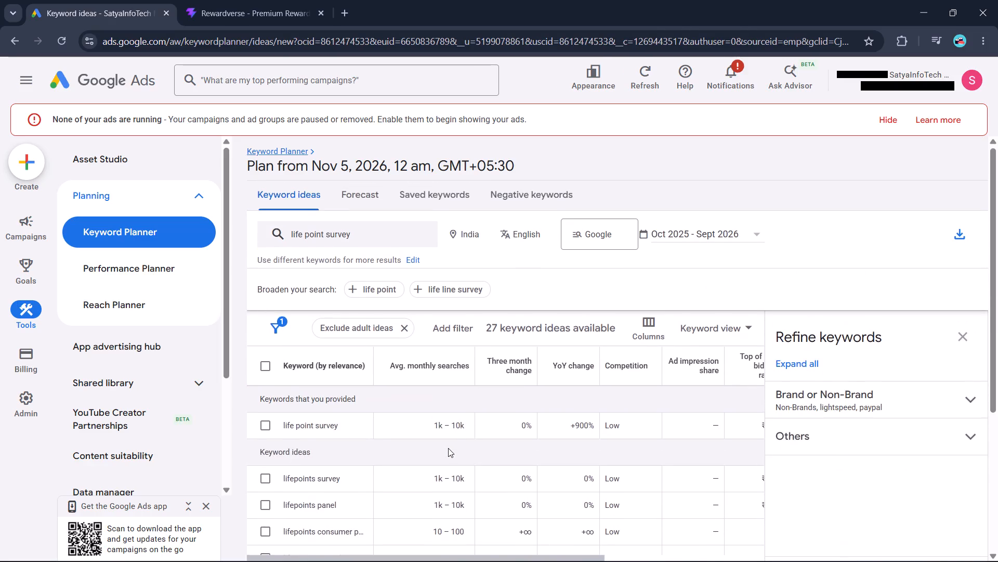
Replace the search keyword with "survey", get the keyword ideas and review their searches, competition and top-of-page bids.
{"action": "double_click", "coordinate": [327, 237]}
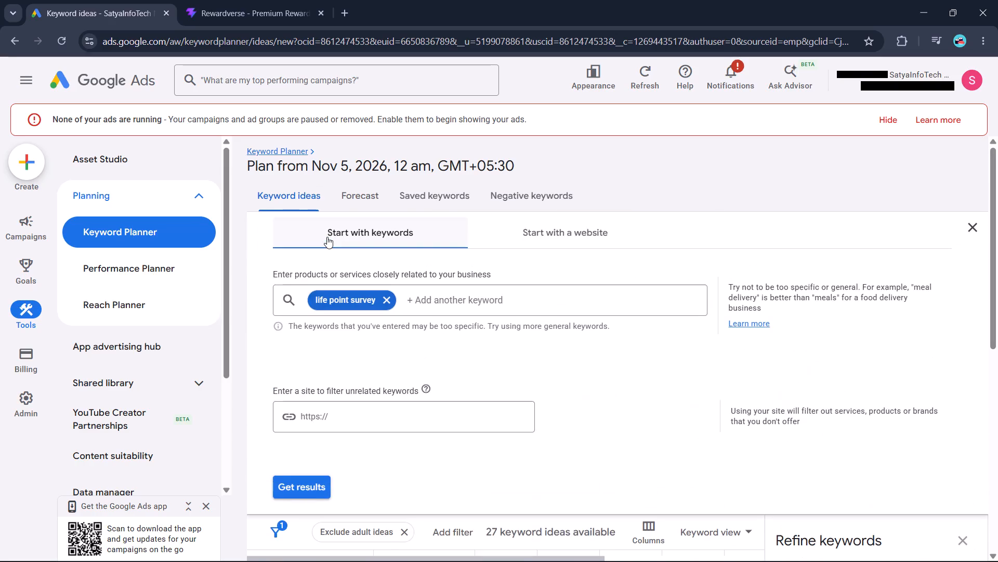
{"action": "left_click", "coordinate": [386, 302]}
{"action": "left_click", "coordinate": [357, 304]}
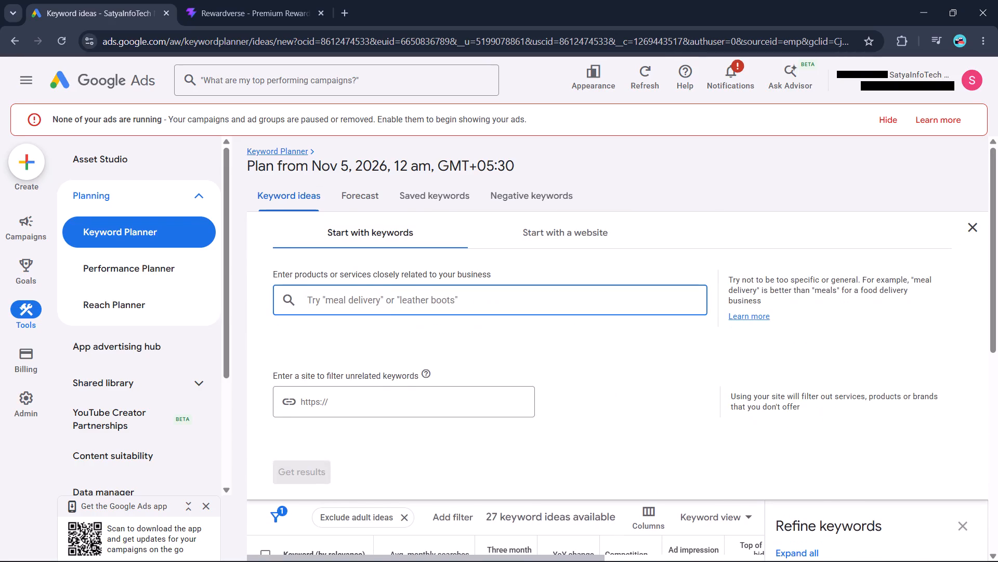
{"action": "type", "text": "survey"}
{"action": "left_click", "coordinate": [304, 467]}
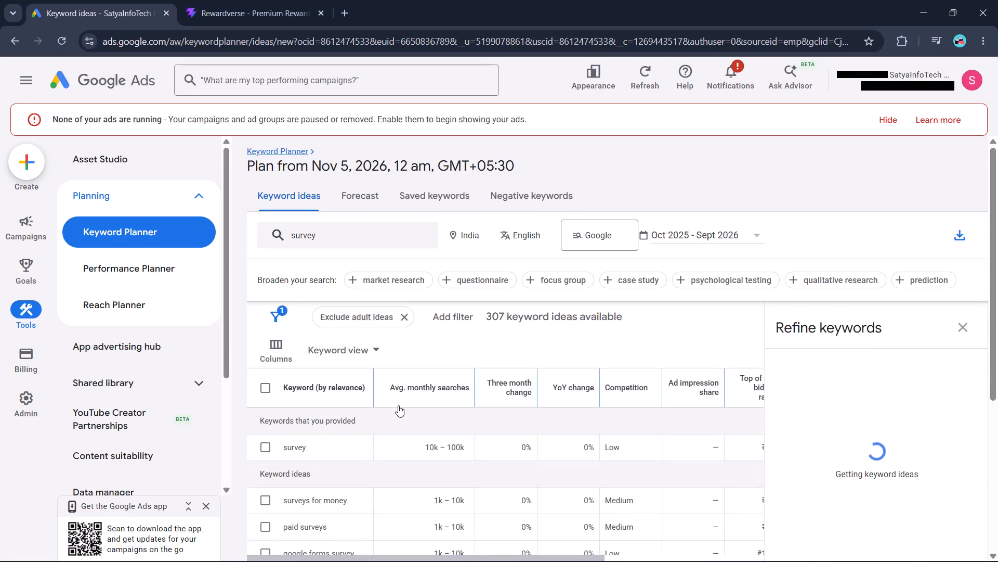
{"action": "scroll", "coordinate": [398, 405], "scroll_direction": "down", "scroll_amount": 1}
{"action": "scroll", "coordinate": [398, 405], "scroll_direction": "left", "scroll_amount": 1}
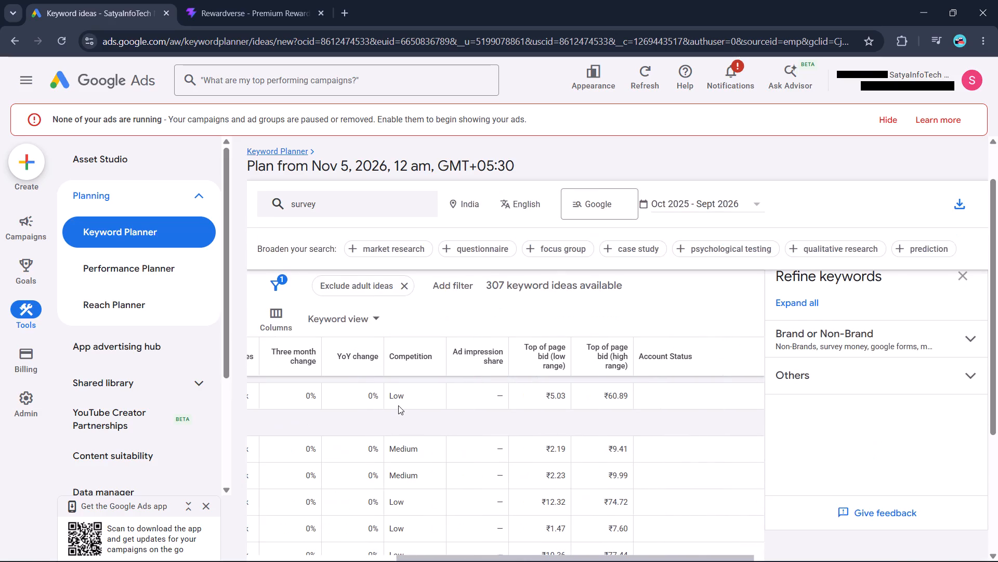
{"action": "scroll", "coordinate": [398, 405], "scroll_direction": "right", "scroll_amount": 2}
{"action": "scroll", "coordinate": [398, 405], "scroll_direction": "down", "scroll_amount": 1}
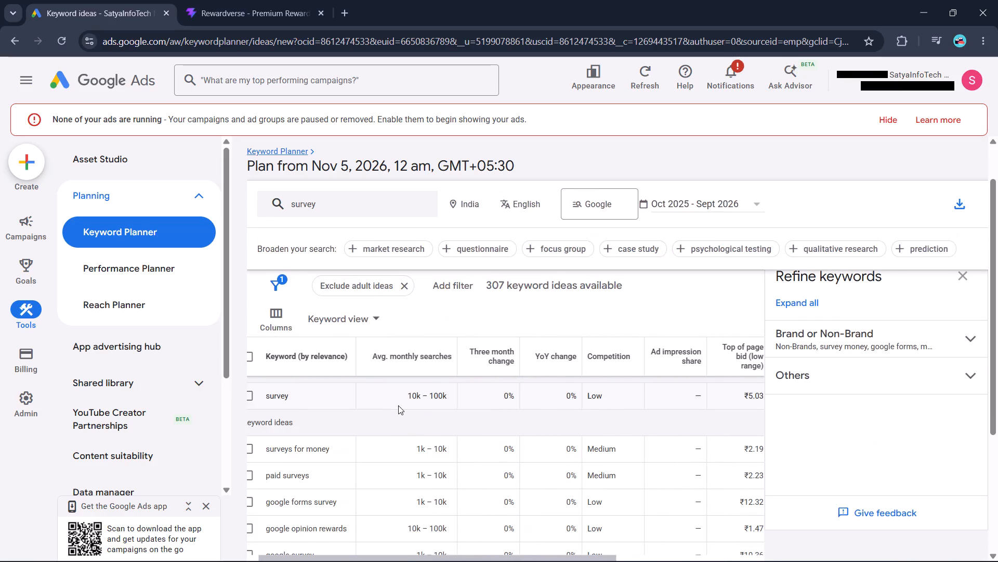
Examine the monthly searches, competition and top-of-page bids of the further keyword ideas for "survey".
{"action": "scroll", "coordinate": [398, 405], "scroll_direction": "down", "scroll_amount": 2}
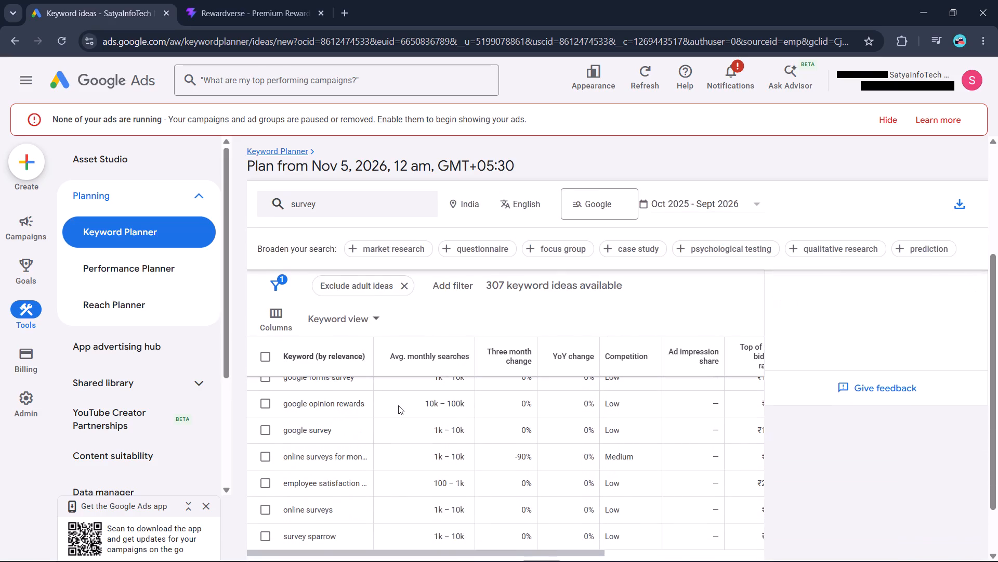
{"action": "scroll", "coordinate": [597, 482], "scroll_direction": "left", "scroll_amount": 1}
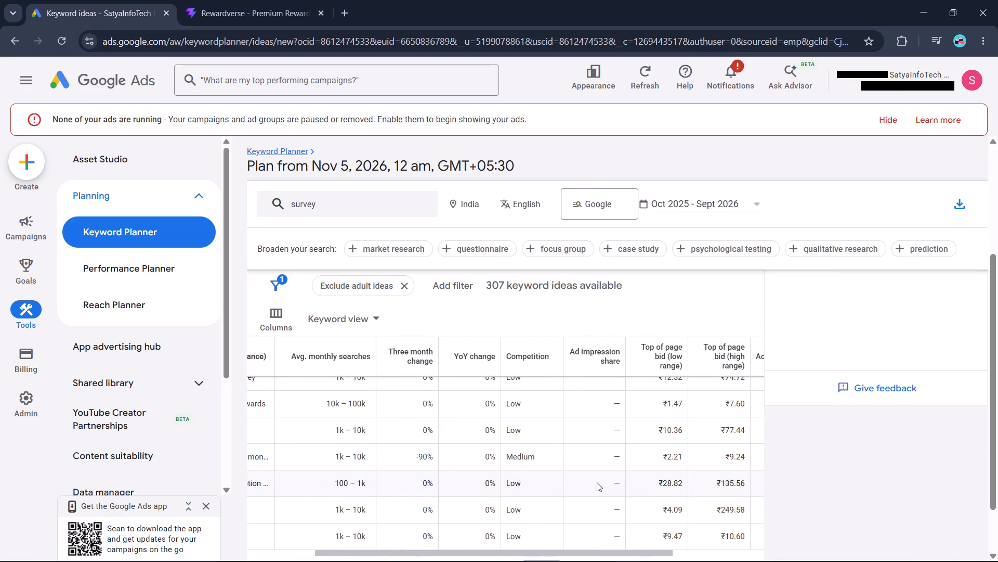
{"action": "scroll", "coordinate": [597, 482], "scroll_direction": "right", "scroll_amount": 1}
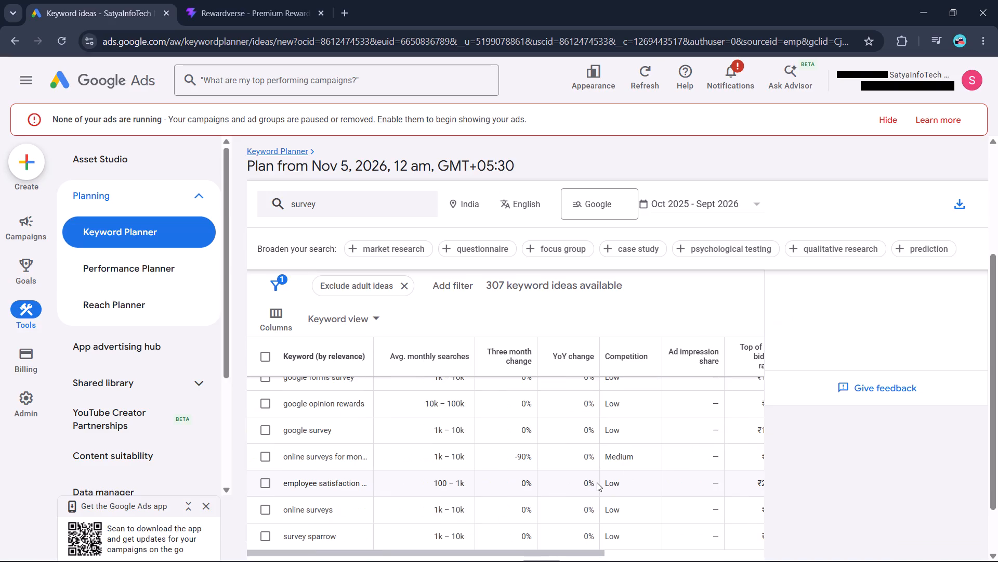
{"action": "scroll", "coordinate": [597, 482], "scroll_direction": "right", "scroll_amount": 2}
{"action": "scroll", "coordinate": [486, 419], "scroll_direction": "up", "scroll_amount": 6}
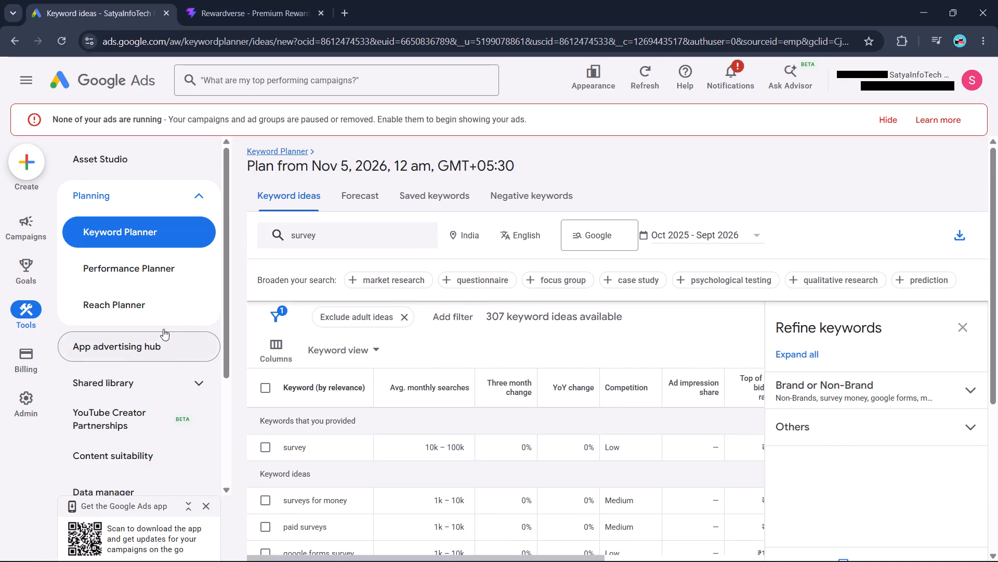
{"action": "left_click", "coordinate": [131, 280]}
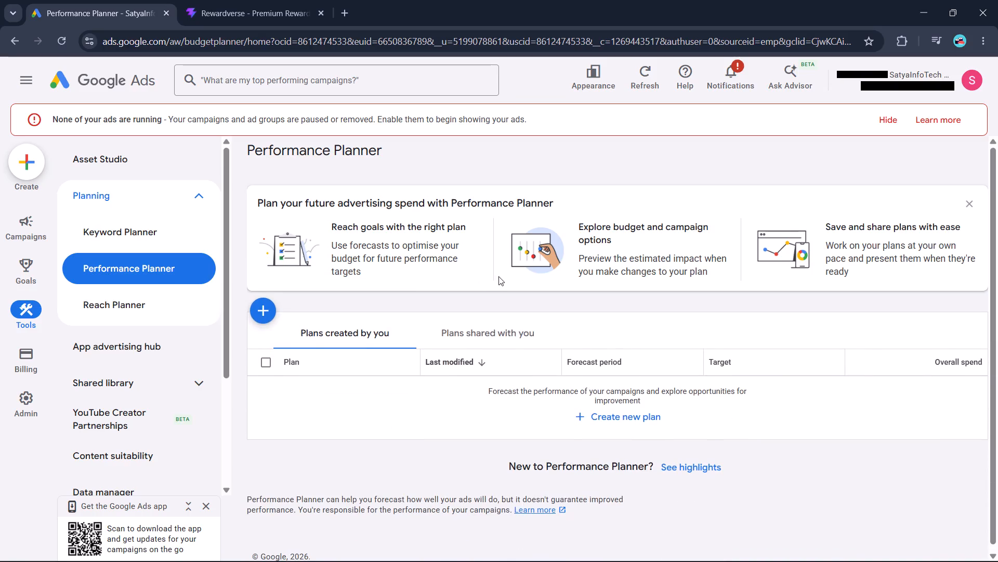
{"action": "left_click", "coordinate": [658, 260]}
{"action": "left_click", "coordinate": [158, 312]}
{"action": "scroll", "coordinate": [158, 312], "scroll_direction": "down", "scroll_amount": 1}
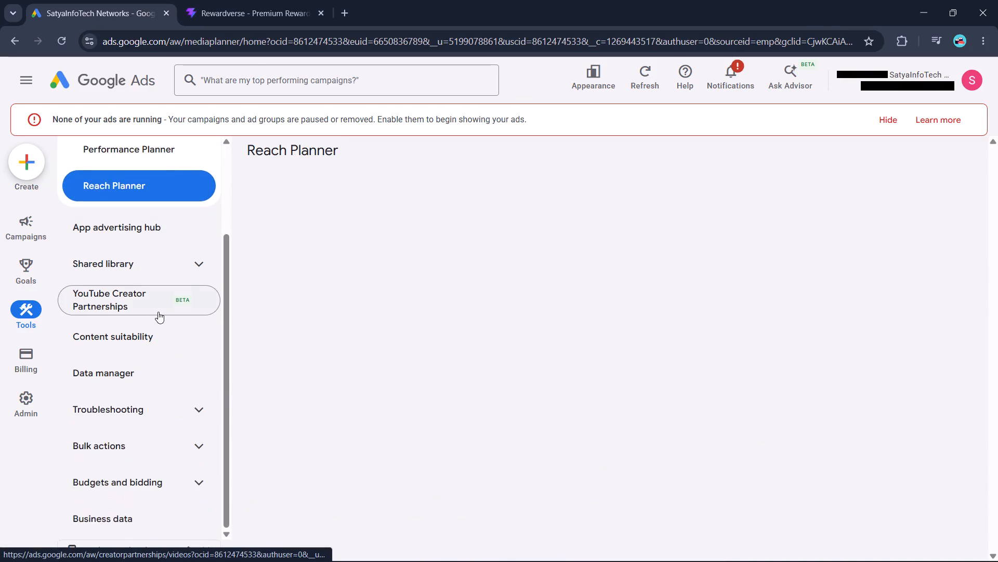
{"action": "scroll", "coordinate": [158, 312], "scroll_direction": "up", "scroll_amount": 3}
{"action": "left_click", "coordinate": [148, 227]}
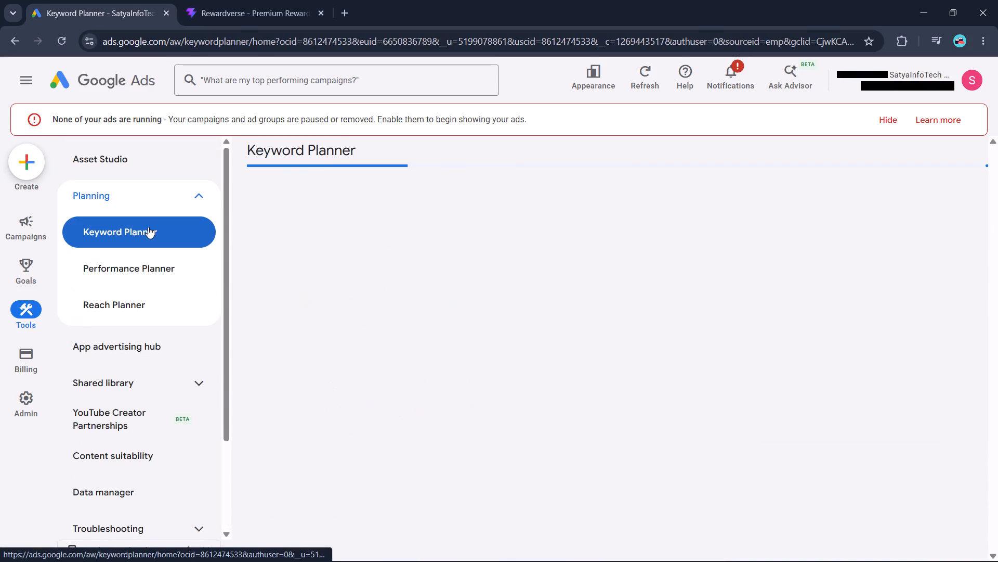
Open Asset Studio and look through its image and video creation tools and the recent assets.
{"action": "left_click", "coordinate": [101, 159]}
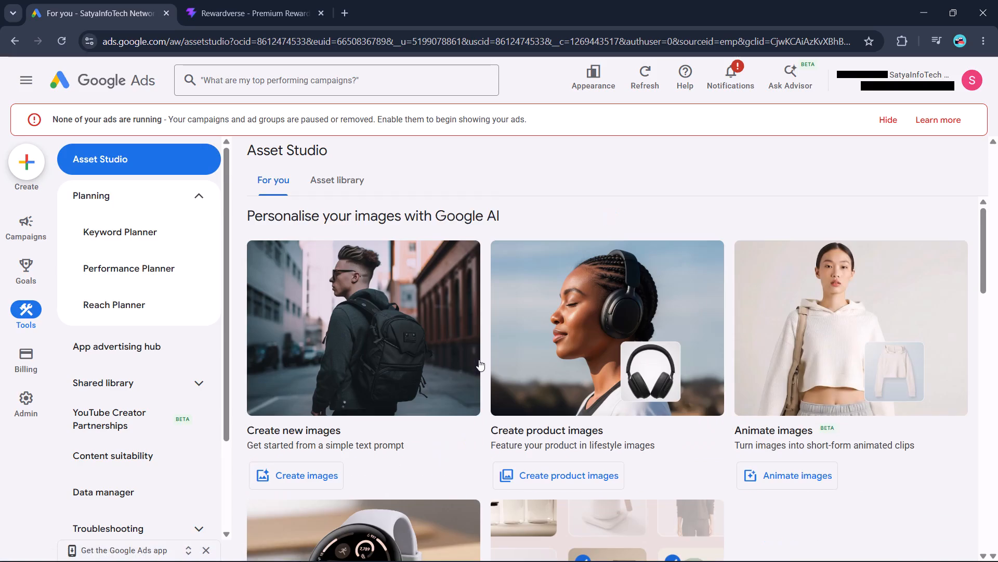
{"action": "scroll", "coordinate": [479, 360], "scroll_direction": "down", "scroll_amount": 3}
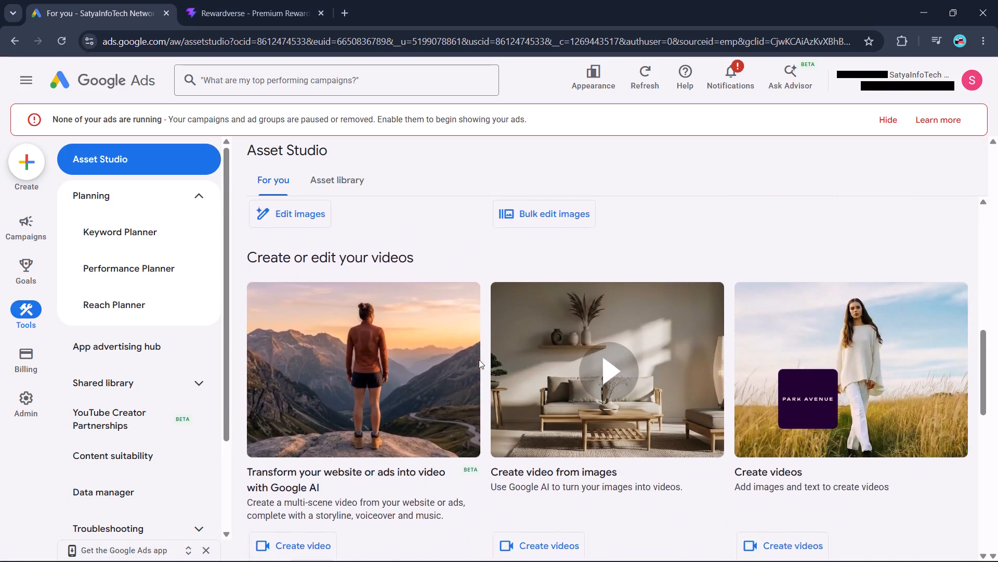
{"action": "scroll", "coordinate": [479, 360], "scroll_direction": "down", "scroll_amount": 1}
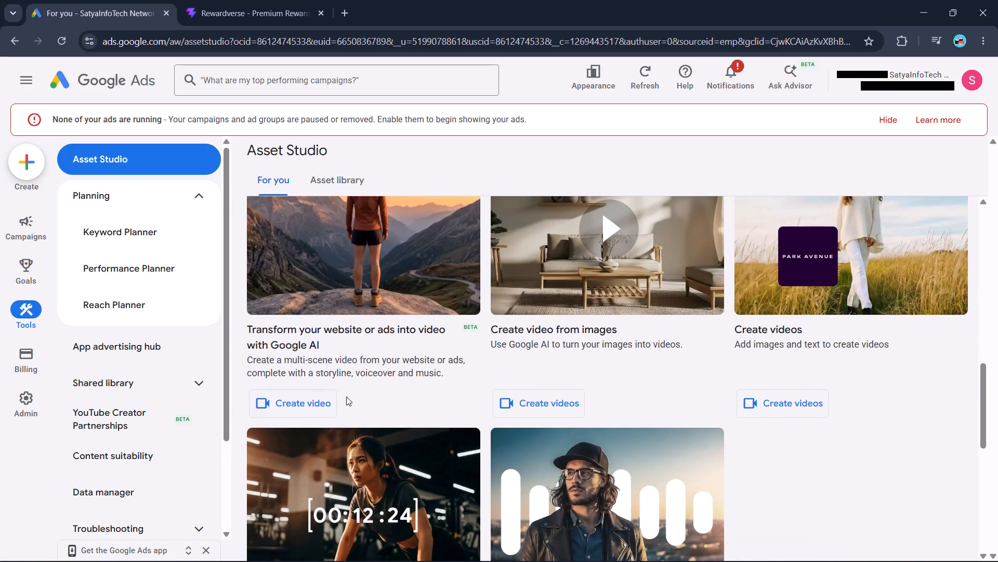
{"action": "scroll", "coordinate": [666, 413], "scroll_direction": "down", "scroll_amount": 1}
{"action": "scroll", "coordinate": [666, 413], "scroll_direction": "up", "scroll_amount": 1}
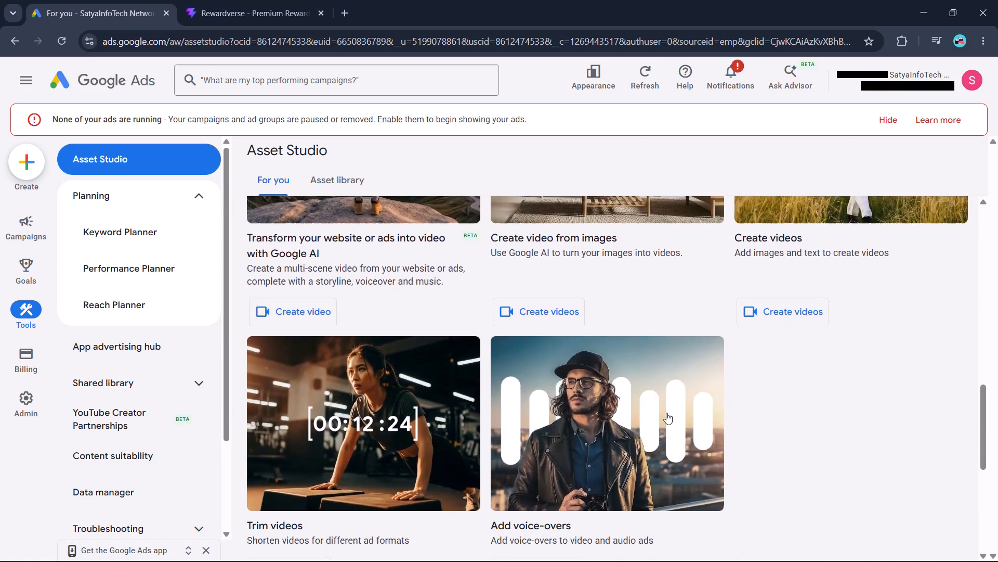
{"action": "scroll", "coordinate": [666, 413], "scroll_direction": "up", "scroll_amount": 1}
{"action": "scroll", "coordinate": [666, 413], "scroll_direction": "down", "scroll_amount": 2}
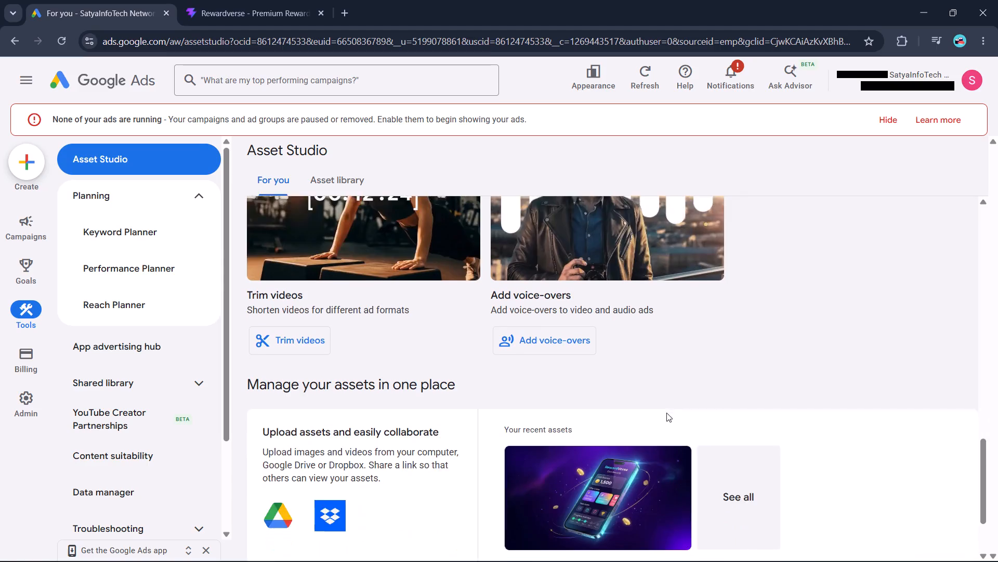
{"action": "scroll", "coordinate": [666, 413], "scroll_direction": "down", "scroll_amount": 1}
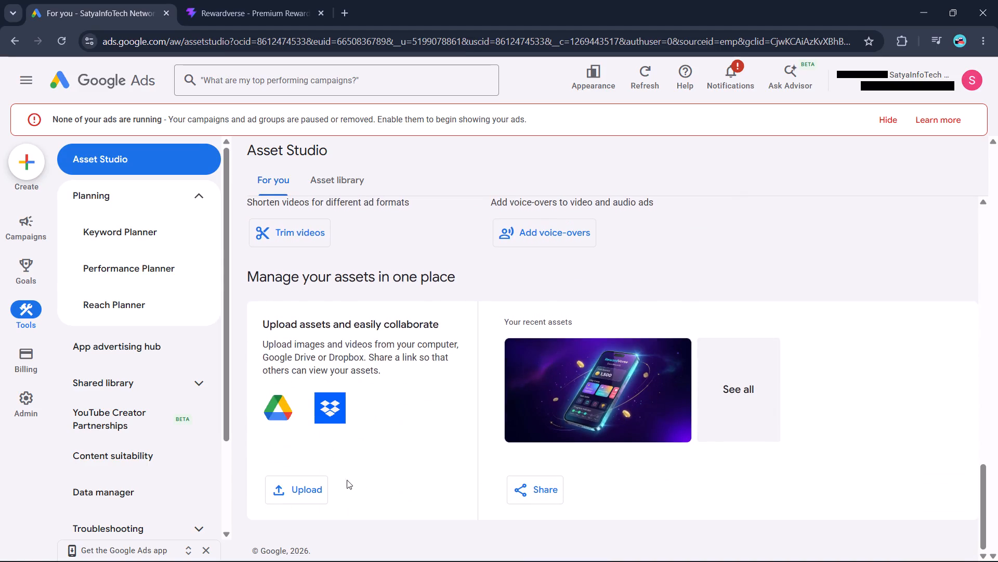
{"action": "scroll", "coordinate": [498, 355], "scroll_direction": "up", "scroll_amount": 10}
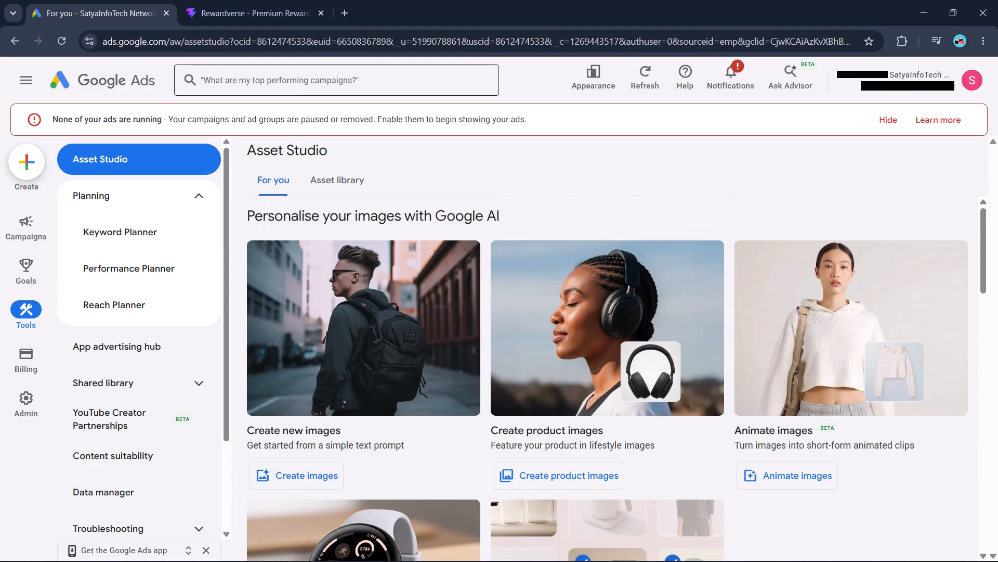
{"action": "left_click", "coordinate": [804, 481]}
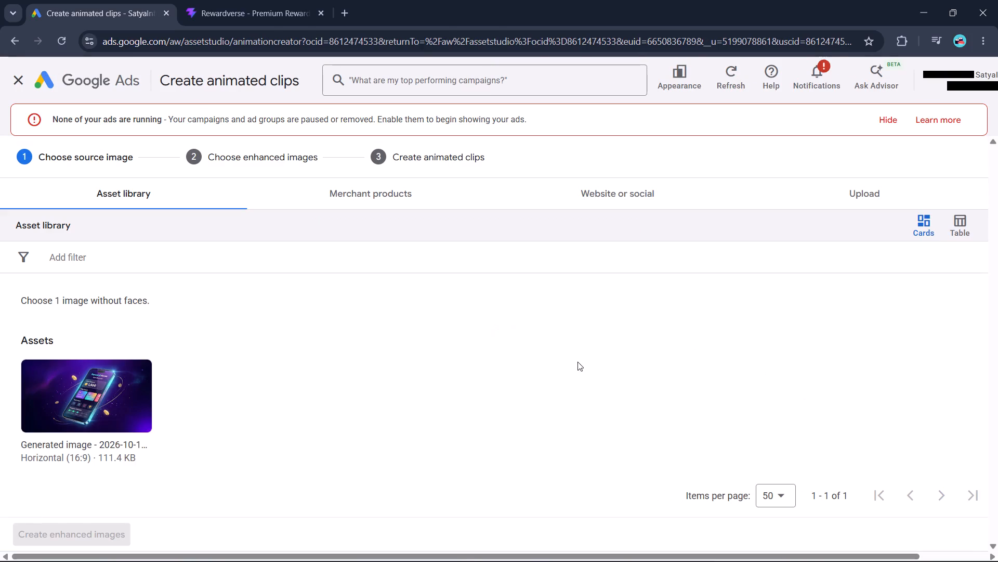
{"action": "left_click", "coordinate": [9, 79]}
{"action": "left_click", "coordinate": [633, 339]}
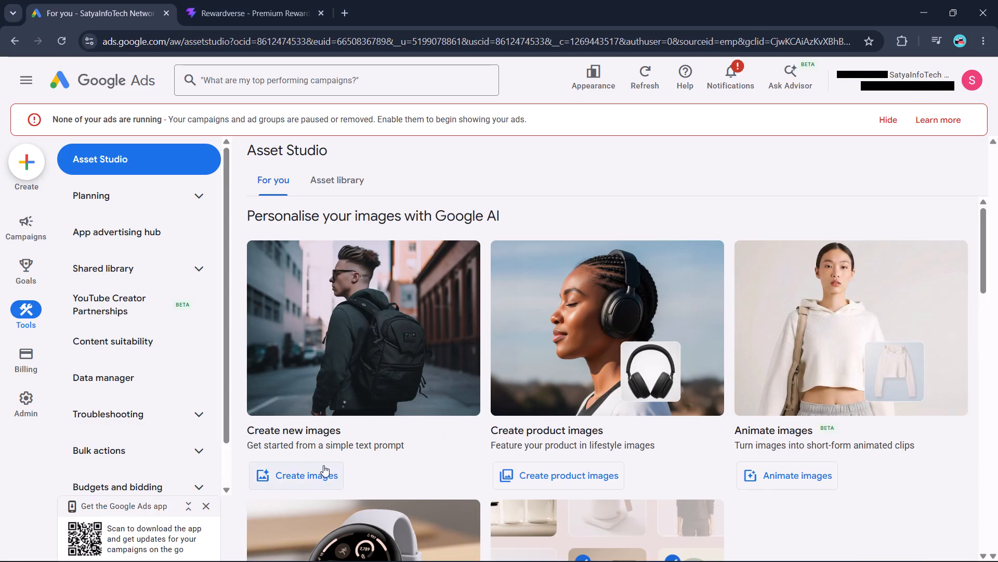
Open the Create new images generator from Asset Studio, ready for an image description.
{"action": "left_click", "coordinate": [321, 465]}
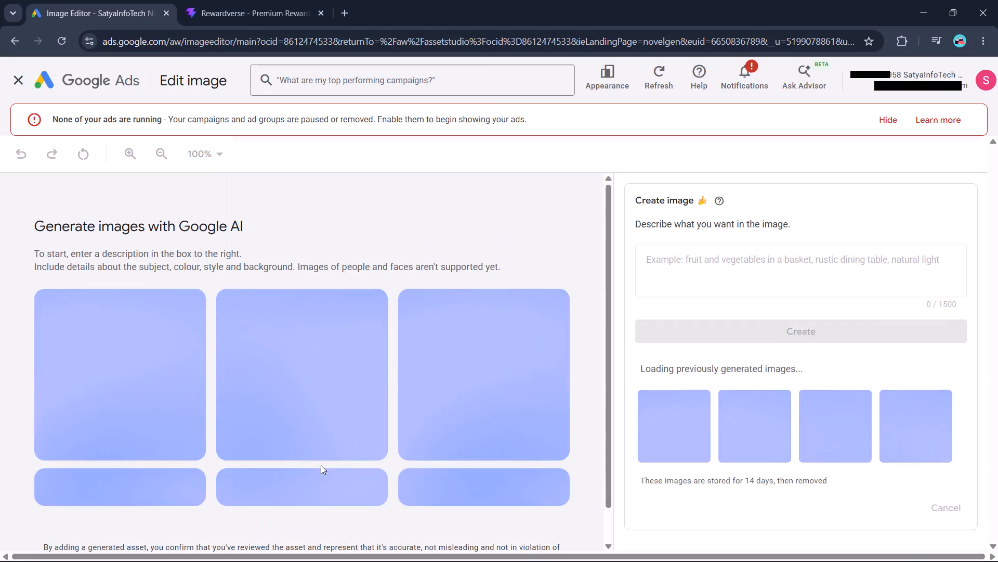
{"action": "scroll", "coordinate": [495, 338], "scroll_direction": "down", "scroll_amount": 1}
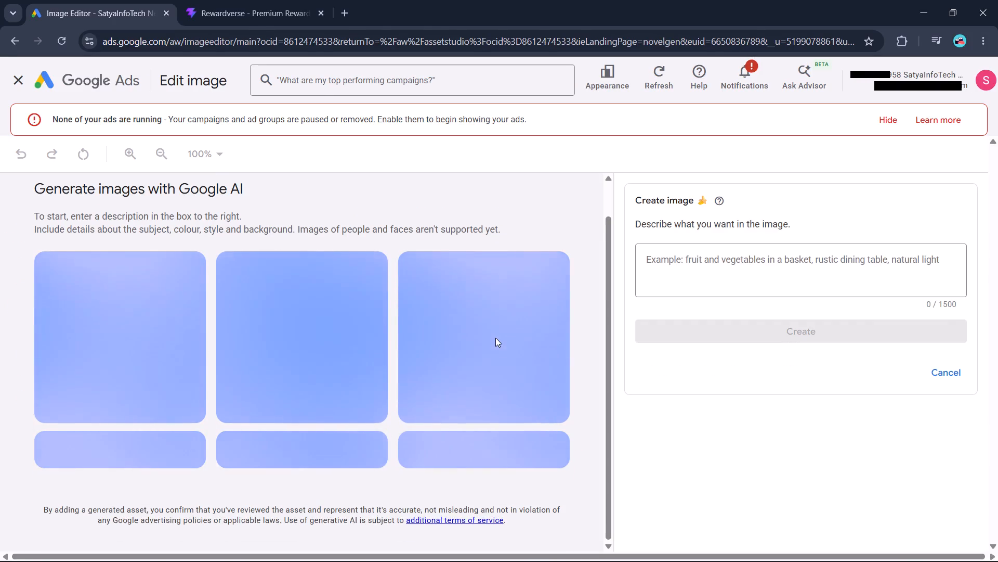
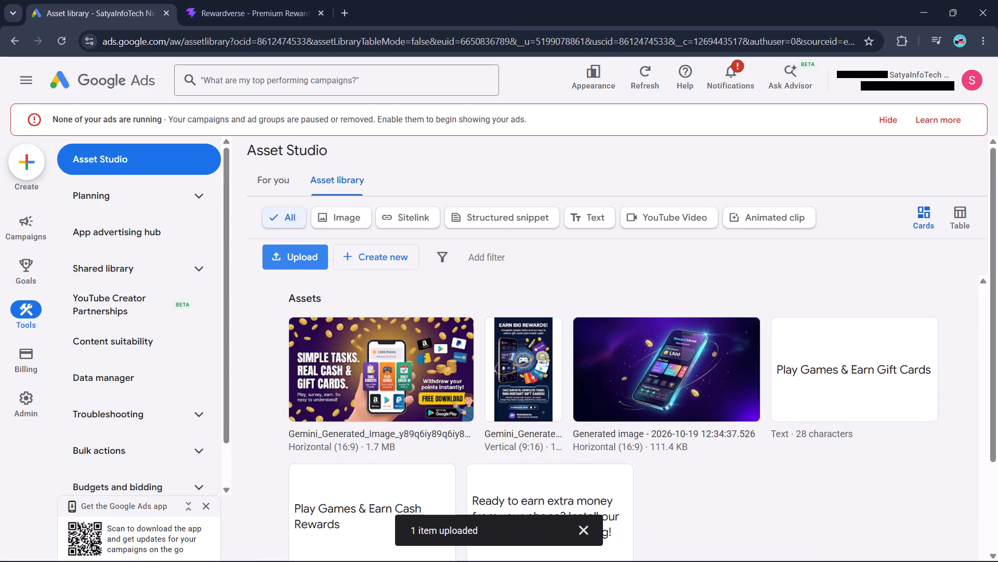
Look through the Google Ads campaigns overview, hiding the alert about no ads running, and examine the promotions, conversion tracking and billing cards.
{"action": "left_click", "coordinate": [28, 214]}
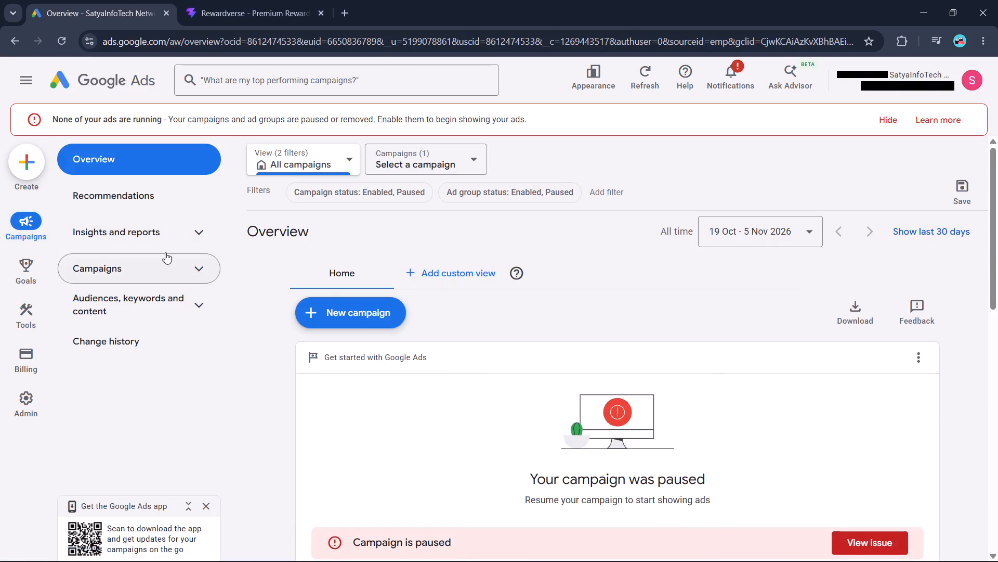
{"action": "left_click", "coordinate": [26, 84]}
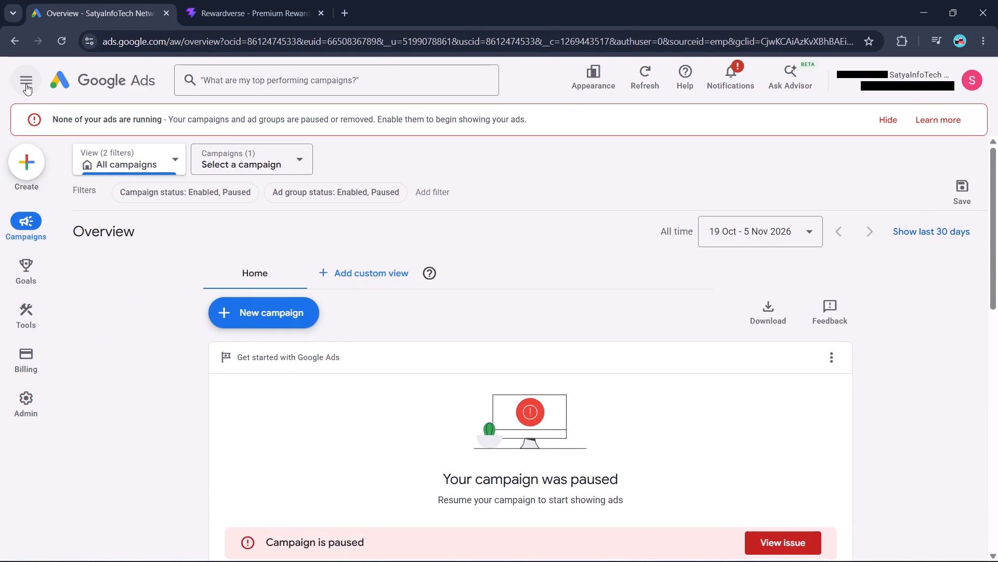
{"action": "left_click", "coordinate": [26, 84]}
{"action": "left_click", "coordinate": [192, 123]}
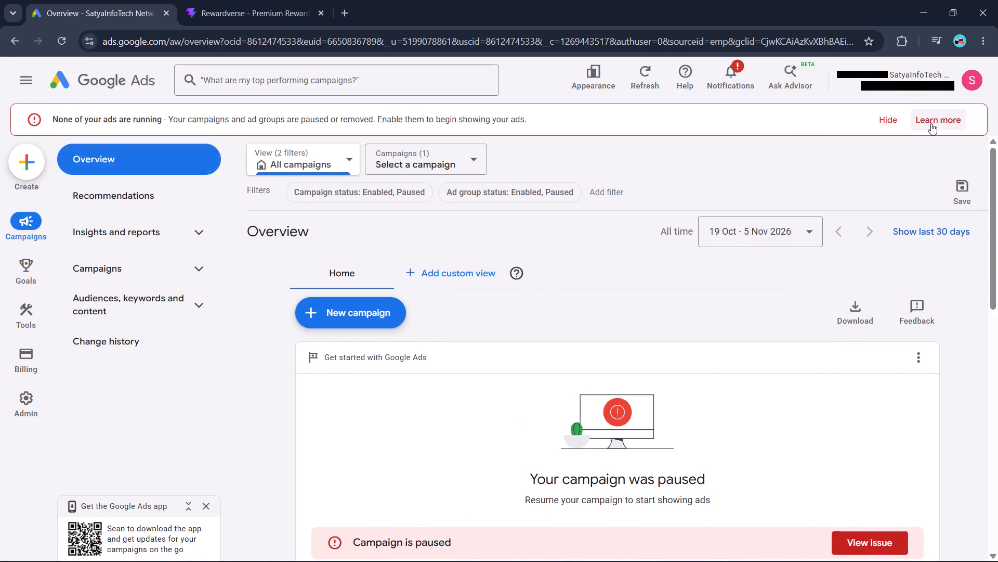
{"action": "left_click", "coordinate": [888, 121]}
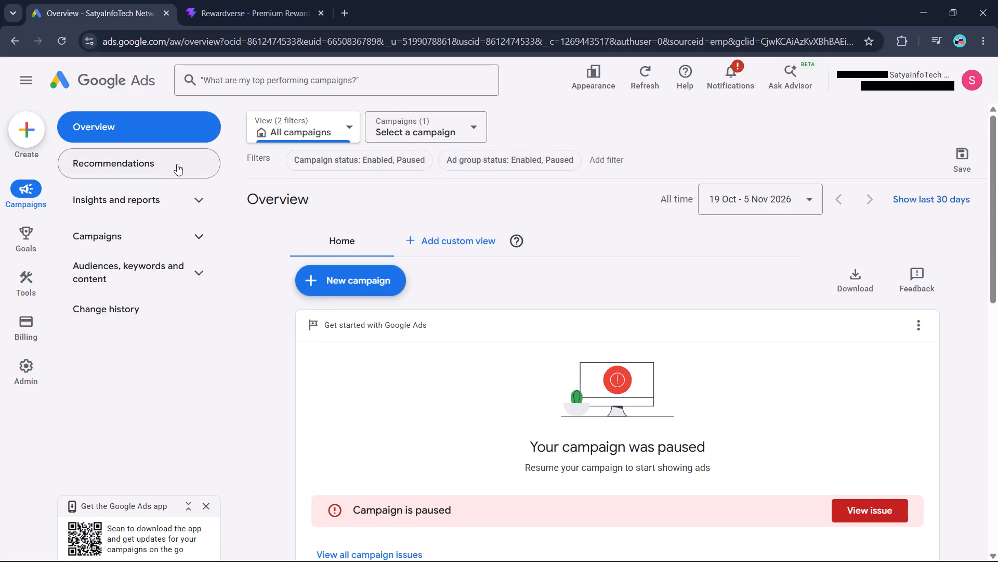
{"action": "left_click", "coordinate": [326, 132]}
{"action": "left_click", "coordinate": [327, 131]}
{"action": "left_click", "coordinate": [350, 131]}
{"action": "scroll", "coordinate": [664, 413], "scroll_direction": "down", "scroll_amount": 1}
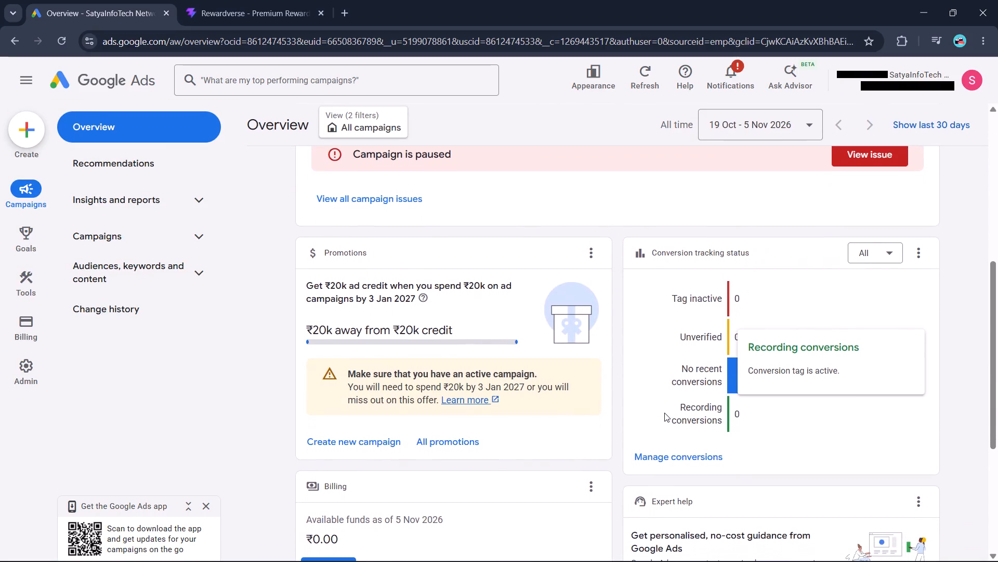
{"action": "scroll", "coordinate": [704, 413], "scroll_direction": "down", "scroll_amount": 1}
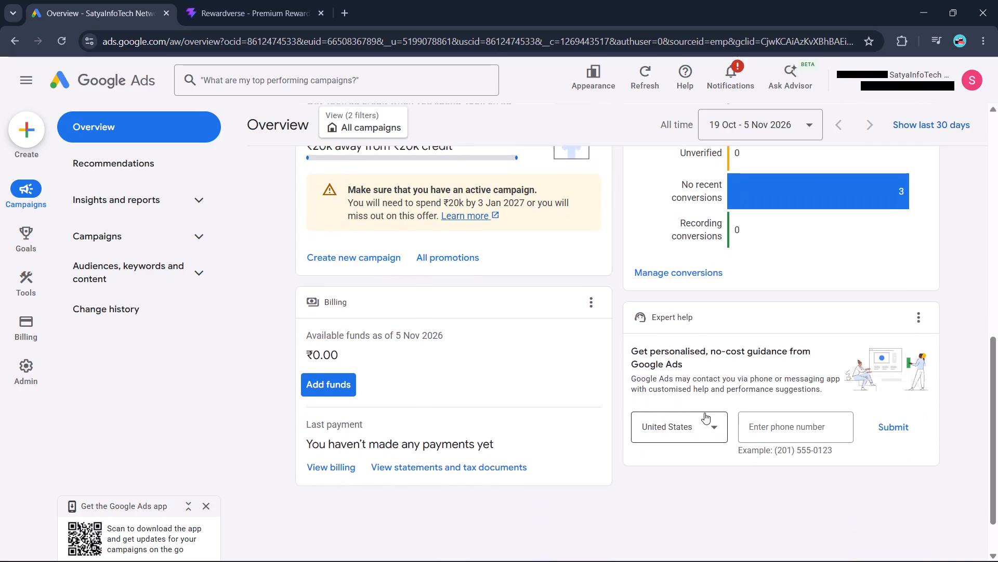
{"action": "scroll", "coordinate": [704, 413], "scroll_direction": "down", "scroll_amount": 1}
{"action": "scroll", "coordinate": [704, 413], "scroll_direction": "up", "scroll_amount": 7}
{"action": "left_click", "coordinate": [113, 272]}
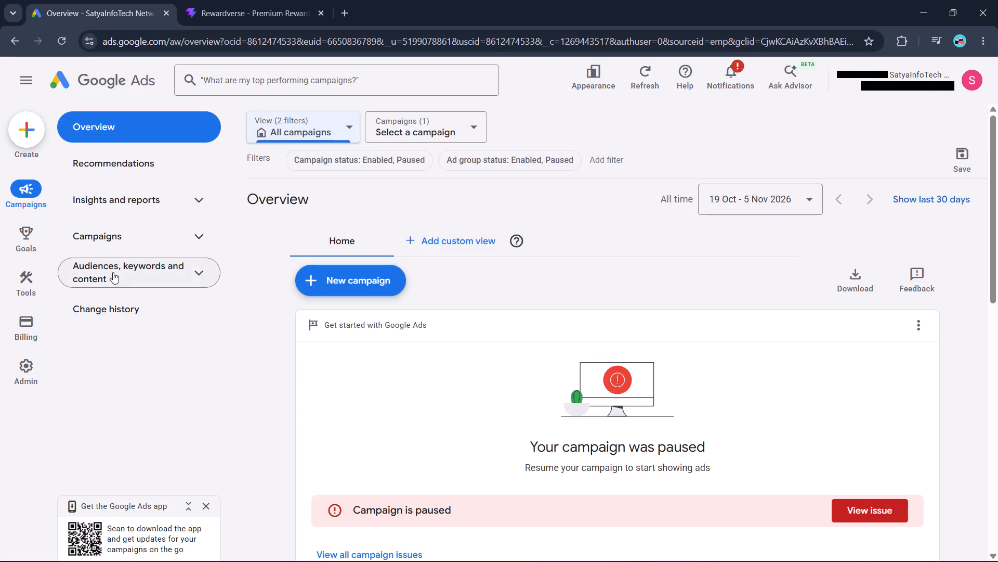
{"action": "left_click", "coordinate": [125, 272]}
{"action": "left_click", "coordinate": [29, 190]}
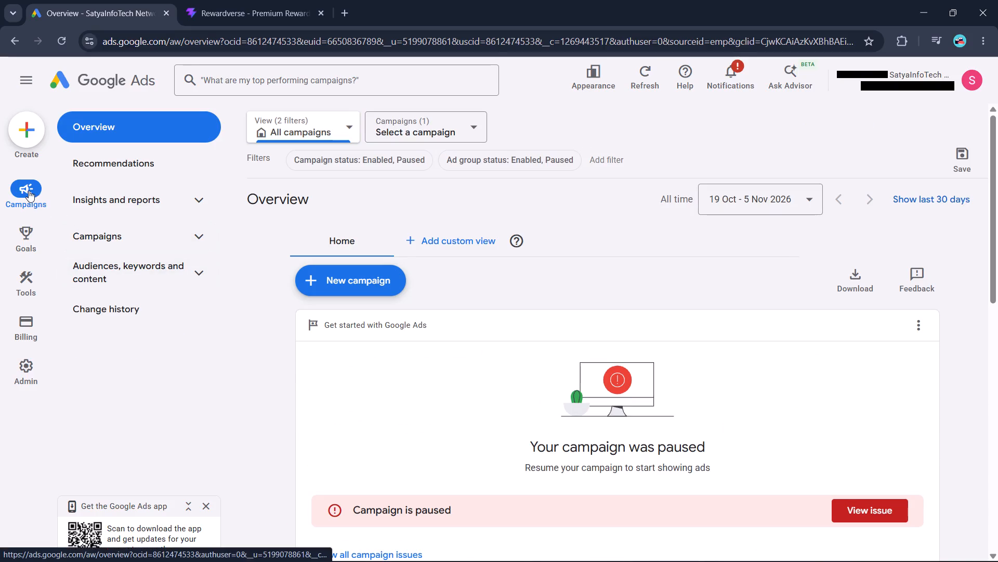
Create a new campaign with the App promotion objective.
{"action": "left_click", "coordinate": [25, 136]}
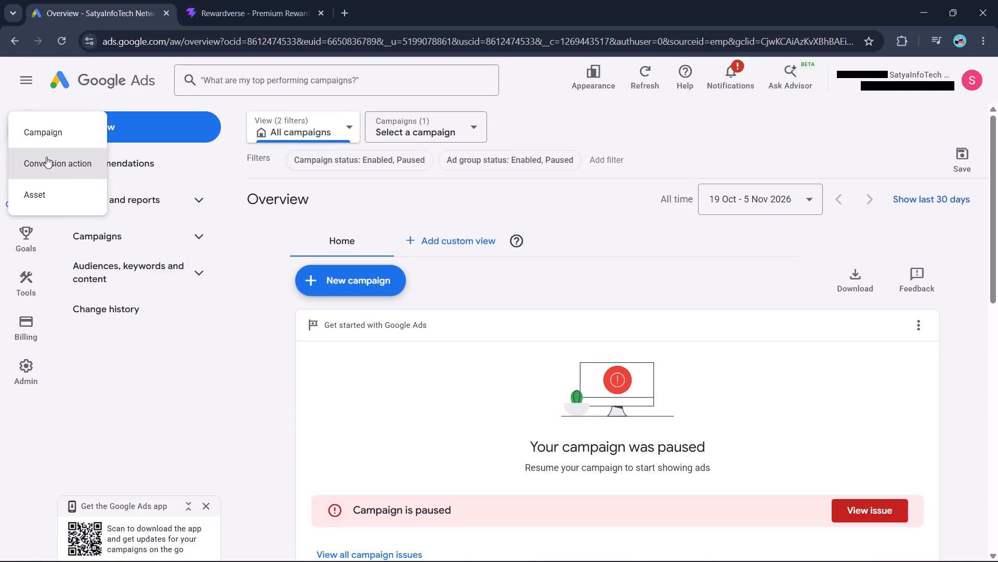
{"action": "left_click", "coordinate": [35, 139]}
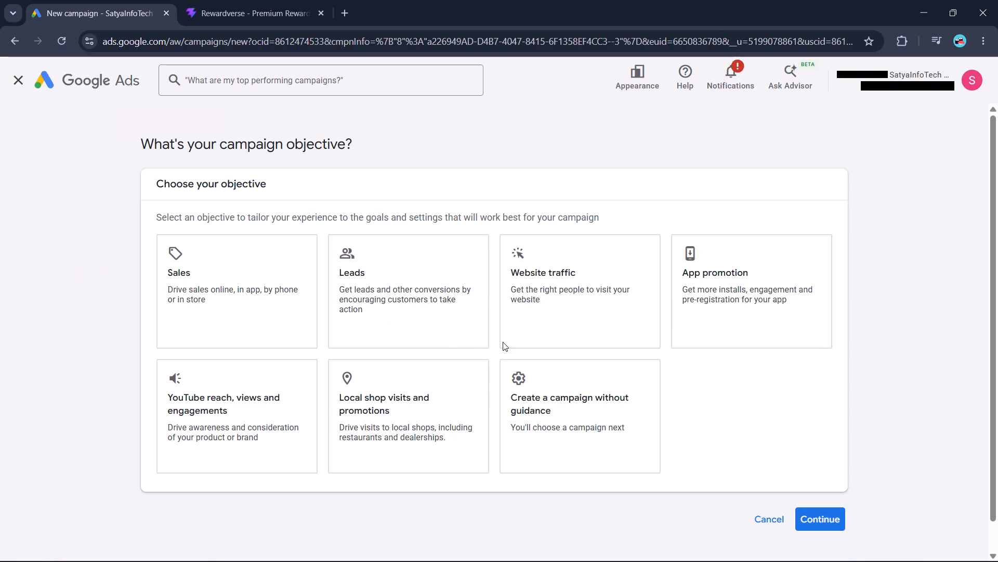
{"action": "left_click", "coordinate": [756, 321]}
{"action": "left_click", "coordinate": [741, 290]}
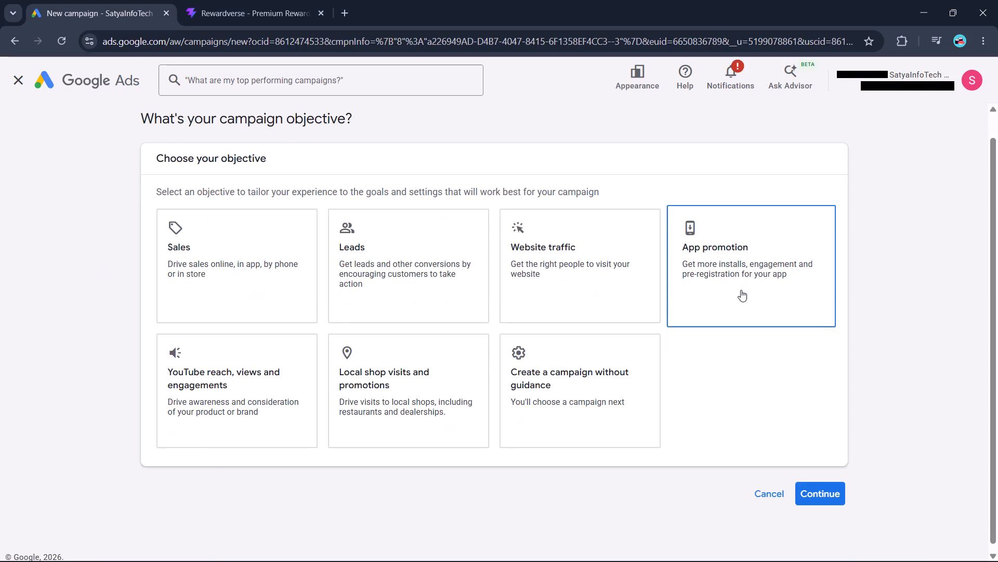
{"action": "left_click", "coordinate": [816, 489]}
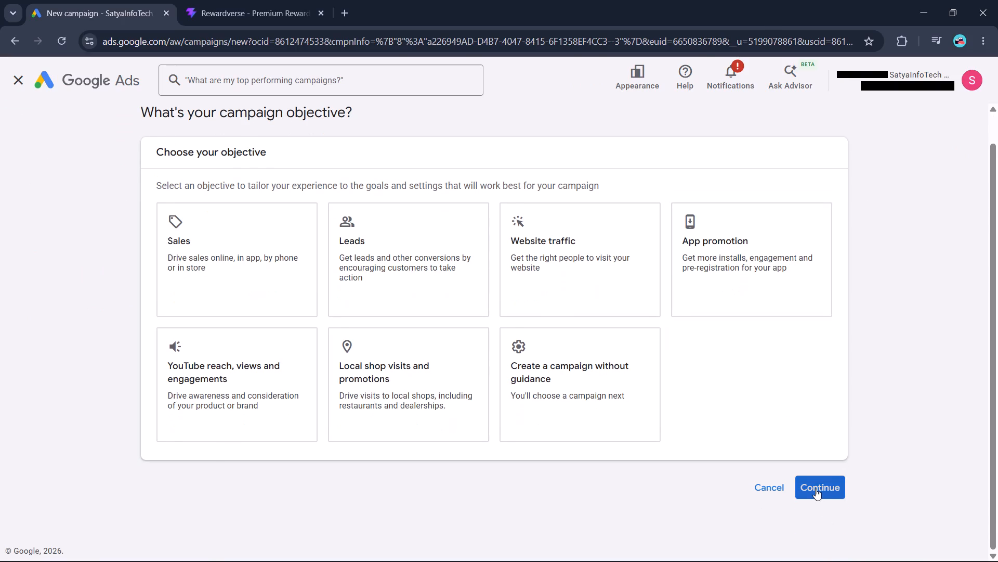
{"action": "left_click", "coordinate": [755, 270]}
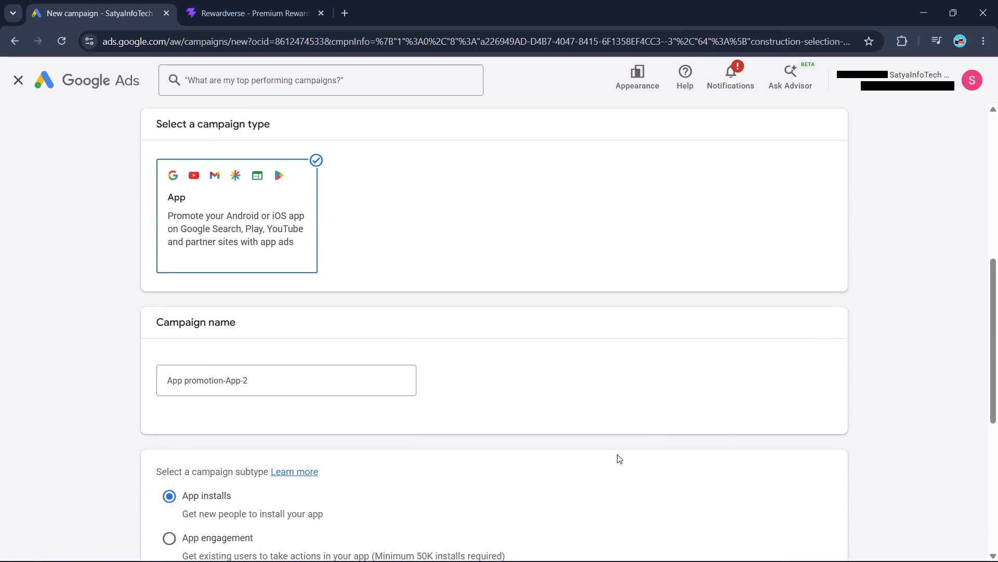
Name the campaign "Rewardverse Install Promo 2026".
{"action": "left_click", "coordinate": [302, 390]}
{"action": "left_click_drag", "start_coordinate": [302, 384], "coordinate": [91, 384]}
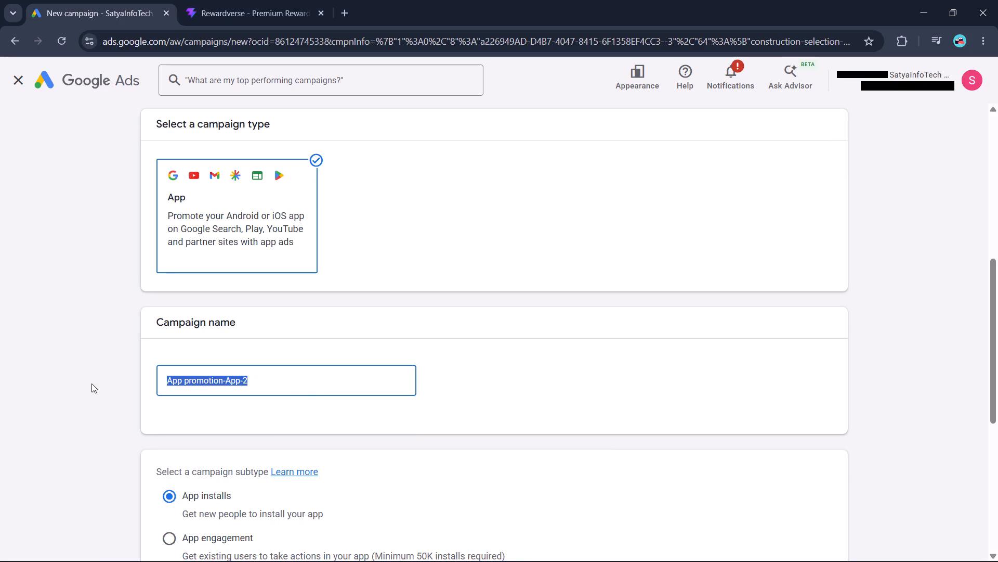
{"action": "type", "text": "Re"}
{"action": "key", "text": "ctrl+w"}
{"action": "type", "text": "ardverse"}
{"action": "key", "text": "space"}
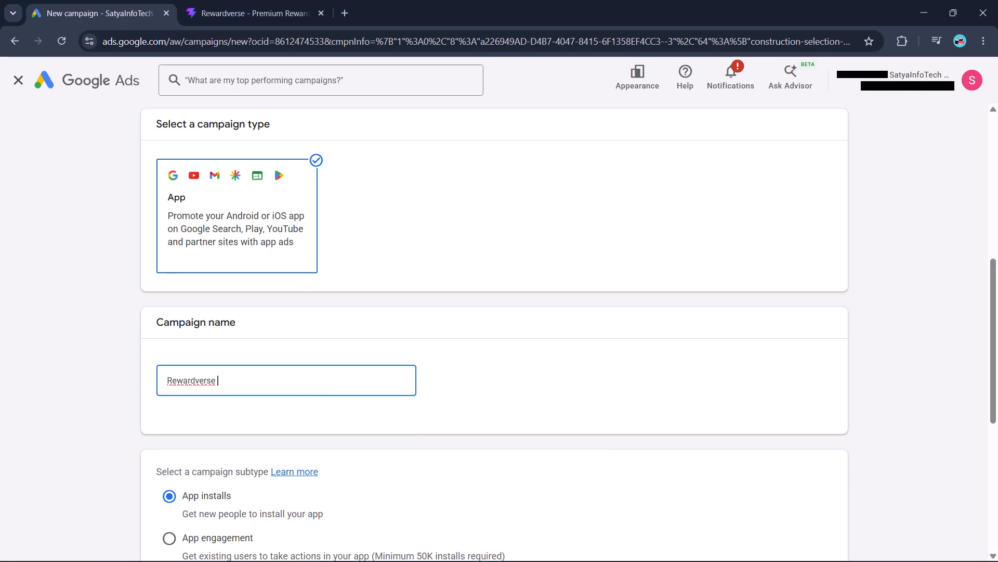
{"action": "type", "text": "Install Proo"}
{"action": "key", "text": "BackSpace"}
{"action": "type", "text": "mo"}
{"action": "key", "text": "space"}
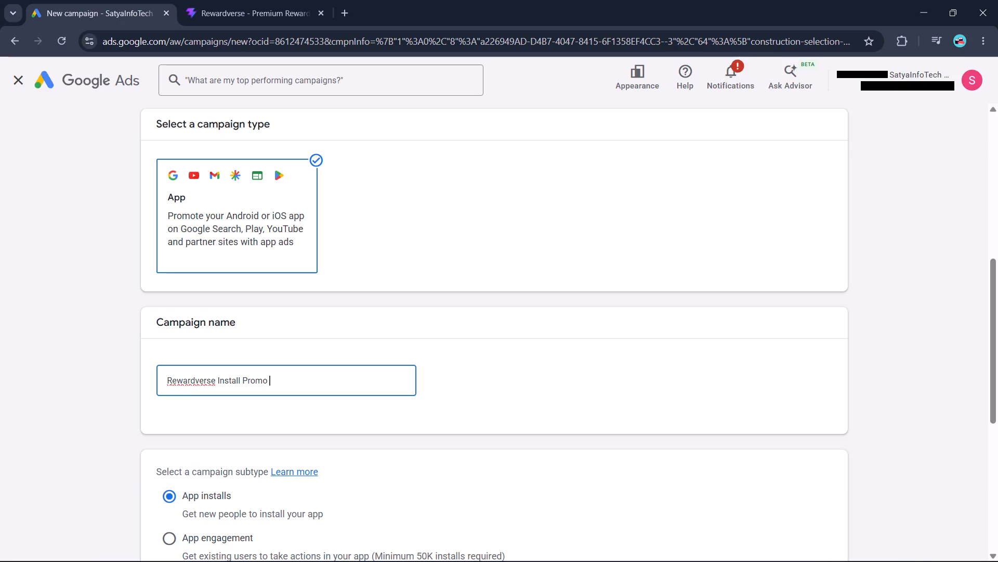
{"action": "type", "text": "2026"}
Choose Android as the app platform, select the Rewardverse app for the App installs campaign and continue to the campaign settings.
{"action": "scroll", "coordinate": [91, 384], "scroll_direction": "down", "scroll_amount": 2}
{"action": "scroll", "coordinate": [53, 440], "scroll_direction": "down", "scroll_amount": 1}
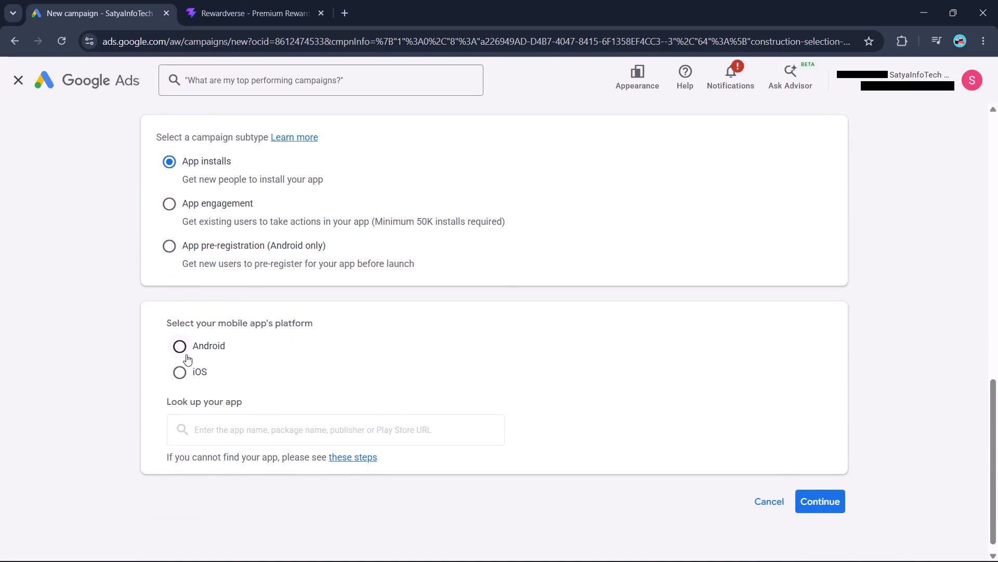
{"action": "left_click", "coordinate": [185, 353]}
{"action": "left_click", "coordinate": [312, 424]}
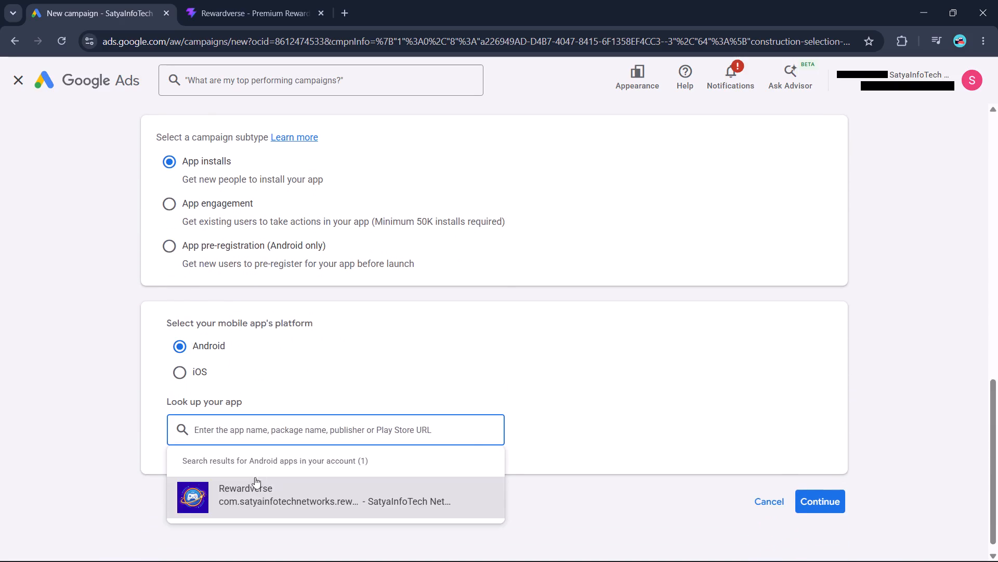
{"action": "left_click", "coordinate": [252, 485]}
{"action": "left_click", "coordinate": [811, 493]}
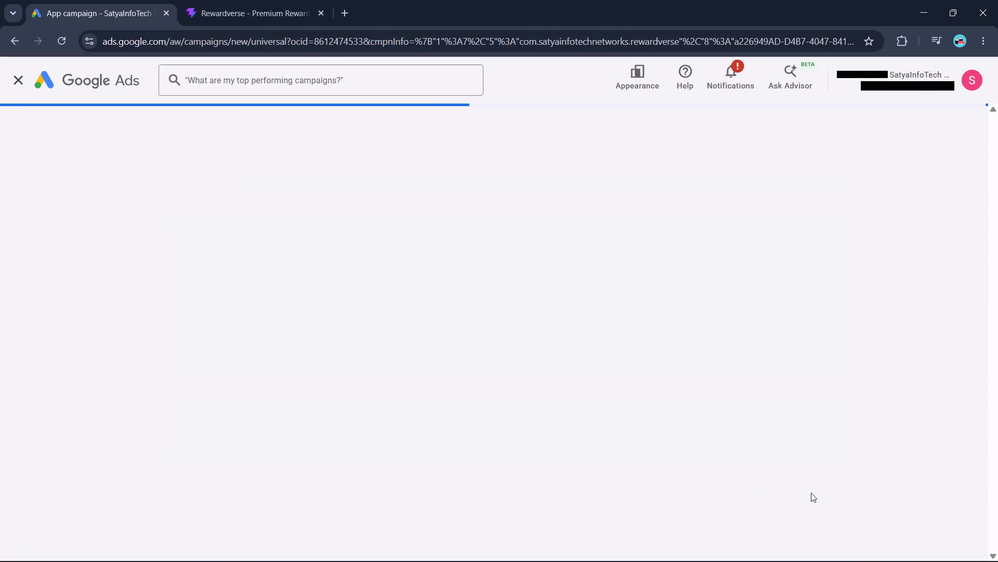
Set the campaign's target location to India.
{"action": "scroll", "coordinate": [382, 360], "scroll_direction": "down", "scroll_amount": 1}
{"action": "left_click", "coordinate": [258, 289]}
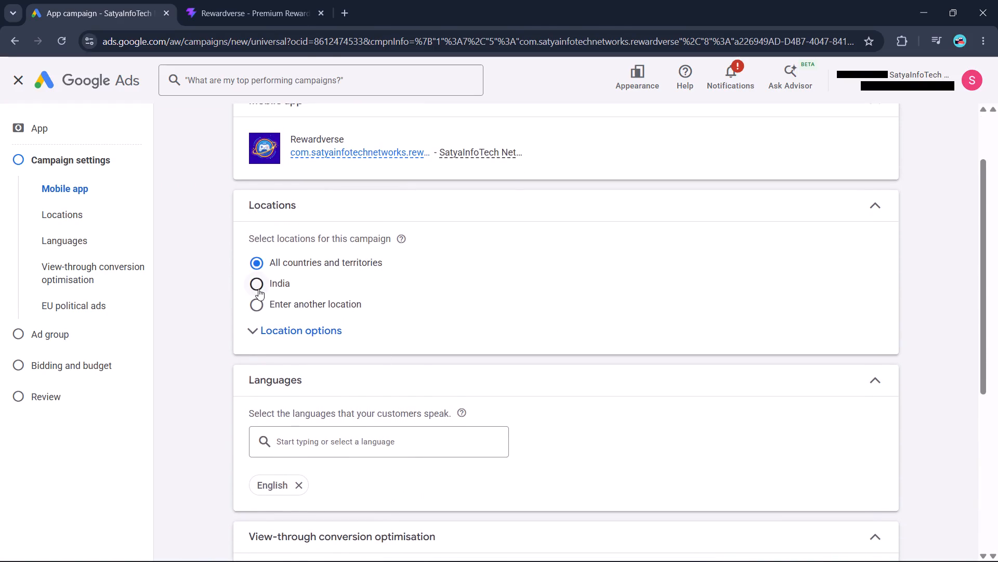
Add Telugu and Hindi to the campaign's customer languages.
{"action": "scroll", "coordinate": [258, 289], "scroll_direction": "down", "scroll_amount": 2}
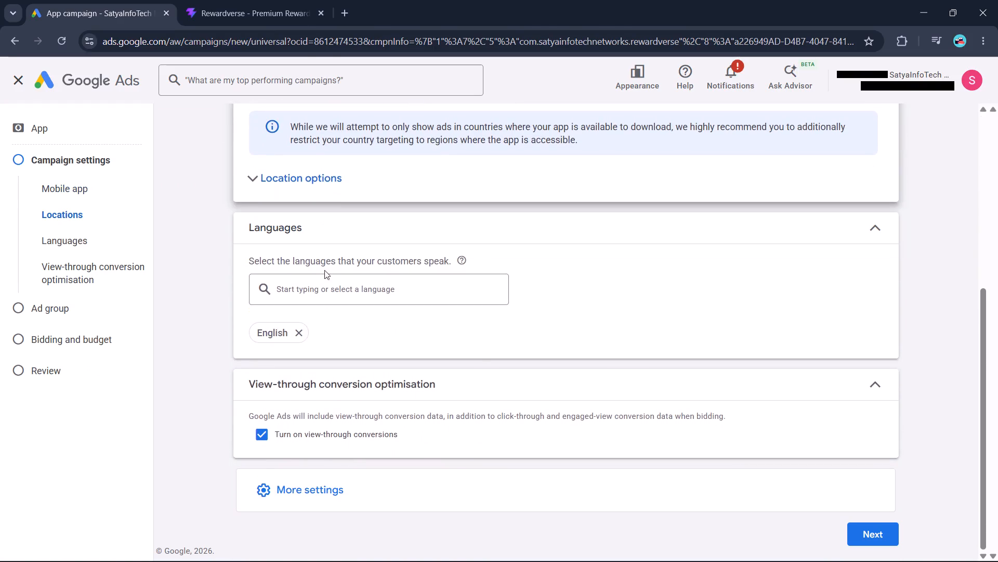
{"action": "left_click", "coordinate": [313, 284]}
{"action": "type", "text": "tel"}
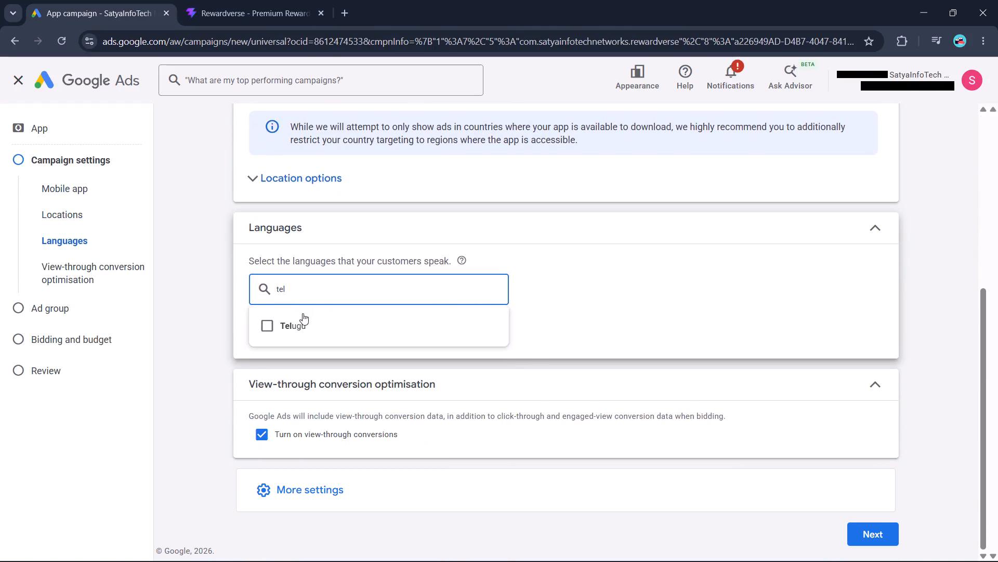
{"action": "left_click", "coordinate": [300, 320]}
{"action": "left_click_drag", "start_coordinate": [305, 299], "coordinate": [229, 289]}
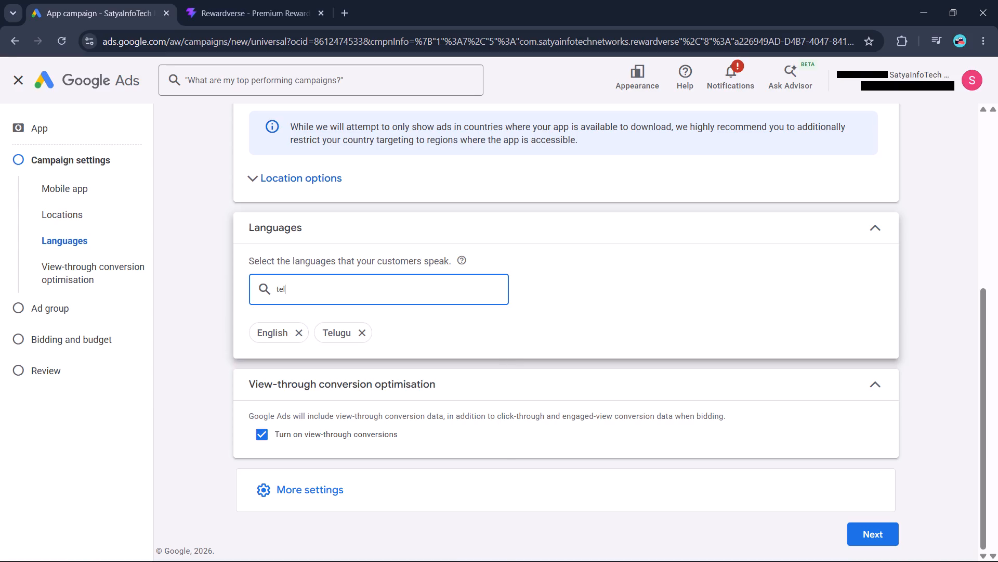
{"action": "key", "text": "BackSpace"}
{"action": "key", "text": "BackSpace"}
{"action": "key", "text": "BackSpace"}
{"action": "key", "text": "BackSpace"}
{"action": "type", "text": "hin"}
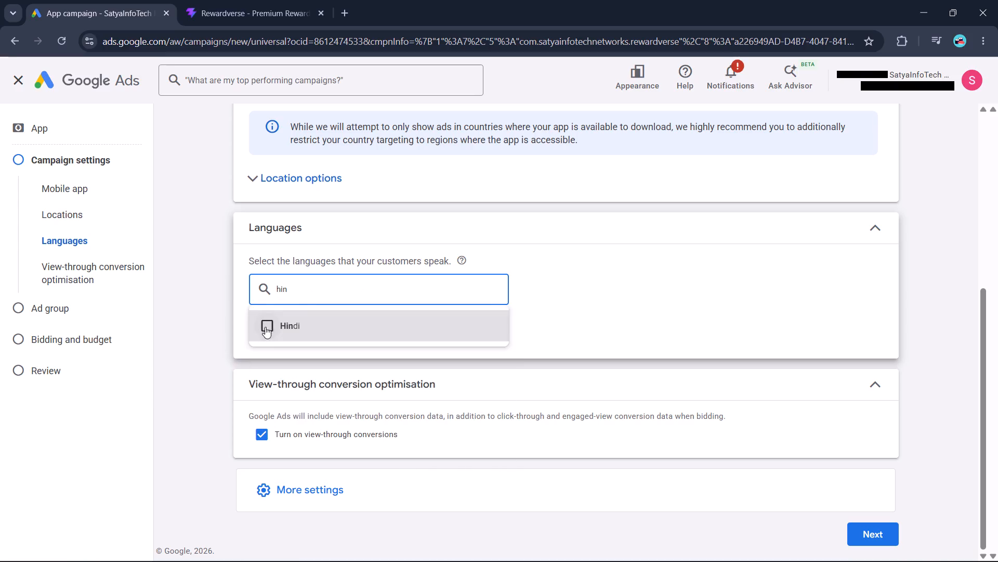
{"action": "left_click", "coordinate": [265, 327]}
Add Malayalam and Kannada to the campaign's customer languages.
{"action": "left_click_drag", "start_coordinate": [300, 293], "coordinate": [238, 286]}
{"action": "type", "text": "al"}
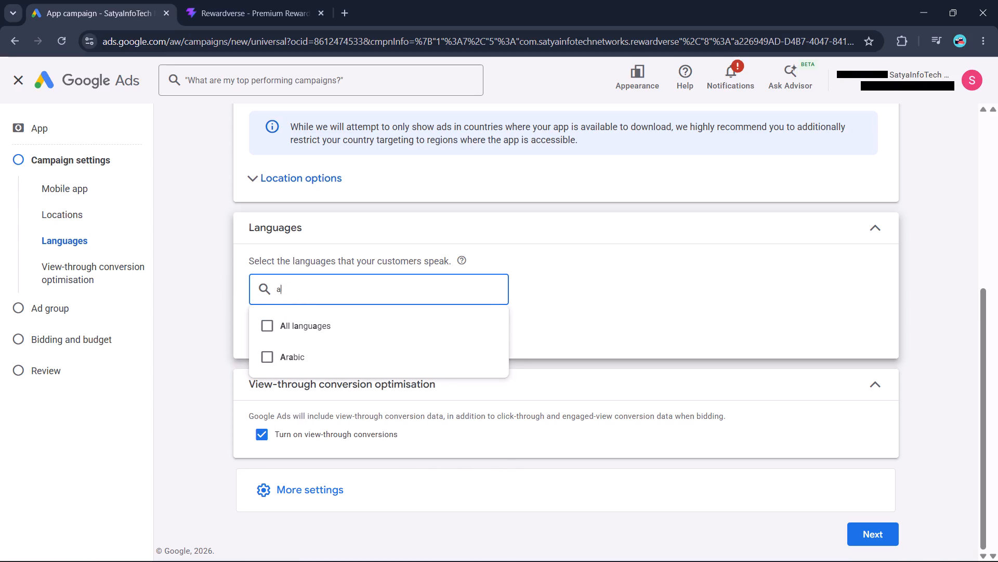
{"action": "key", "text": "BackSpace"}
{"action": "key", "text": "BackSpace"}
{"action": "key", "text": "n"}
{"action": "key", "text": "BackSpace"}
{"action": "type", "text": "mal"}
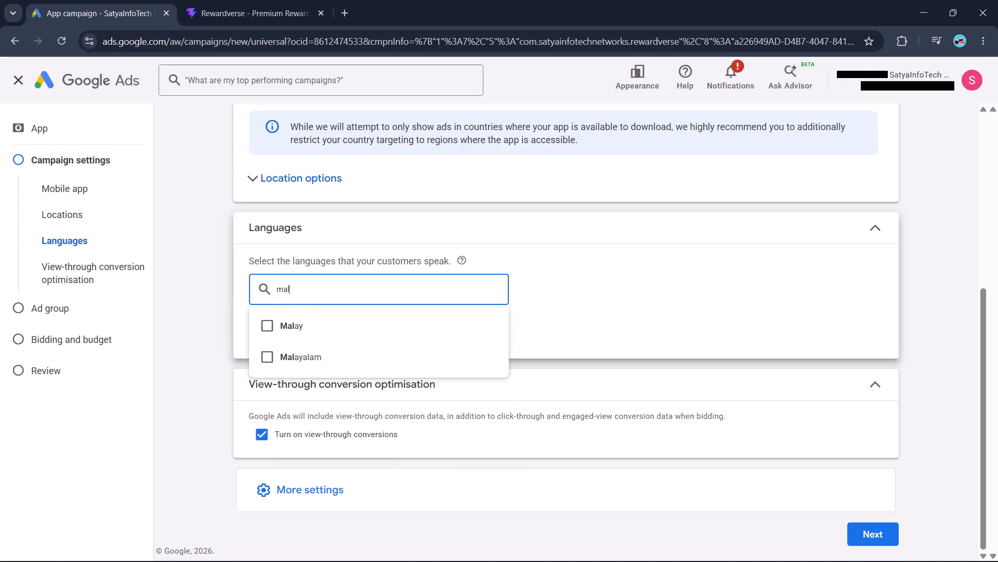
{"action": "left_click", "coordinate": [263, 347]}
{"action": "left_click_drag", "start_coordinate": [318, 293], "coordinate": [229, 295]}
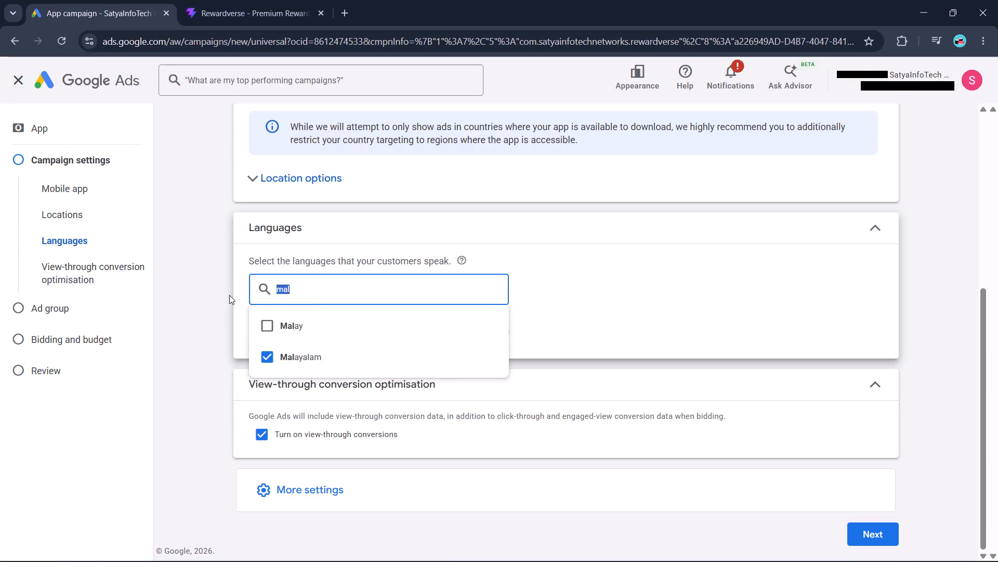
{"action": "type", "text": "kana"}
{"action": "key", "text": "BackSpace"}
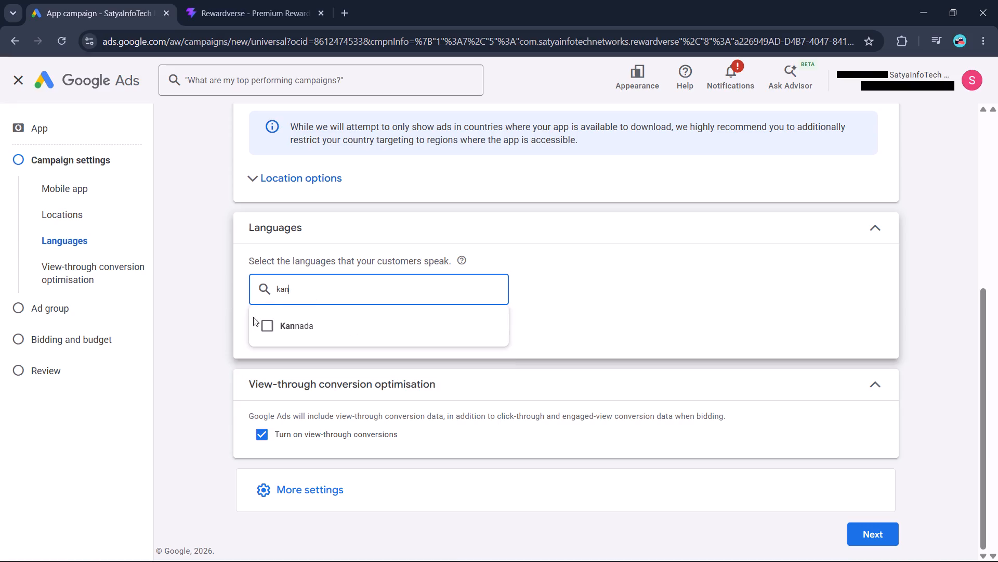
{"action": "left_click", "coordinate": [264, 330]}
Add Tamil to the campaign's customer languages and proceed to the ad group settings.
{"action": "left_click", "coordinate": [316, 292]}
{"action": "left_click_drag", "start_coordinate": [316, 292], "coordinate": [244, 295]}
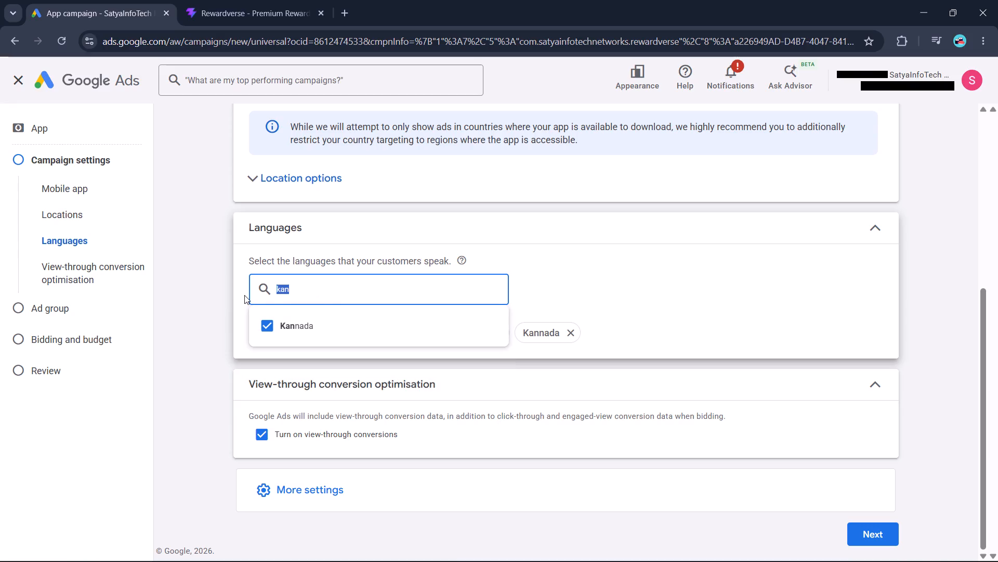
{"action": "type", "text": "tam"}
{"action": "left_click", "coordinate": [275, 321]}
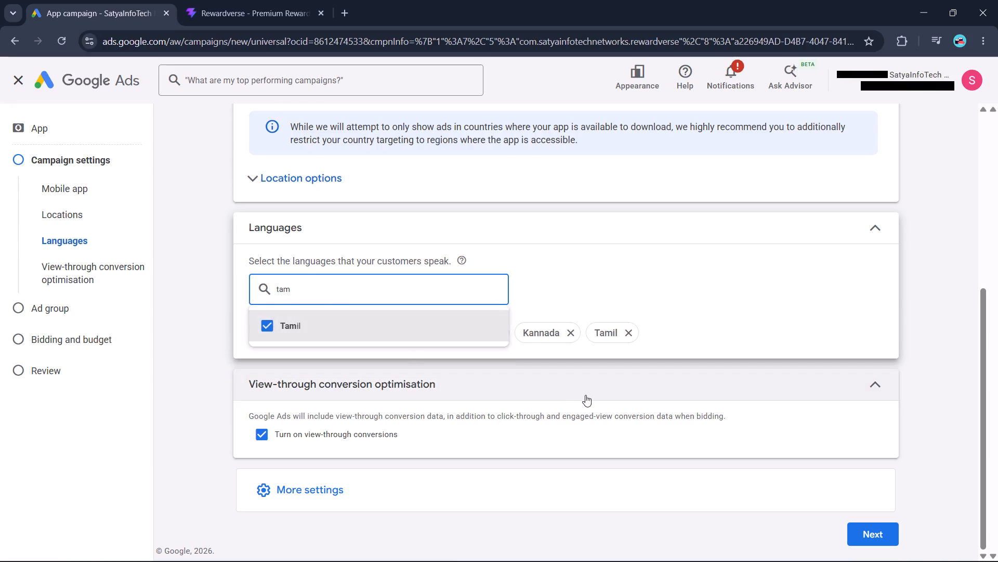
{"action": "left_click", "coordinate": [585, 395]}
{"action": "scroll", "coordinate": [585, 395], "scroll_direction": "down", "scroll_amount": 1}
{"action": "left_click", "coordinate": [867, 529]}
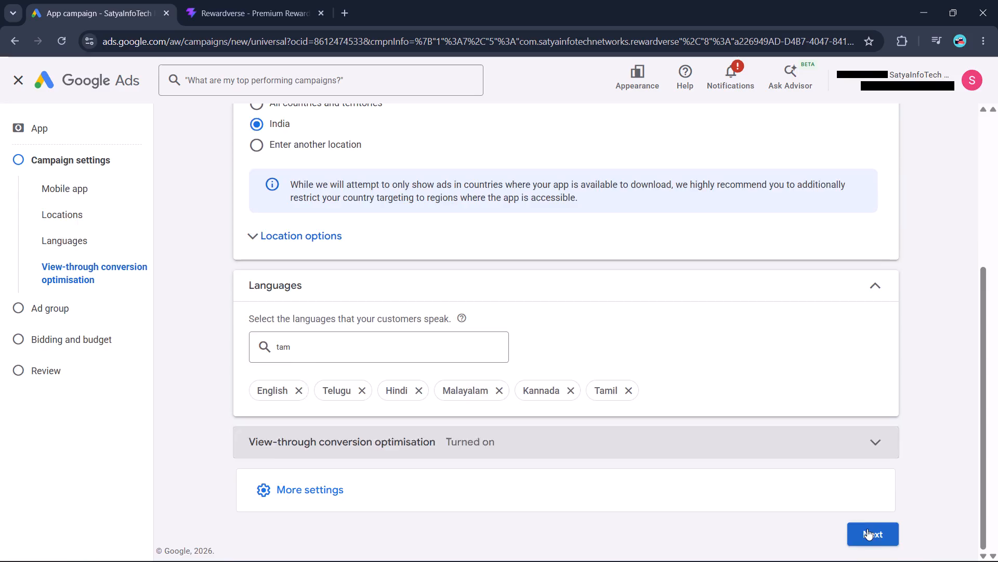
Show the suggestions for the ad group's first headline and capture a screenshot of them.
{"action": "scroll", "coordinate": [532, 407], "scroll_direction": "down", "scroll_amount": 2}
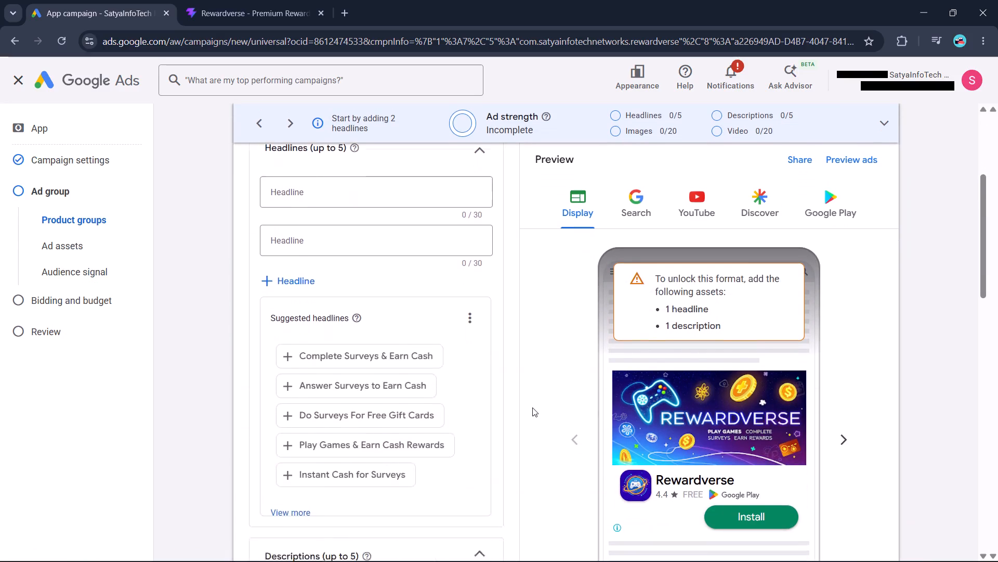
{"action": "scroll", "coordinate": [532, 407], "scroll_direction": "down", "scroll_amount": 1}
{"action": "scroll", "coordinate": [532, 407], "scroll_direction": "up", "scroll_amount": 1}
{"action": "left_click", "coordinate": [332, 221]}
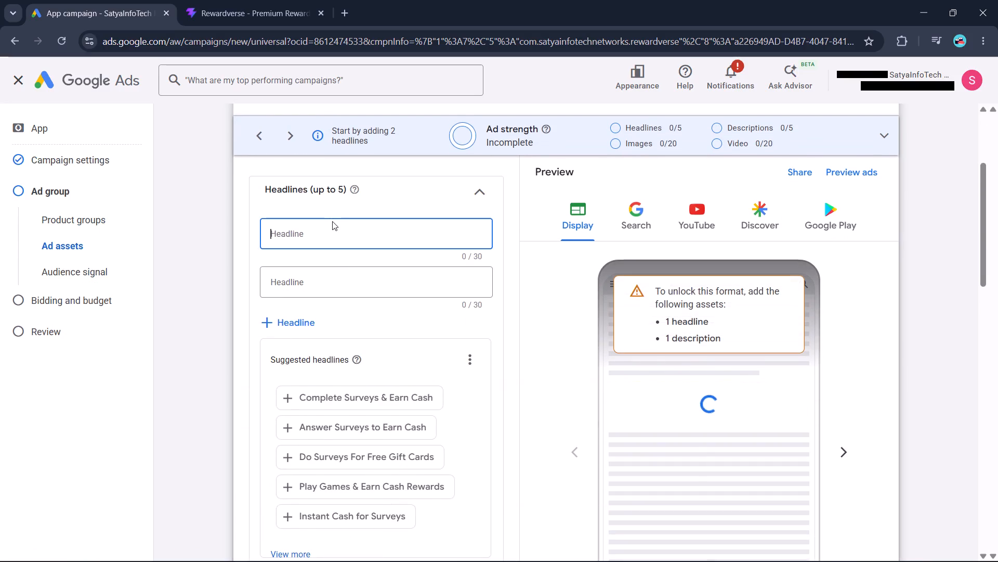
{"action": "key", "text": "super+Print"}
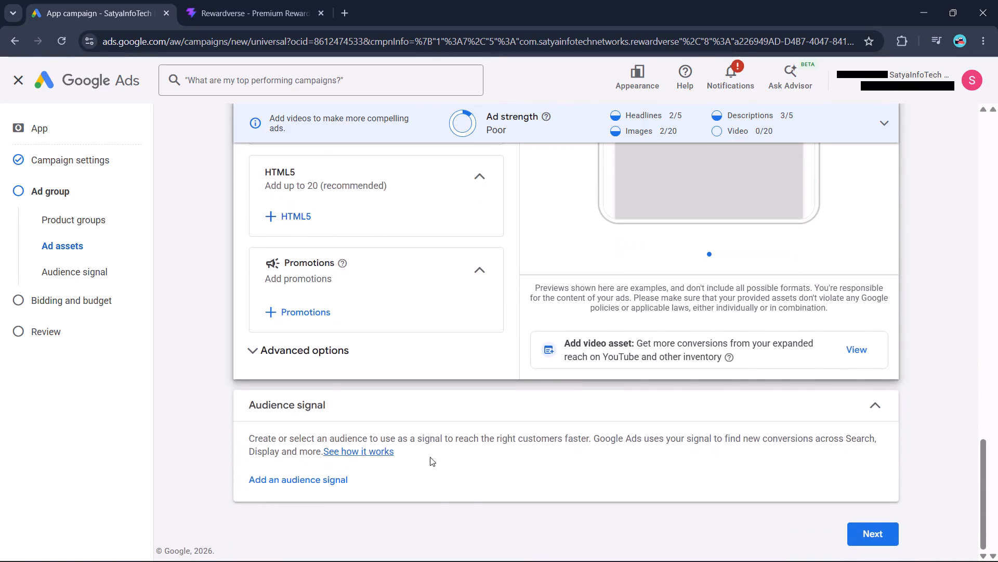
{"action": "left_click", "coordinate": [326, 472]}
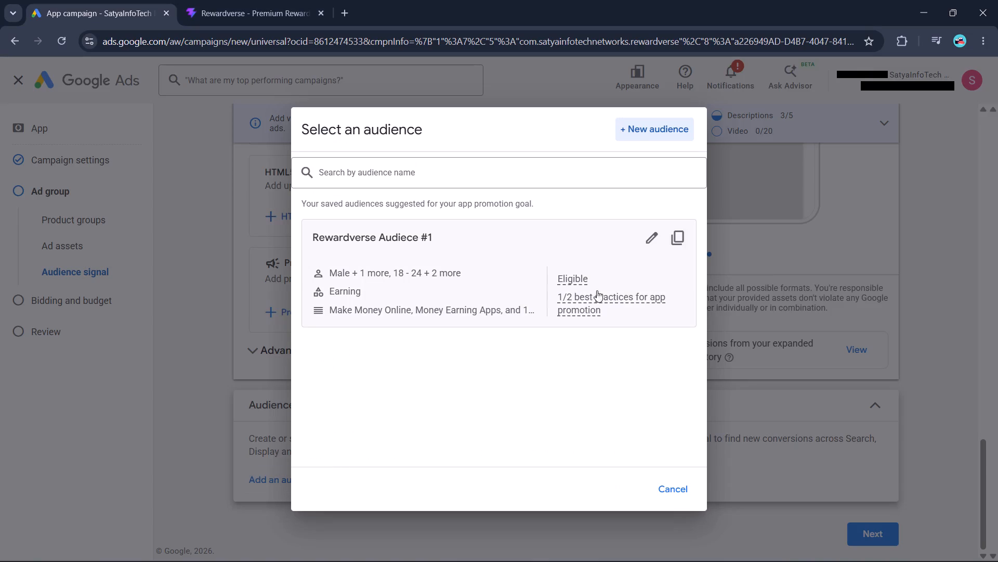
{"action": "left_click", "coordinate": [647, 129]}
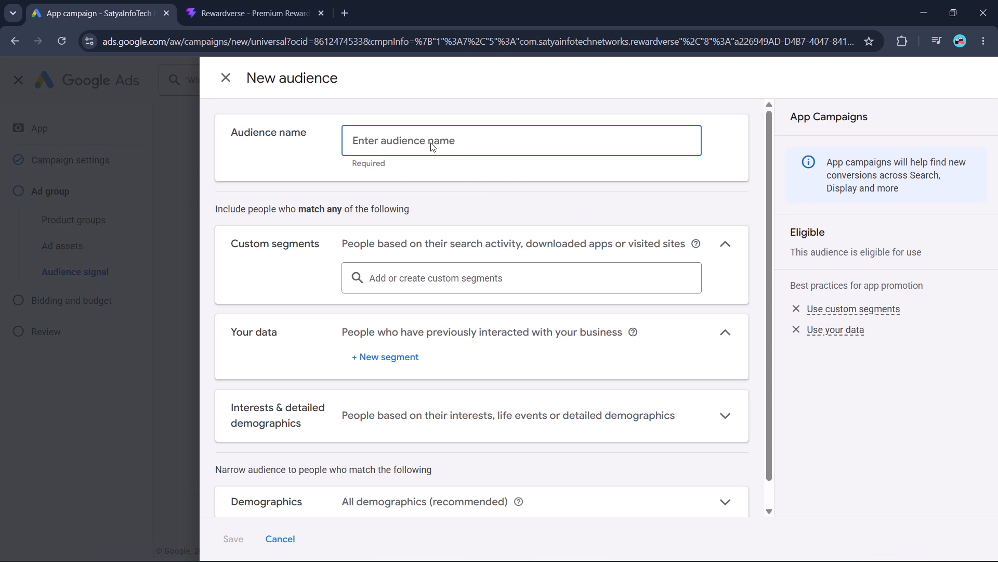
{"action": "left_click", "coordinate": [427, 142]}
{"action": "type", "text": "Re"}
{"action": "key", "text": "ctrl+w"}
{"action": "type", "text": "ardverse audience"}
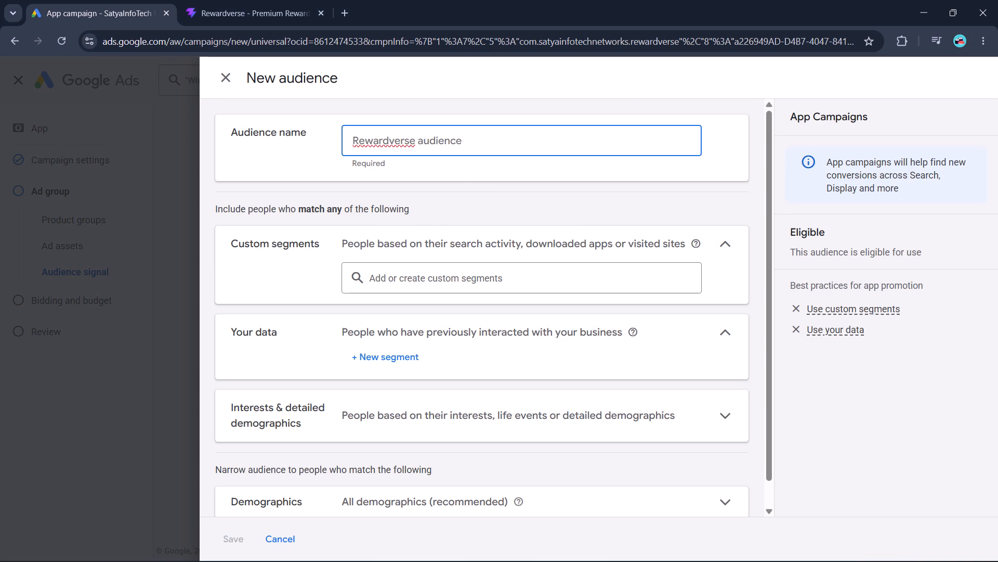
{"action": "key", "text": "space"}
{"action": "type", "text": "#2"}
Search the custom segments for "rewards" and add the Earning segment to the audience.
{"action": "left_click", "coordinate": [482, 281]}
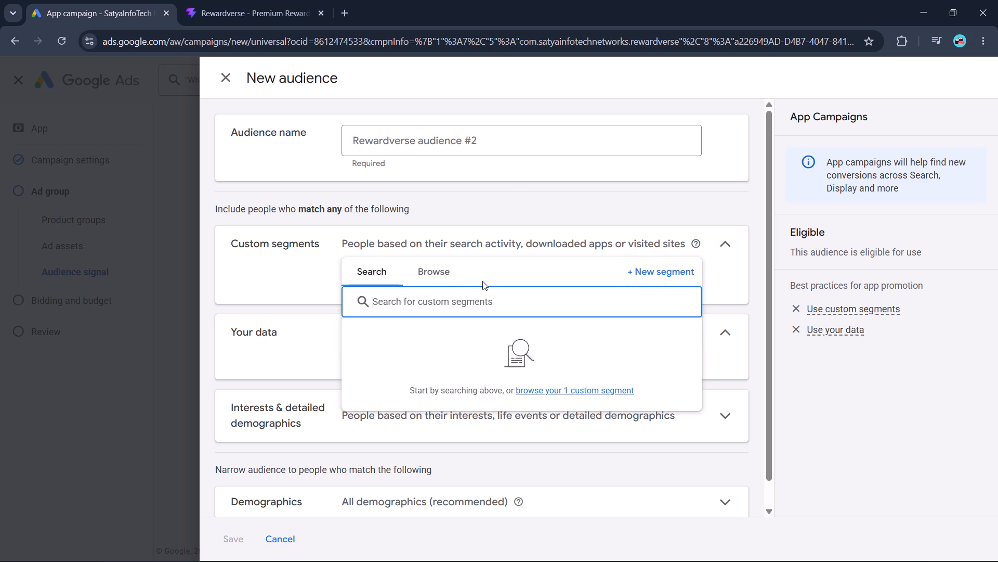
{"action": "left_click", "coordinate": [433, 302]}
{"action": "type", "text": "re"}
{"action": "key", "text": "ctrl+w"}
{"action": "key", "text": "ctrl+a"}
{"action": "type", "text": "rds"}
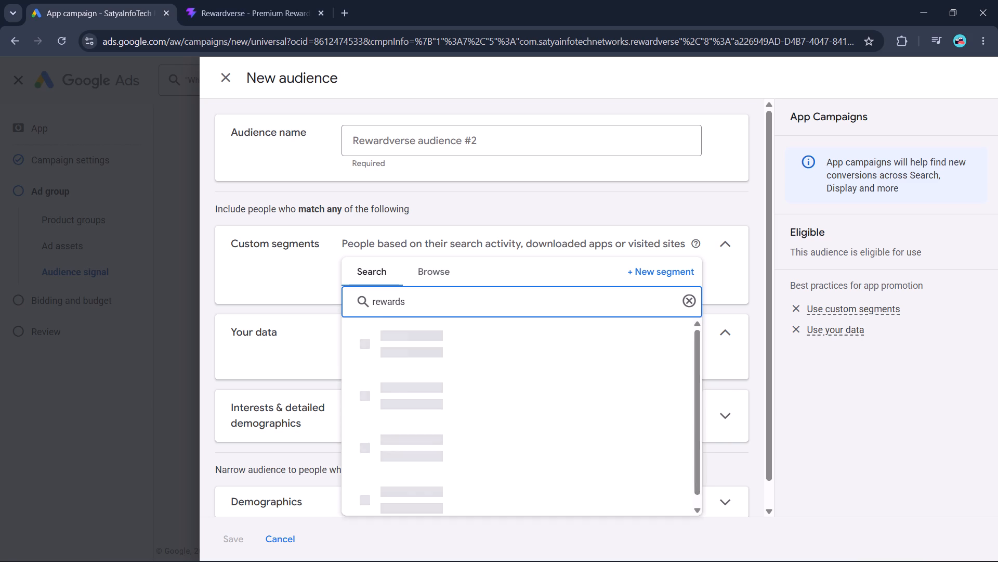
{"action": "left_click", "coordinate": [412, 361]}
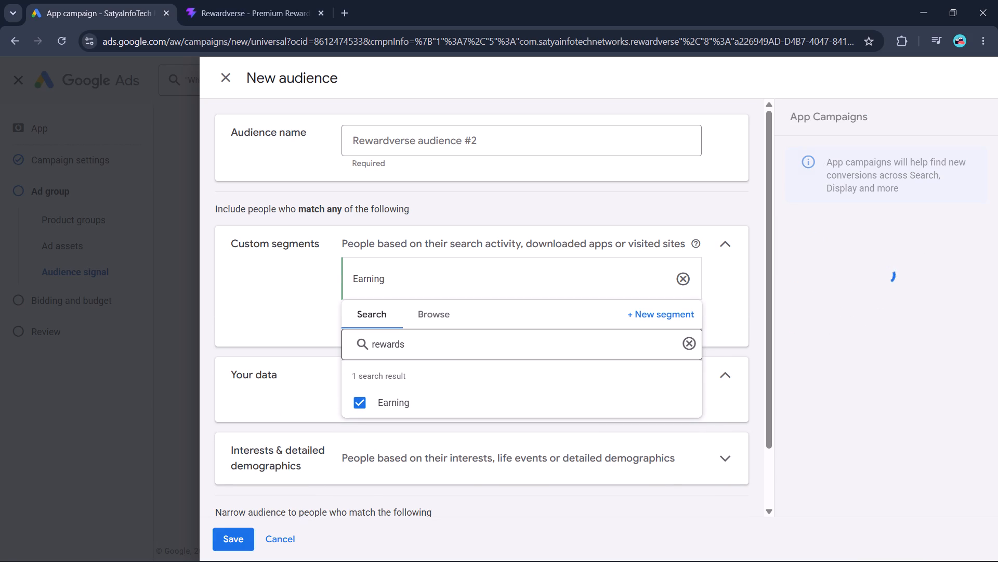
Look for further custom segments by searching "Earn money", "money" and "free" and browsing the saved segments.
{"action": "left_click", "coordinate": [688, 349]}
{"action": "left_click", "coordinate": [553, 347]}
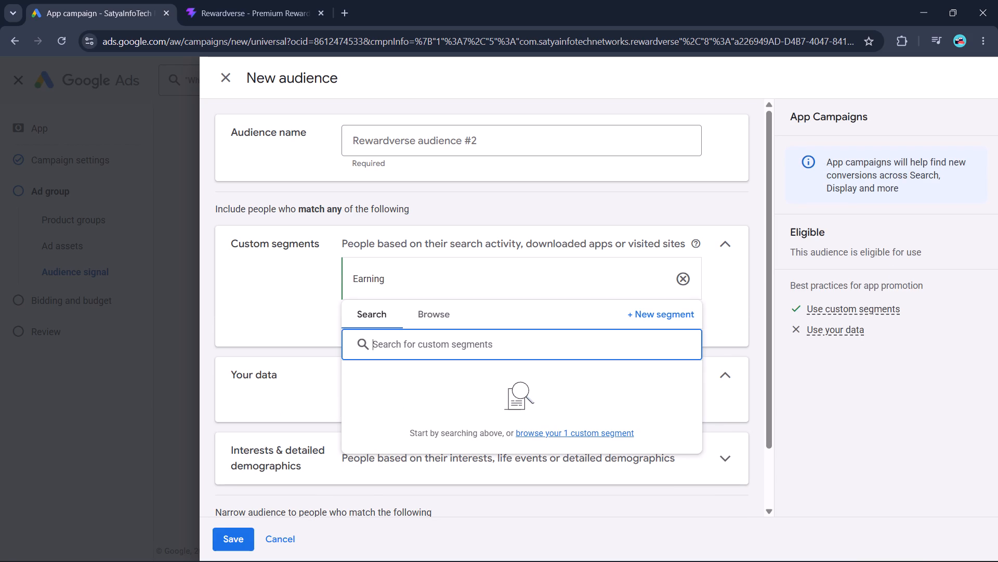
{"action": "type", "text": "Earn money"}
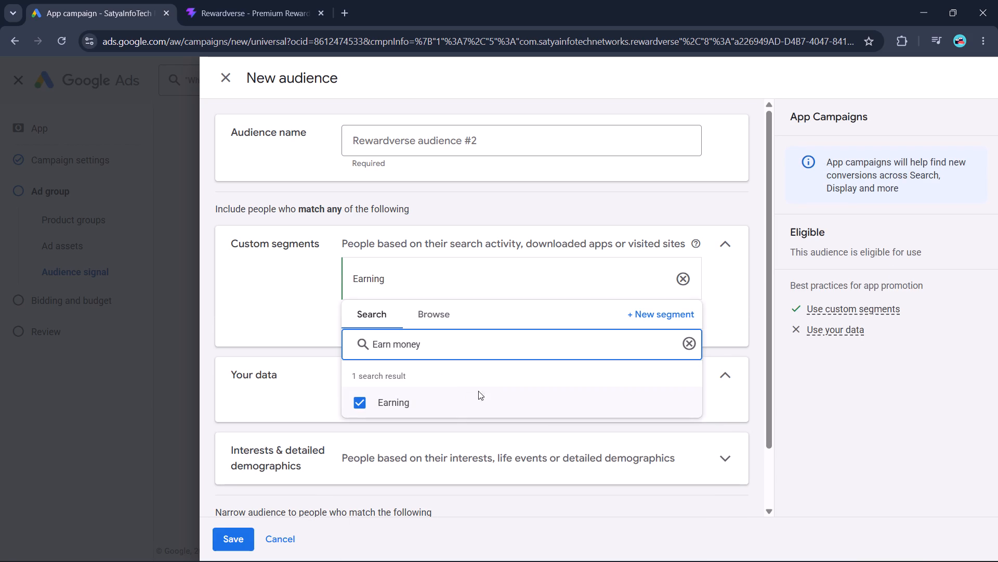
{"action": "left_click_drag", "start_coordinate": [447, 347], "coordinate": [341, 359]}
{"action": "type", "text": "money"}
{"action": "key", "text": "ctrl+a"}
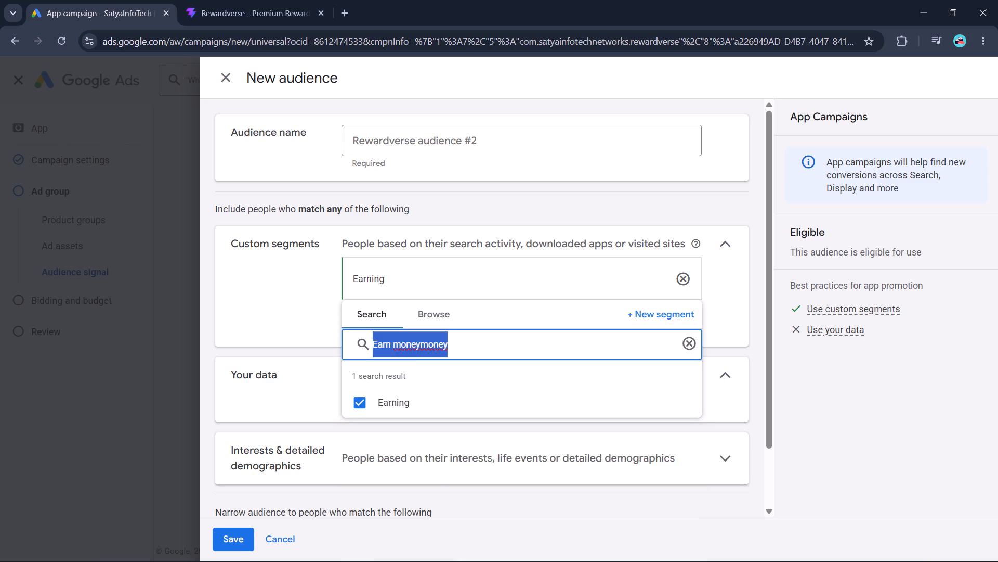
{"action": "type", "text": "money"}
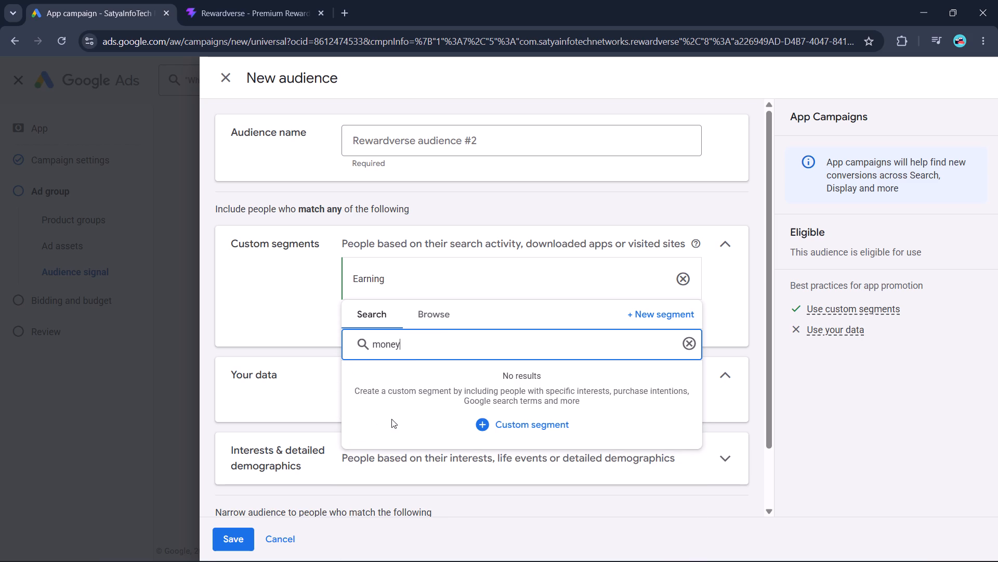
{"action": "left_click", "coordinate": [428, 319]}
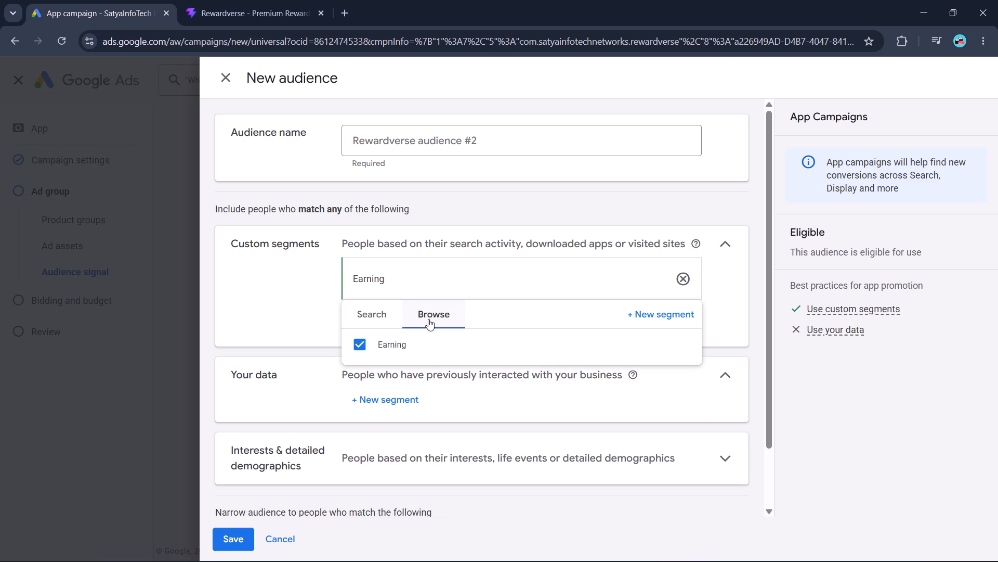
{"action": "left_click", "coordinate": [373, 318]}
{"action": "left_click_drag", "start_coordinate": [427, 351], "coordinate": [329, 352]}
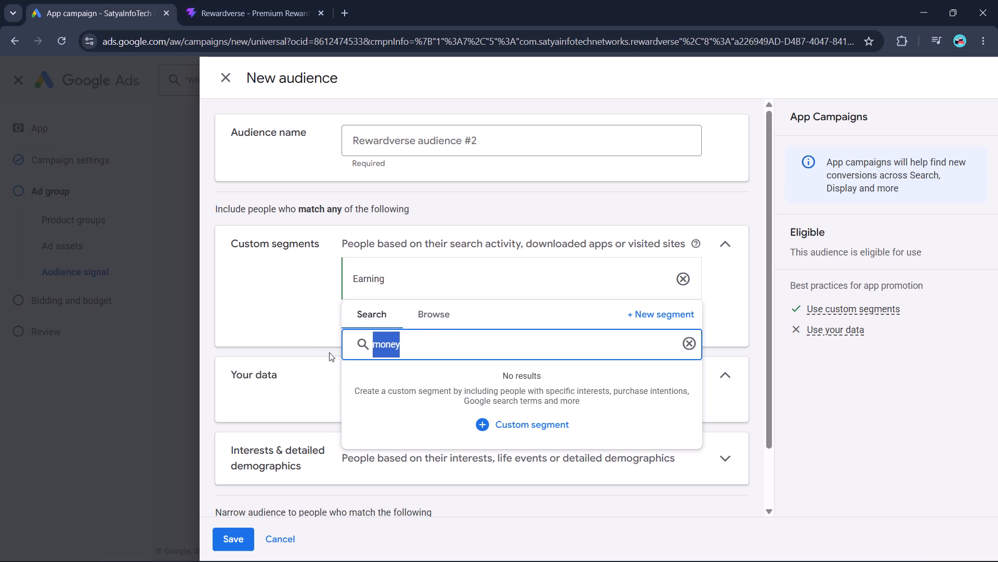
{"action": "left_click_drag", "start_coordinate": [329, 352], "coordinate": [319, 351]}
{"action": "left_click_drag", "start_coordinate": [413, 349], "coordinate": [354, 356]}
{"action": "type", "text": "free"}
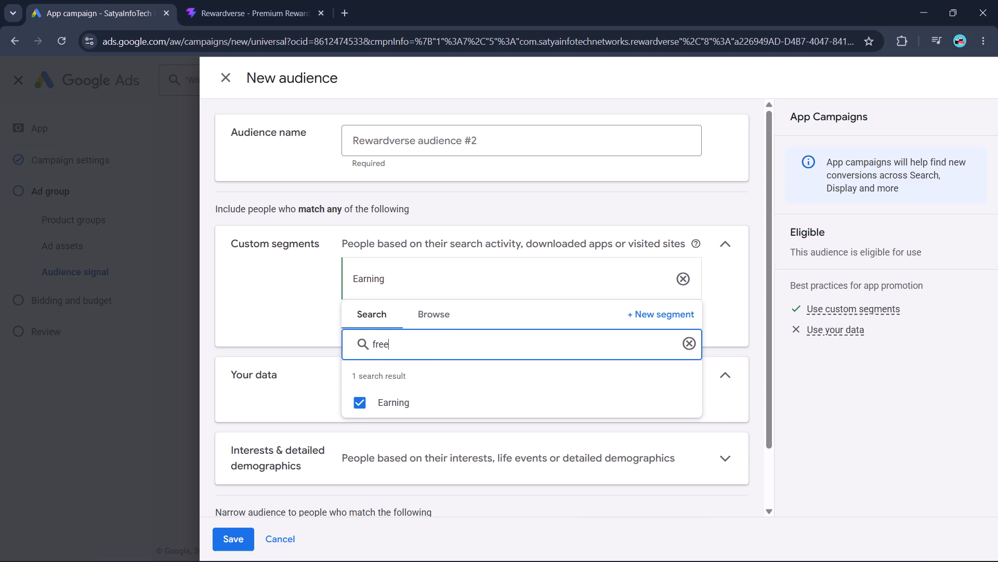
{"action": "left_click", "coordinate": [439, 322]}
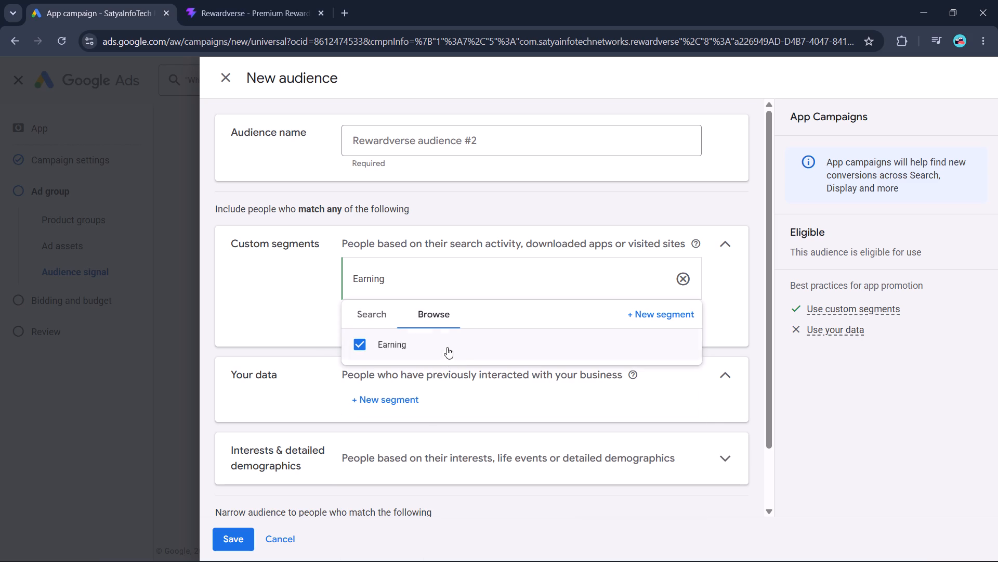
{"action": "left_click", "coordinate": [361, 311]}
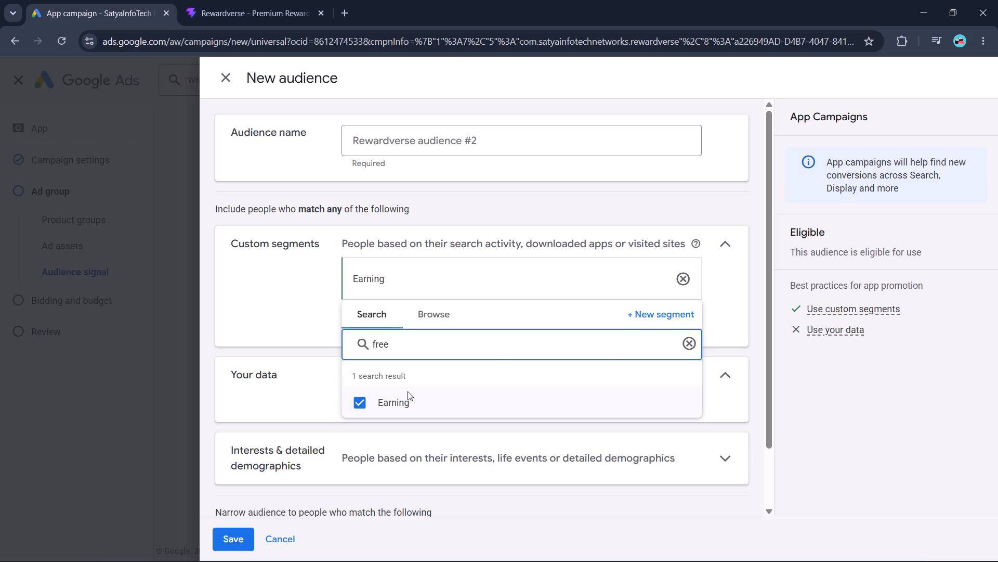
Start a new custom segment that targets people who searched for any of these terms on Google.
{"action": "left_click", "coordinate": [645, 317]}
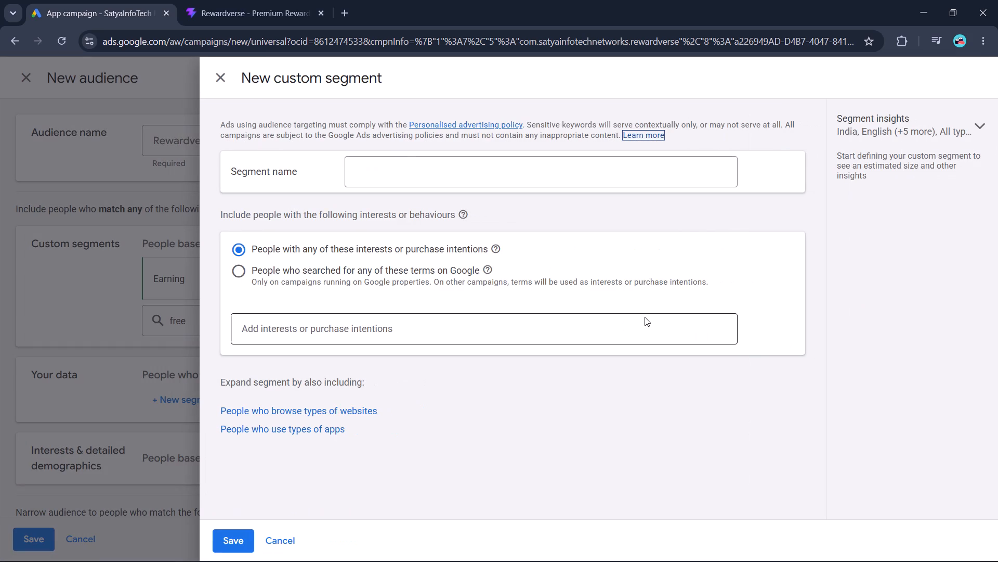
{"action": "left_click", "coordinate": [370, 271]}
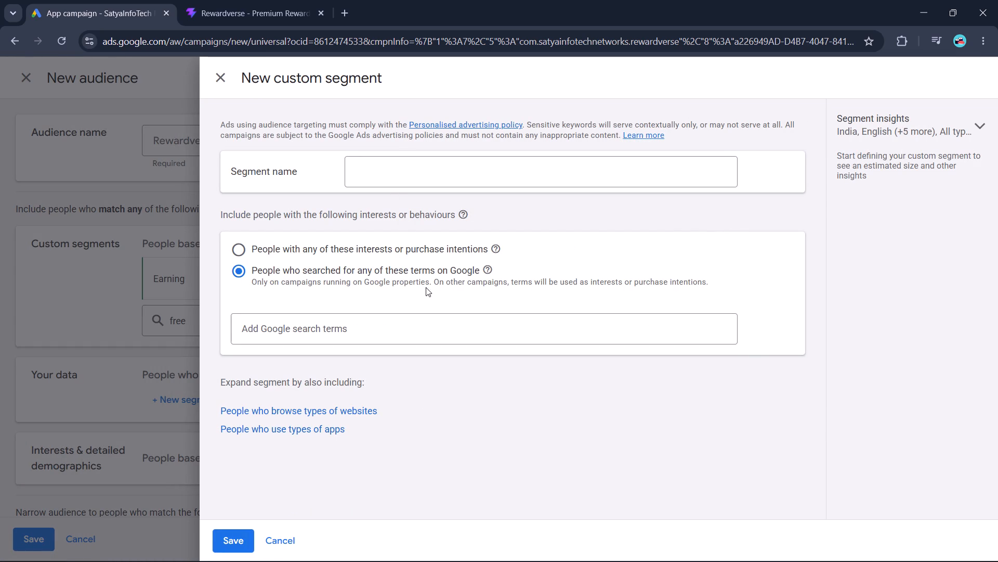
{"action": "left_click", "coordinate": [377, 249]}
{"action": "left_click", "coordinate": [361, 270]}
Look up search term ideas for "How to make money" and add "easy way to earn money online" to the segment.
{"action": "left_click", "coordinate": [343, 325]}
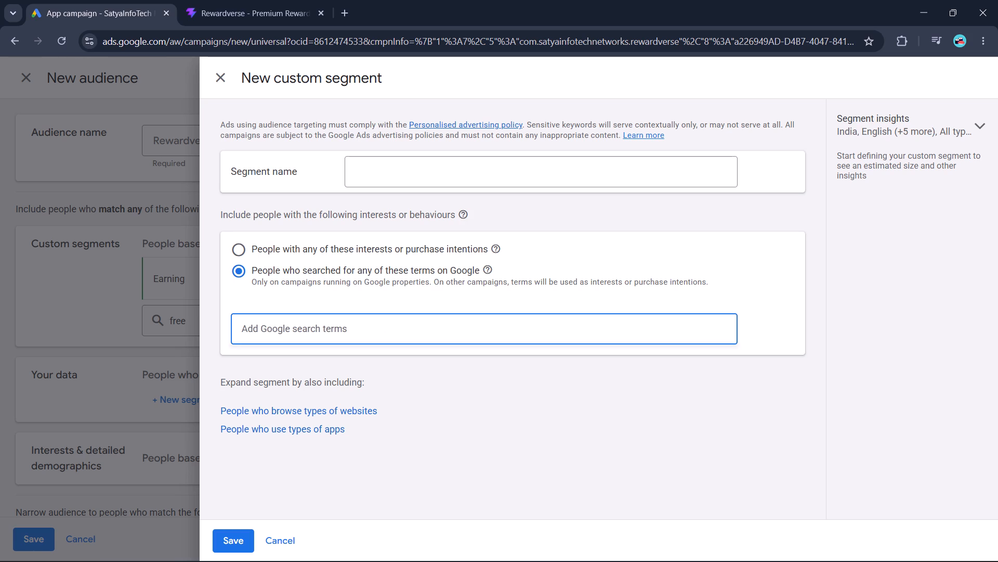
{"action": "type", "text": "GOo"}
{"action": "key", "text": "BackSpace"}
{"action": "key", "text": "BackSpace"}
{"action": "key", "text": "BackSpace"}
{"action": "key", "text": "BackSpace"}
{"action": "key", "text": "BackSpace"}
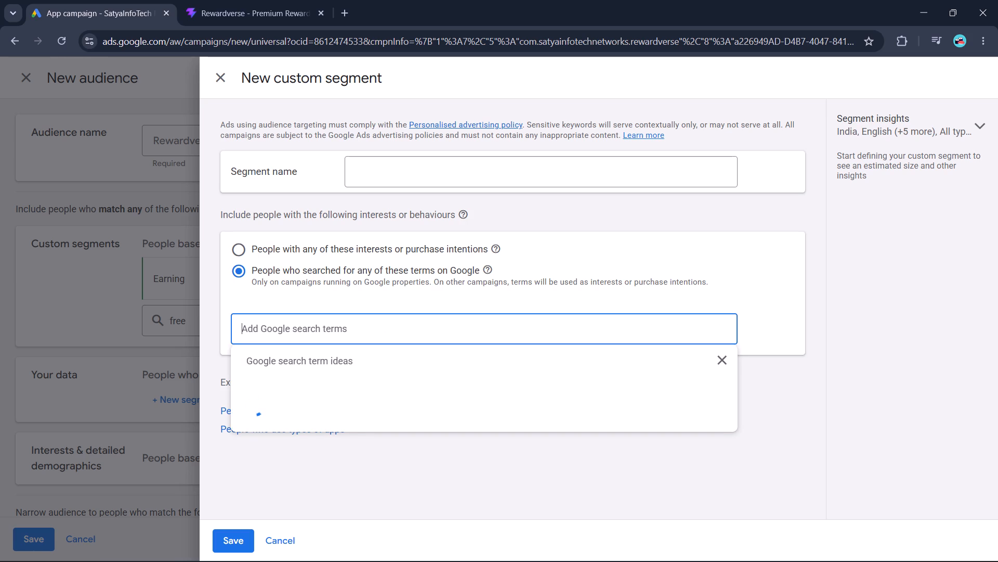
{"action": "type", "text": "Ho"}
{"action": "key", "text": "ctrl+w"}
{"action": "key", "text": "space"}
{"action": "type", "text": "to make money"}
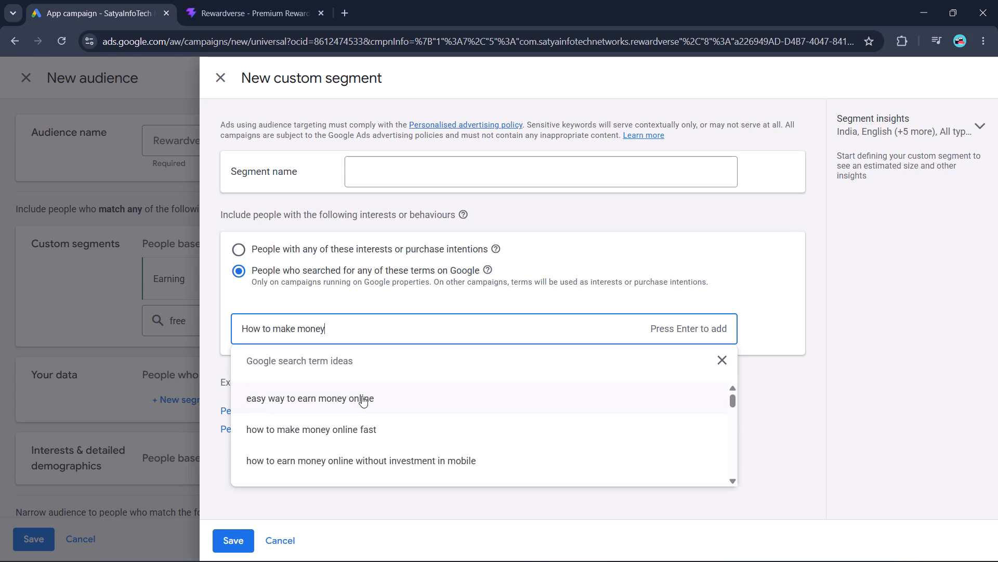
{"action": "left_click", "coordinate": [362, 396]}
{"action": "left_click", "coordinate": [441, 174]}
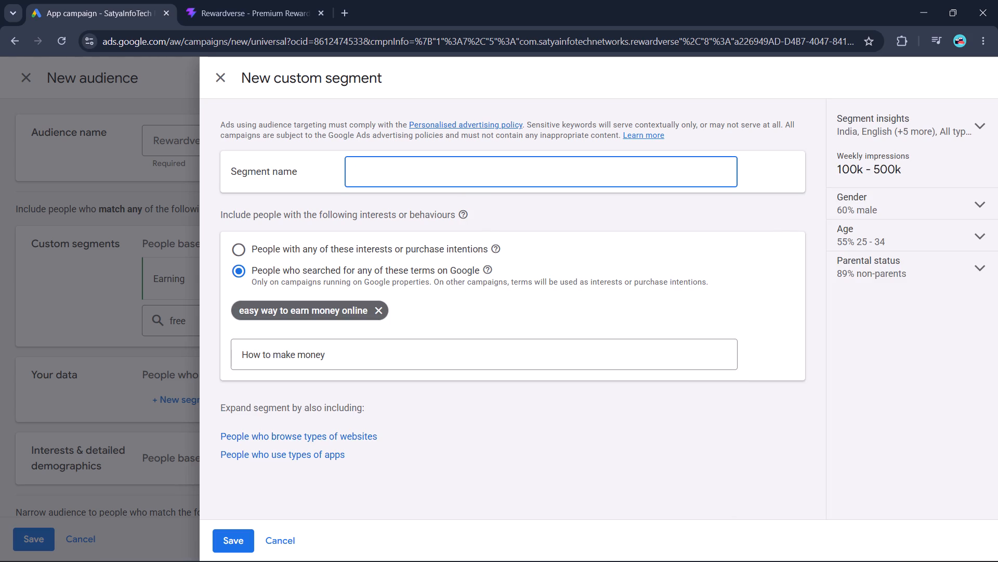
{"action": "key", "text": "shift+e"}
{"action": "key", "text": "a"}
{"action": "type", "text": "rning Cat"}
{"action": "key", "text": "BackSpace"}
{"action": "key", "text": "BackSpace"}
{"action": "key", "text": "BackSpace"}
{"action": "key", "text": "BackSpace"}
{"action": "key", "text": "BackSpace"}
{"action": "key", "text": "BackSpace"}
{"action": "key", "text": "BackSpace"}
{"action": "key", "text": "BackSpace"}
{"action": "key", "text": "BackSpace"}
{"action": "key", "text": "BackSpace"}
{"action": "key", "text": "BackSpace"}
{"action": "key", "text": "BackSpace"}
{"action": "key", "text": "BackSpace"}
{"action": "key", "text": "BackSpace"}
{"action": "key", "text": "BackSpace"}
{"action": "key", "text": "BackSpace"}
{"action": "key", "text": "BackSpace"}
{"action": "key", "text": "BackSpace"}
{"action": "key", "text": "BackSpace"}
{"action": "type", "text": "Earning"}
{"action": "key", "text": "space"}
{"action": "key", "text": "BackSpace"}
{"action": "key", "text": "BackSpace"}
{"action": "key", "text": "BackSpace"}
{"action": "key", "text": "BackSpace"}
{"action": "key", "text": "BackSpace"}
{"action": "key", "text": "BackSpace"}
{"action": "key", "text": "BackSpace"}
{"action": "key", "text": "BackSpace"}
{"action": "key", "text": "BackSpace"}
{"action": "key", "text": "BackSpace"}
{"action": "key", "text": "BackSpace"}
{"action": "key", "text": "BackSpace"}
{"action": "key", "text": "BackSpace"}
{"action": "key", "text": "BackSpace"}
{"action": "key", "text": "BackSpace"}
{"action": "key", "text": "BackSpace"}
Name the custom segment "Surveys and Tasks".
{"action": "type", "text": "Surveys"}
{"action": "key", "text": "space"}
{"action": "type", "text": "and"}
{"action": "key", "text": "space"}
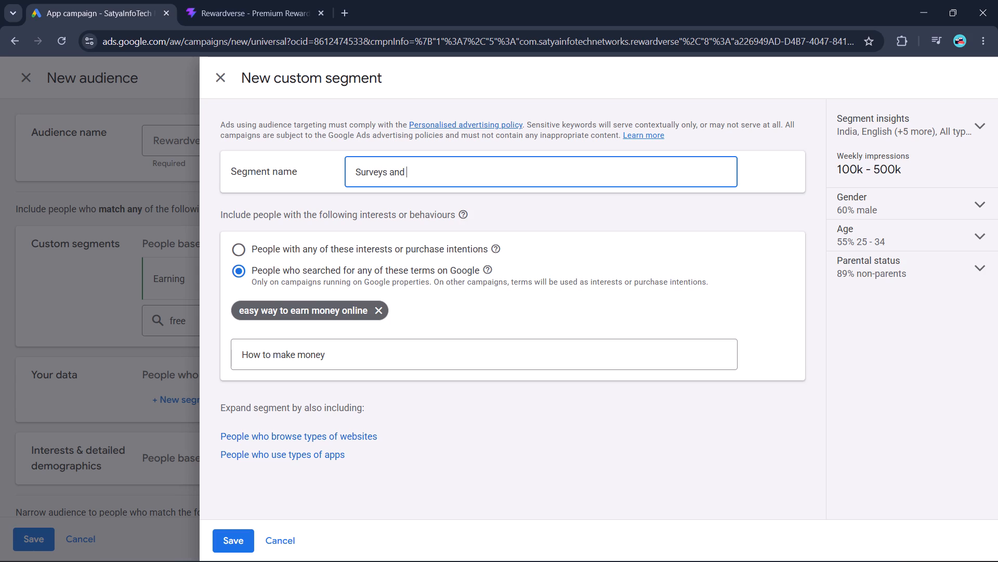
{"action": "type", "text": "TAsks"}
{"action": "key", "text": "BackSpace"}
{"action": "key", "text": "BackSpace"}
{"action": "key", "text": "BackSpace"}
{"action": "key", "text": "BackSpace"}
{"action": "type", "text": "asks"}
Add "how to make money online from home" from the ideas for "How to make money".
{"action": "left_click", "coordinate": [360, 360]}
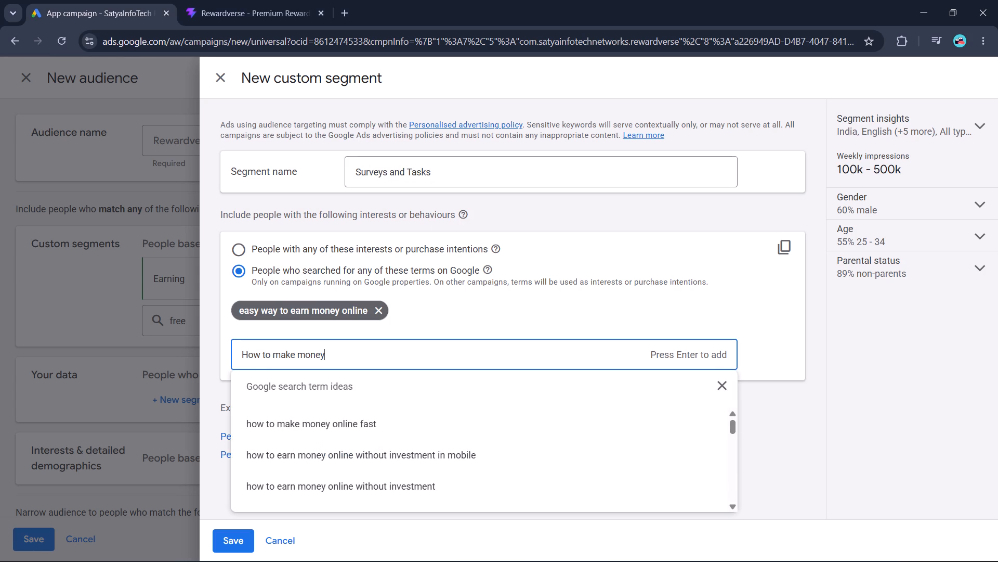
{"action": "scroll", "coordinate": [427, 433], "scroll_direction": "down", "scroll_amount": 2}
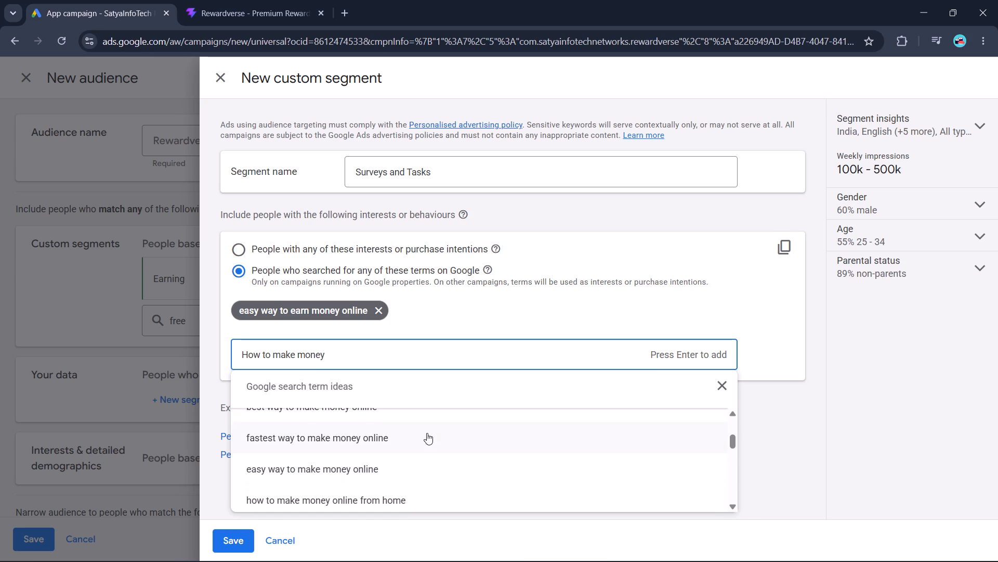
{"action": "scroll", "coordinate": [427, 433], "scroll_direction": "down", "scroll_amount": 2}
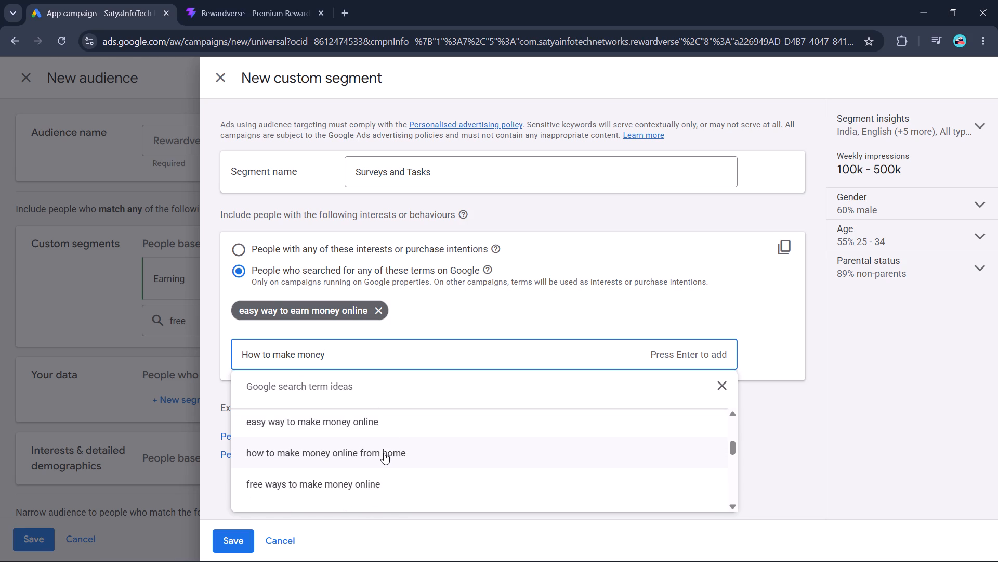
{"action": "left_click", "coordinate": [383, 453]}
Look up ideas for "How to make money as student" and add "ways to earn money for students" and "how to earn money online for students".
{"action": "left_click_drag", "start_coordinate": [365, 358], "coordinate": [314, 358]}
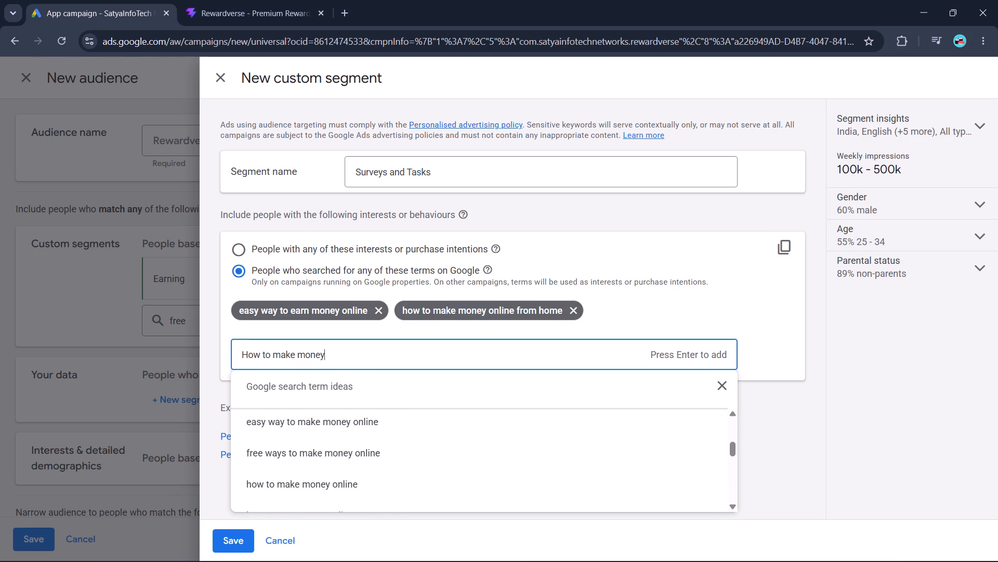
{"action": "left_click_drag", "start_coordinate": [314, 358], "coordinate": [231, 361]}
{"action": "type", "text": "Ho."}
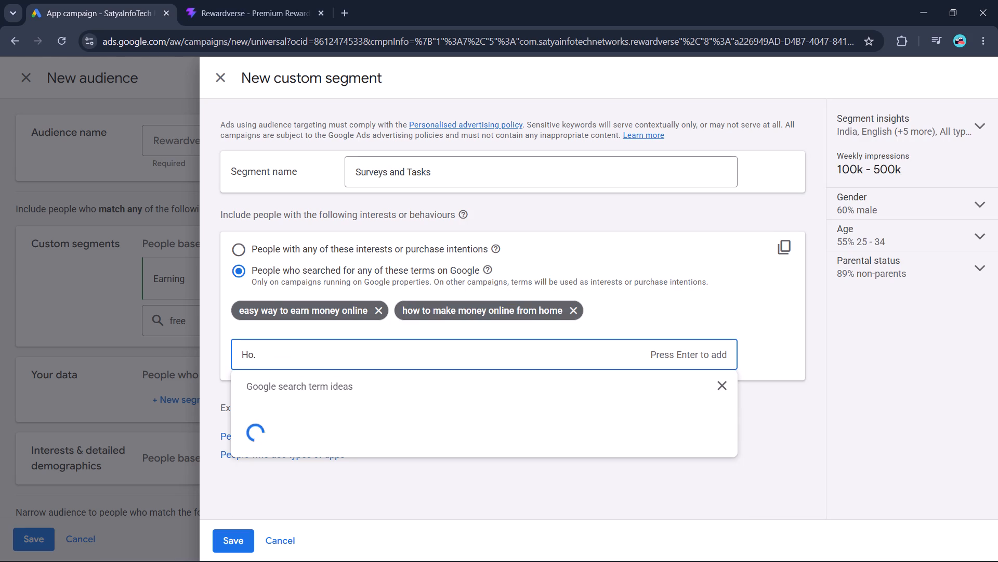
{"action": "key", "text": "BackSpace"}
{"action": "key", "text": "ctrl+w"}
{"action": "key", "text": "space"}
{"action": "type", "text": "to make mon"}
{"action": "type", "text": "ey as student"}
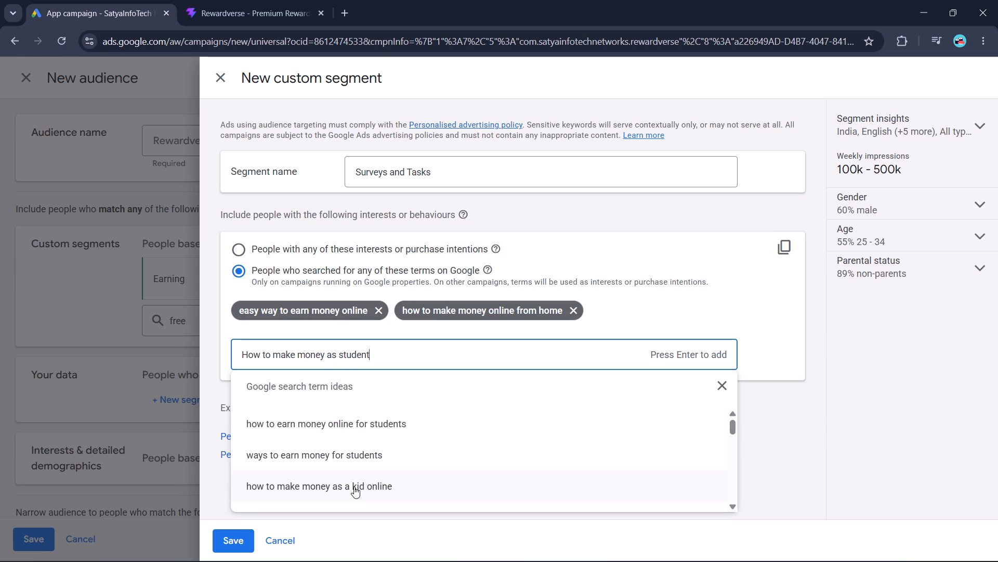
{"action": "left_click", "coordinate": [331, 454]}
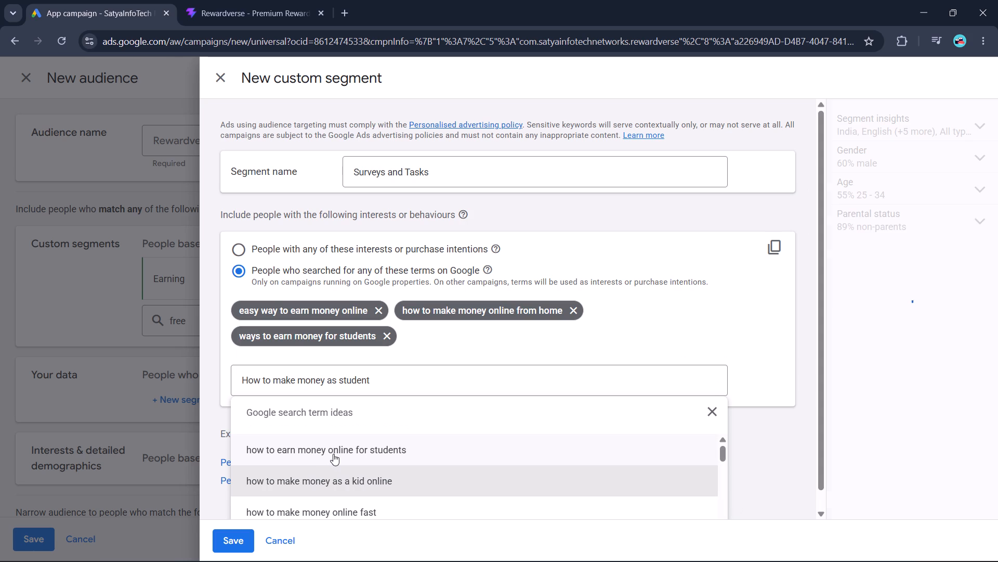
{"action": "left_click", "coordinate": [333, 453]}
{"action": "scroll", "coordinate": [333, 453], "scroll_direction": "down", "scroll_amount": 1}
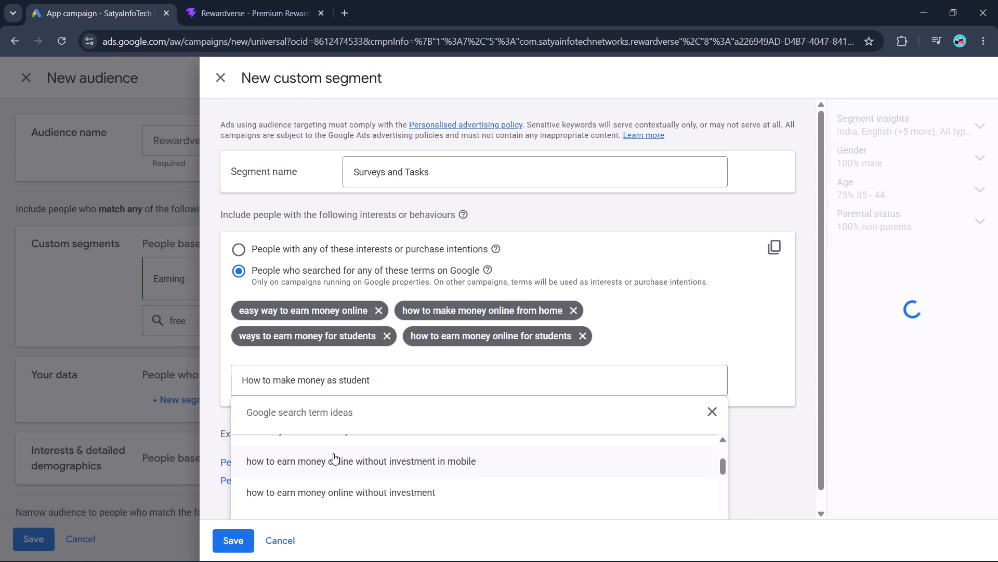
Look up search term ideas for "Mobile earning apps" and add "money earning apps" and "real money earning apps".
{"action": "left_click_drag", "start_coordinate": [376, 377], "coordinate": [201, 379]}
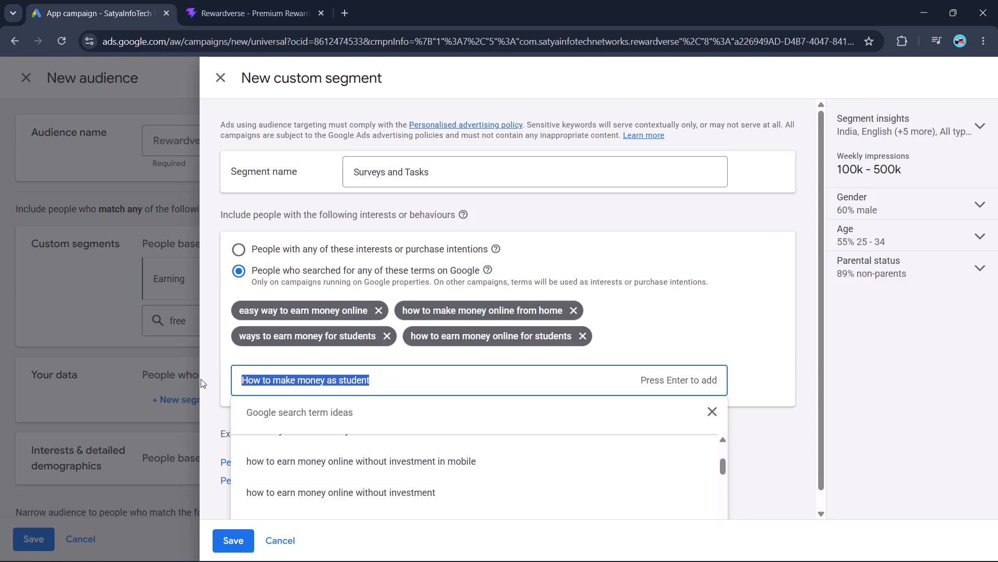
{"action": "type", "text": "Mobile a"}
{"action": "key", "text": "BackSpace"}
{"action": "type", "text": "earning aspp"}
{"action": "key", "text": "BackSpace"}
{"action": "key", "text": "BackSpace"}
{"action": "key", "text": "BackSpace"}
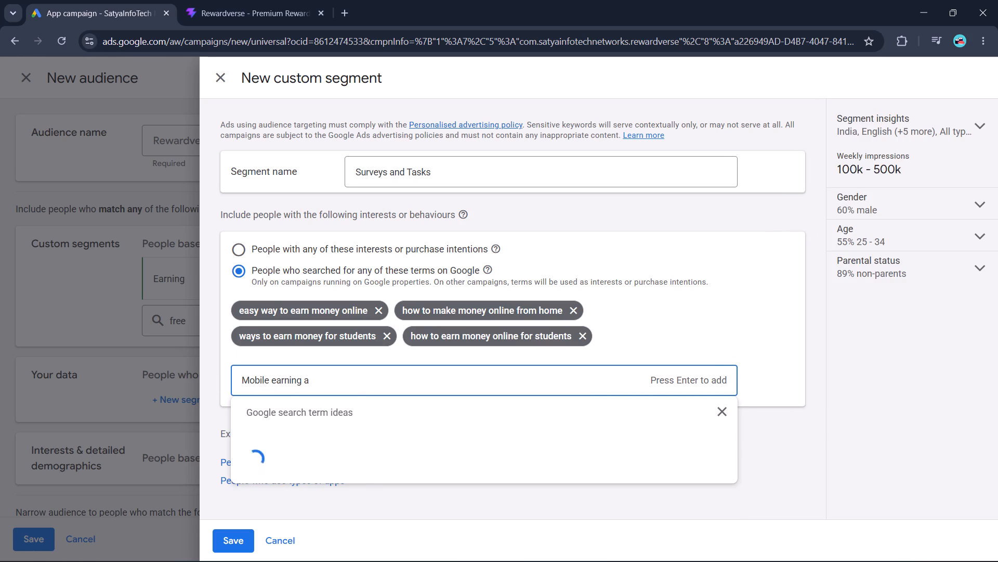
{"action": "key", "text": "BackSpace"}
{"action": "type", "text": "apps"}
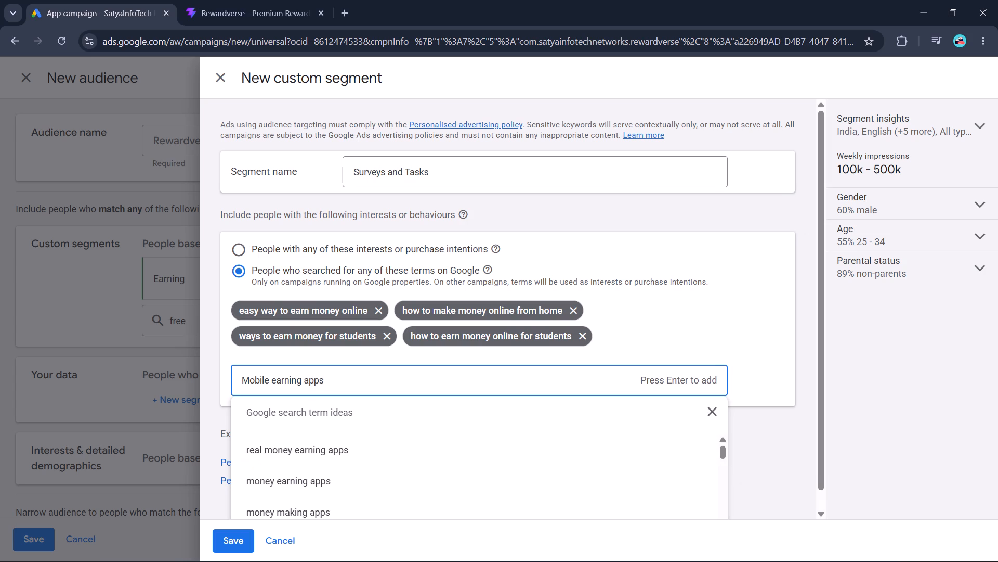
{"action": "scroll", "coordinate": [300, 464], "scroll_direction": "down", "scroll_amount": 1}
{"action": "left_click", "coordinate": [296, 453]}
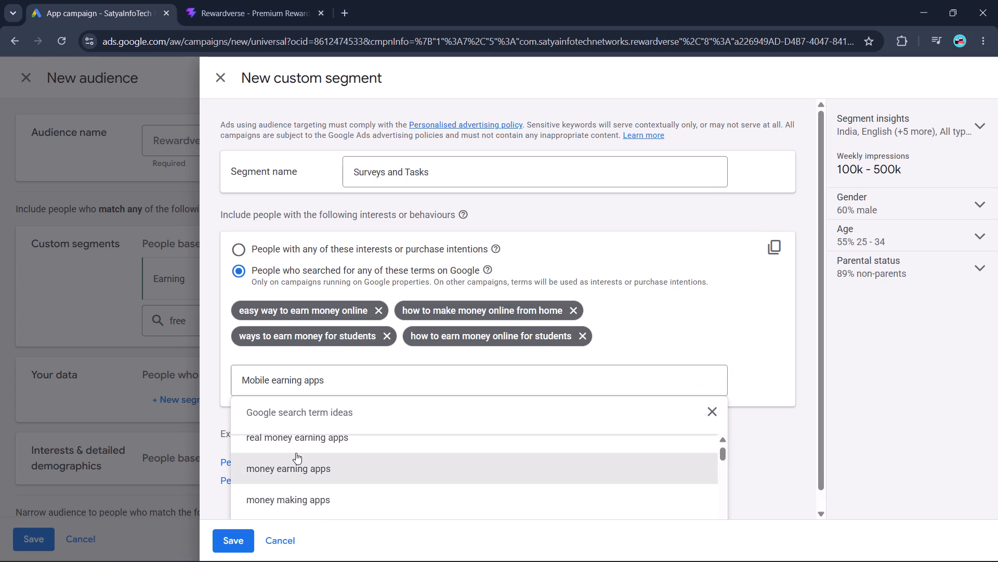
{"action": "left_click", "coordinate": [296, 444]}
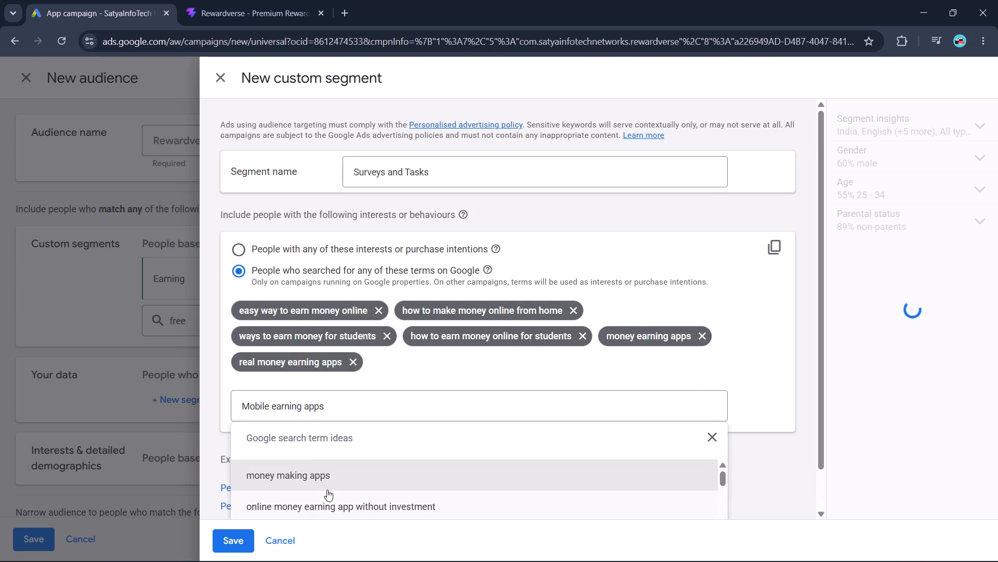
Add "online money earning app without investment", "online money earning app" and "online earning apps" from the same ideas.
{"action": "left_click", "coordinate": [317, 499]}
{"action": "scroll", "coordinate": [357, 482], "scroll_direction": "down", "scroll_amount": 1}
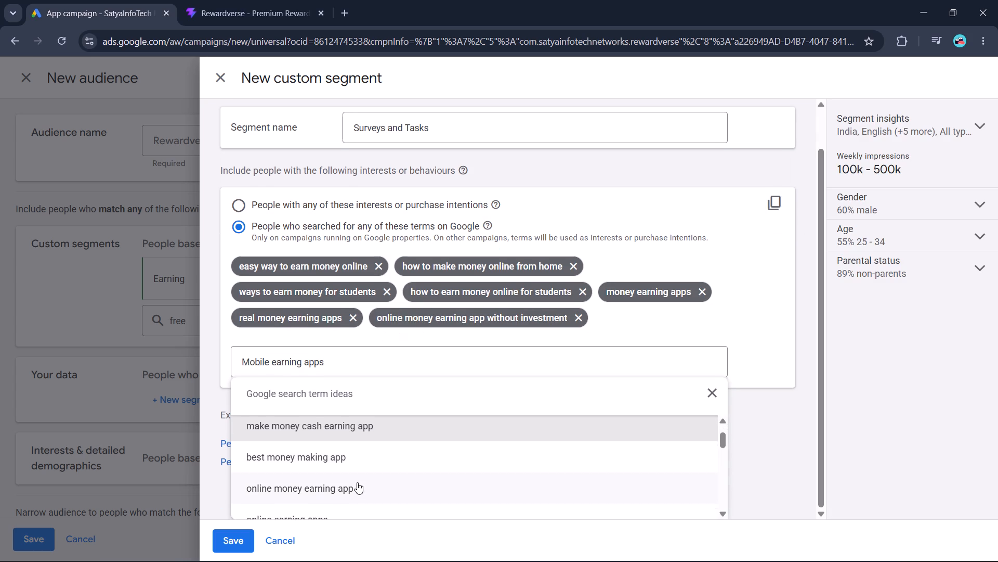
{"action": "scroll", "coordinate": [357, 482], "scroll_direction": "down", "scroll_amount": 1}
{"action": "left_click", "coordinate": [325, 436]}
{"action": "scroll", "coordinate": [325, 436], "scroll_direction": "down", "scroll_amount": 1}
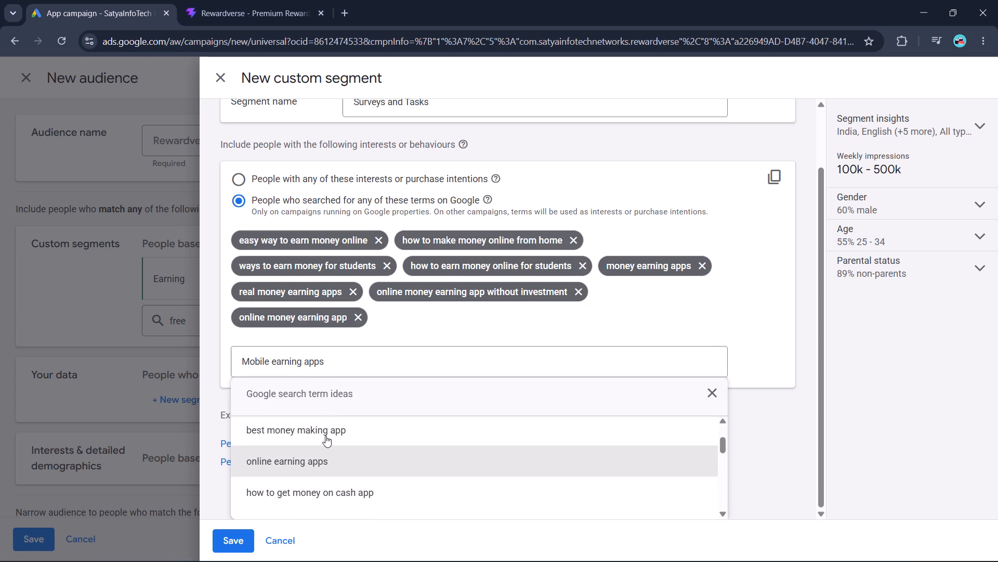
{"action": "left_click", "coordinate": [355, 463]}
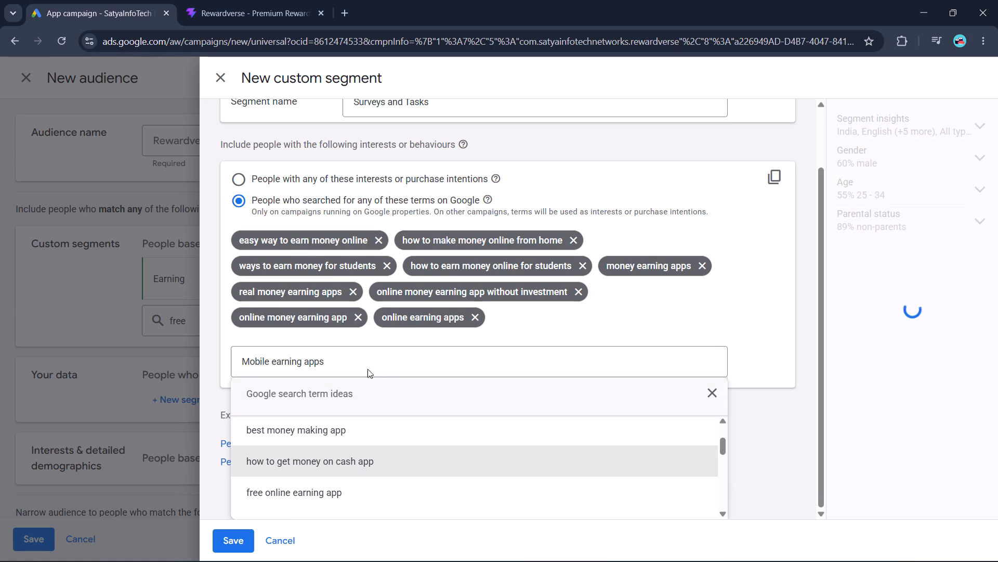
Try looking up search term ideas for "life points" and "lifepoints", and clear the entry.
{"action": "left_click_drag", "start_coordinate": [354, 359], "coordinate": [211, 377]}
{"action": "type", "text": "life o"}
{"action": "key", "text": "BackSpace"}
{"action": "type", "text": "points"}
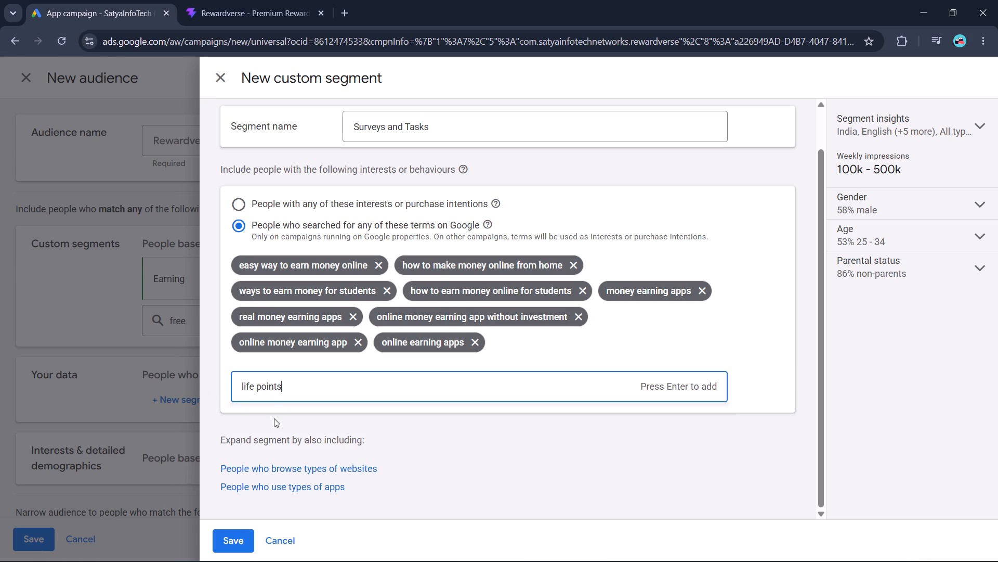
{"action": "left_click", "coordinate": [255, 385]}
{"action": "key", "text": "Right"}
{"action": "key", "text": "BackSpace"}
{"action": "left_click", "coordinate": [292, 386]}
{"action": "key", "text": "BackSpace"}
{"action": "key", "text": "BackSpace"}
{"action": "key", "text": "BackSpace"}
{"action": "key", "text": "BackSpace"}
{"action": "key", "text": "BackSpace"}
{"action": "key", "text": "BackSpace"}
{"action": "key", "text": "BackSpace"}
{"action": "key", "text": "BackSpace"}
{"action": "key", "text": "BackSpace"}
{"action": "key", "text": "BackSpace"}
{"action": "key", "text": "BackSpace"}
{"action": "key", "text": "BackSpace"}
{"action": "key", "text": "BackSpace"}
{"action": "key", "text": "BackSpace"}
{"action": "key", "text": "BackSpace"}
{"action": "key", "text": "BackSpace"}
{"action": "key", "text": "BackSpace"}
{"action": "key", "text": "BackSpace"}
Search term ideas for "surveys" and add "online surveys that pay", "take online surveys for money", "take surveys for money legit" and "online surveys to earn money".
{"action": "type", "text": "surveys"}
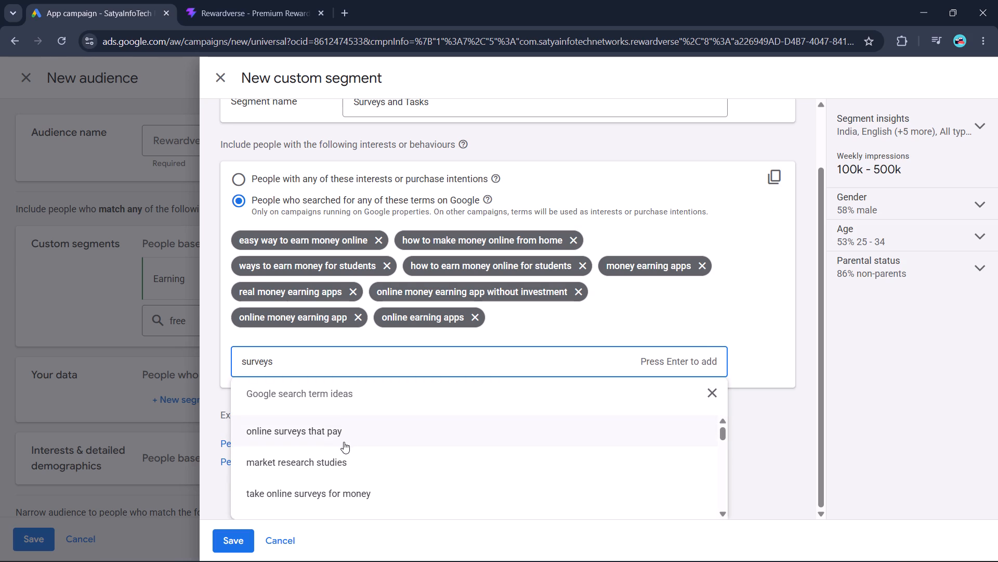
{"action": "left_click", "coordinate": [340, 440]}
{"action": "left_click", "coordinate": [334, 458]}
{"action": "scroll", "coordinate": [334, 458], "scroll_direction": "down", "scroll_amount": 1}
{"action": "left_click", "coordinate": [315, 494]}
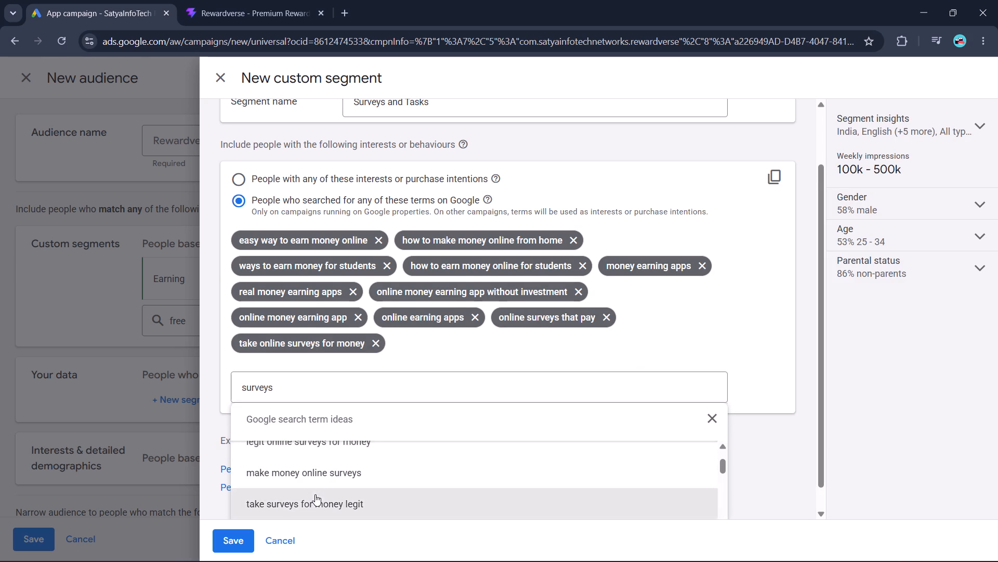
{"action": "left_click", "coordinate": [321, 496]}
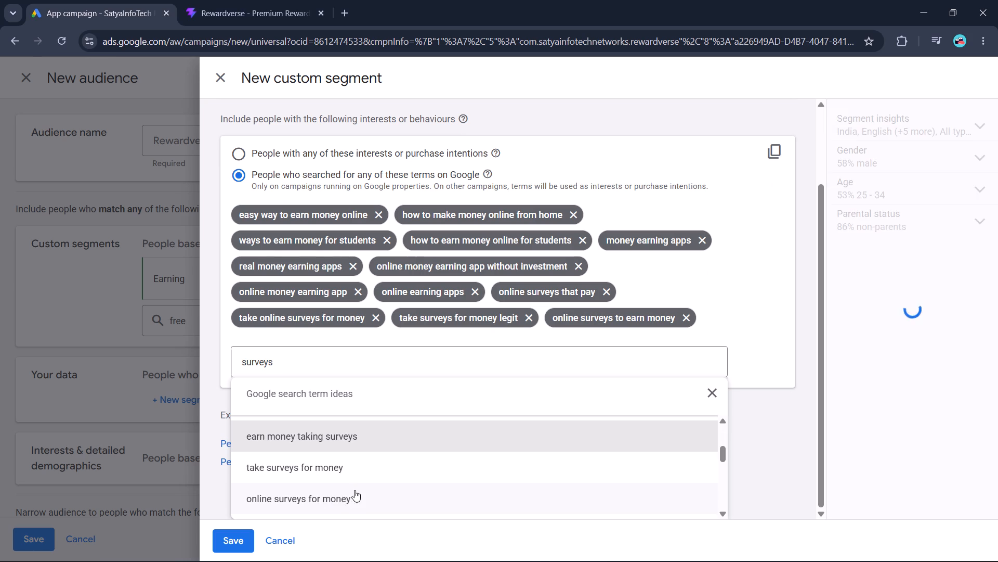
Add "online surveys for money", "get paid for online surveys" and "highest paying online surveys" from the "surveys" ideas.
{"action": "left_click", "coordinate": [322, 496]}
{"action": "scroll", "coordinate": [322, 496], "scroll_direction": "down", "scroll_amount": 2}
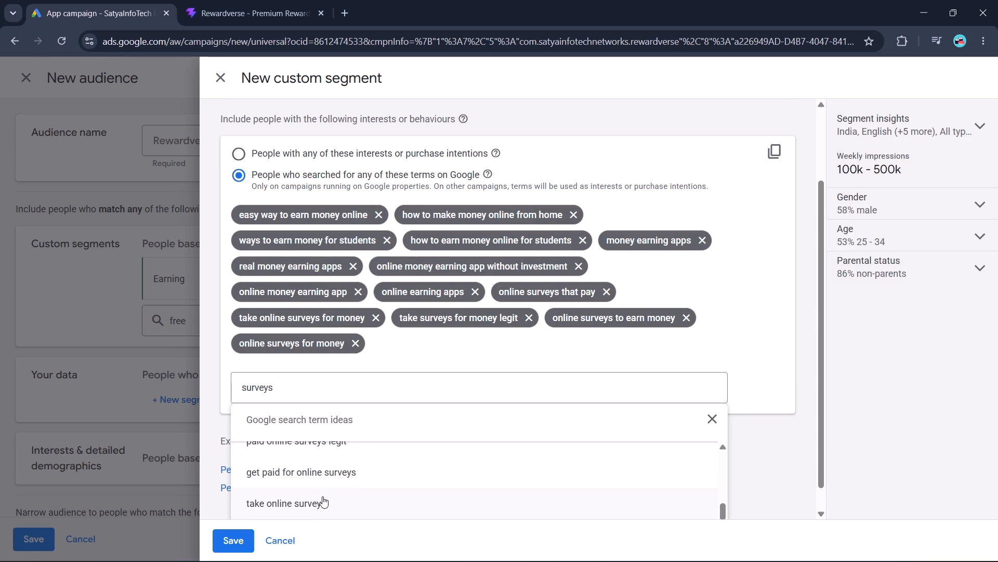
{"action": "left_click", "coordinate": [327, 483]}
{"action": "scroll", "coordinate": [441, 395], "scroll_direction": "down", "scroll_amount": 1}
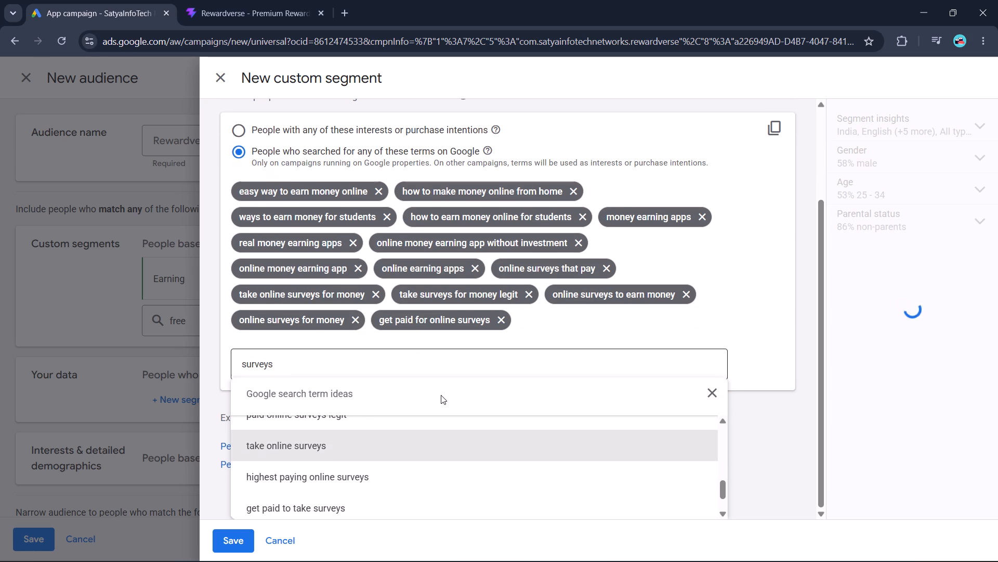
{"action": "scroll", "coordinate": [435, 508], "scroll_direction": "down", "scroll_amount": 1}
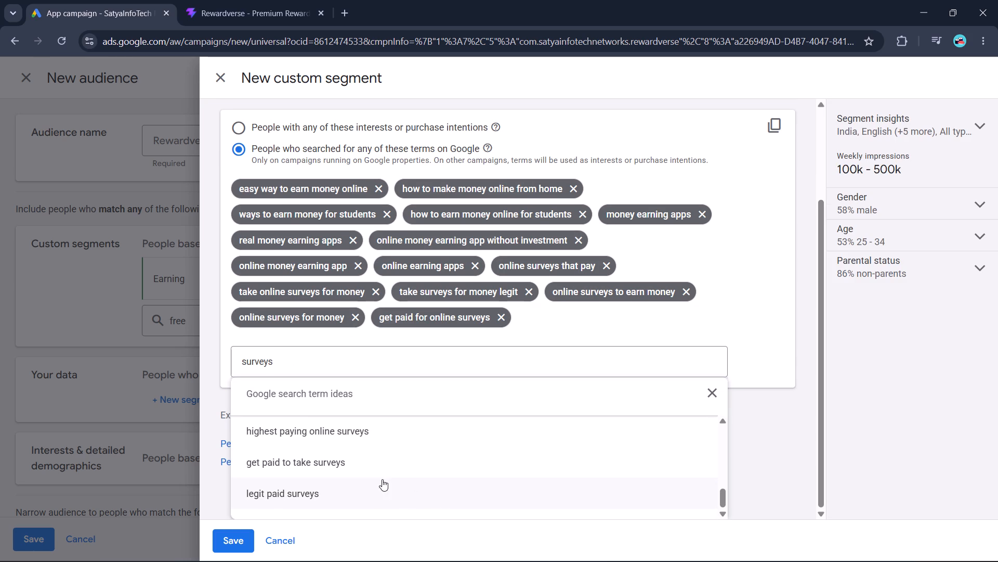
{"action": "scroll", "coordinate": [362, 469], "scroll_direction": "up", "scroll_amount": 1}
{"action": "left_click", "coordinate": [347, 474]}
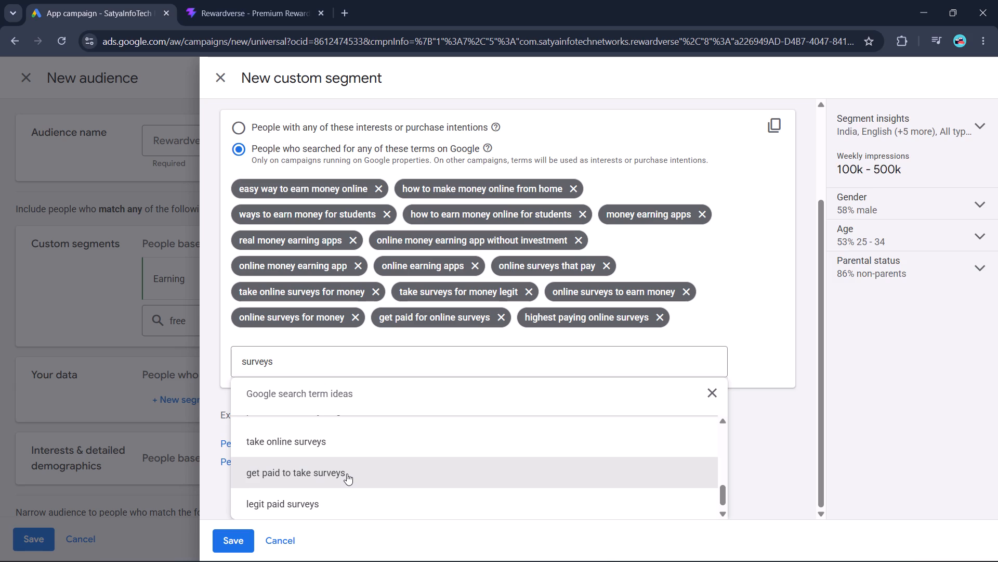
{"action": "scroll", "coordinate": [347, 474], "scroll_direction": "up", "scroll_amount": 4}
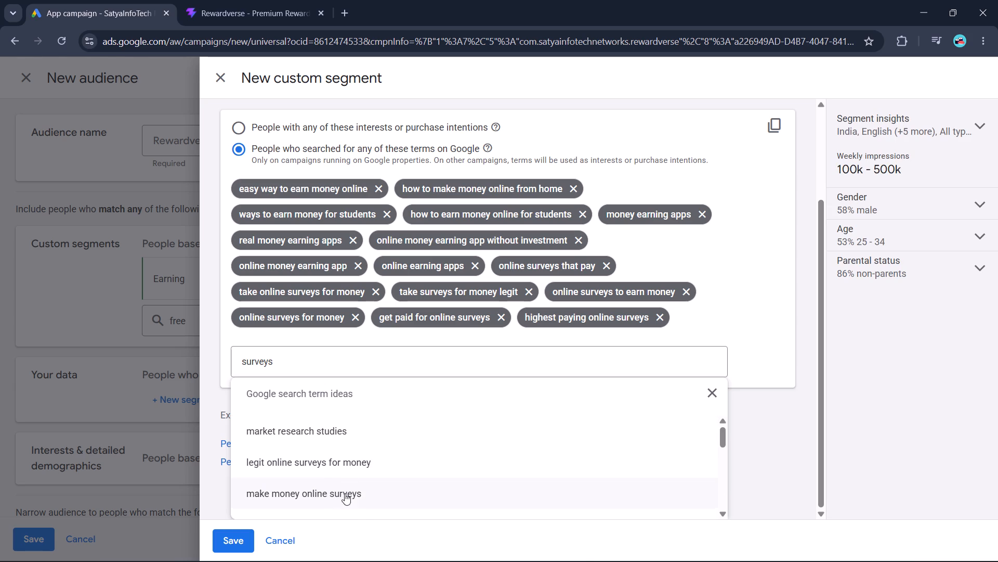
Search term ideas for "earning app" and add "make money cash earning app", "free online earning app", "play game and earn money app" and "play and earn money app".
{"action": "left_click_drag", "start_coordinate": [331, 361], "coordinate": [202, 371]}
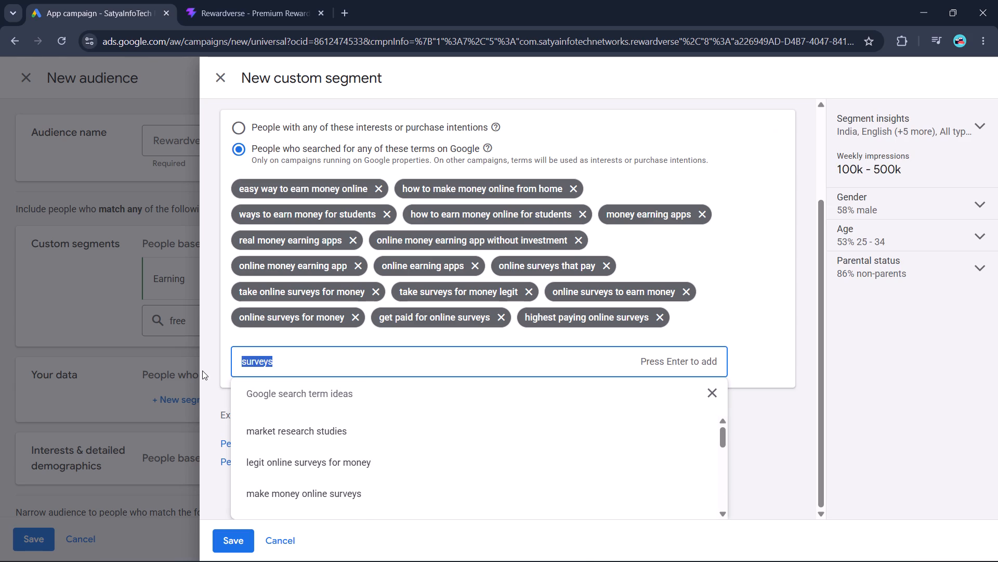
{"action": "type", "text": "earnig"}
{"action": "key", "text": "space"}
{"action": "key", "text": "BackSpace"}
{"action": "key", "text": "BackSpace"}
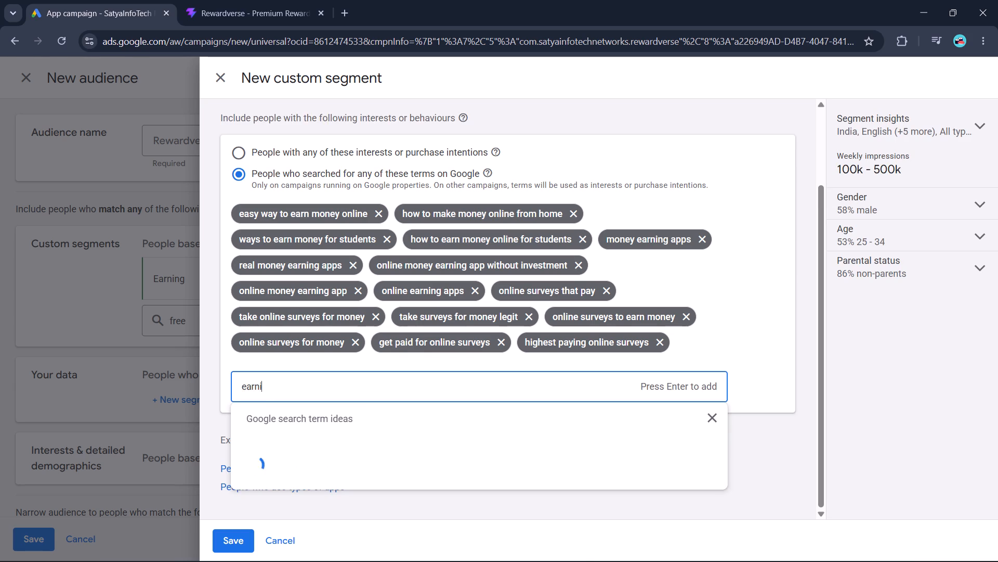
{"action": "type", "text": "ng apps"}
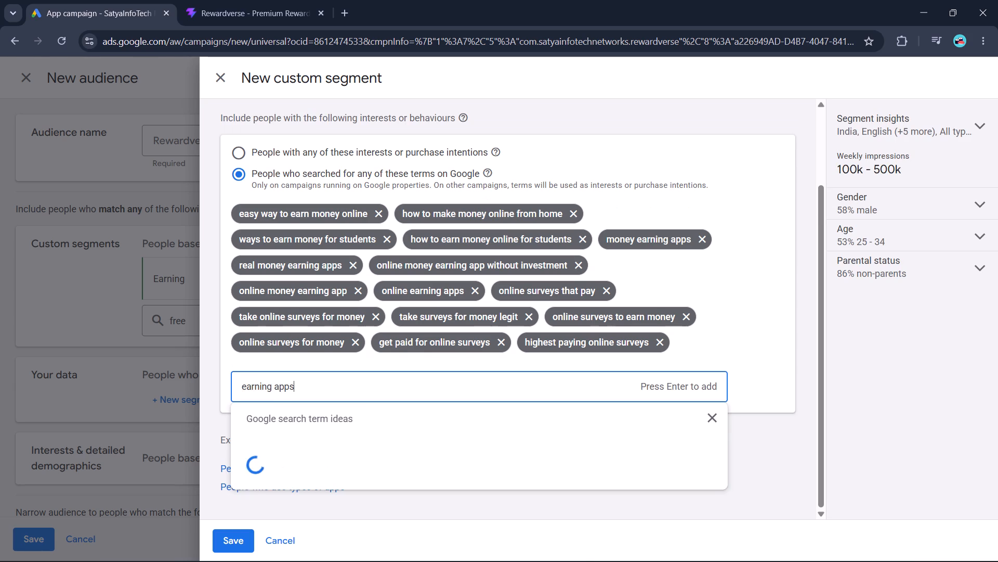
{"action": "key", "text": "BackSpace"}
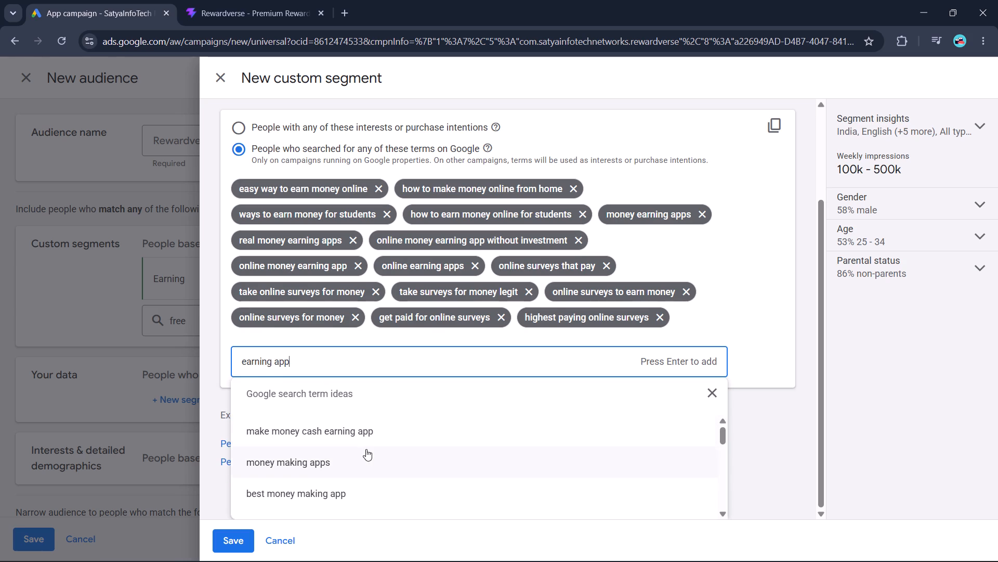
{"action": "left_click", "coordinate": [309, 434]}
{"action": "scroll", "coordinate": [309, 434], "scroll_direction": "down", "scroll_amount": 1}
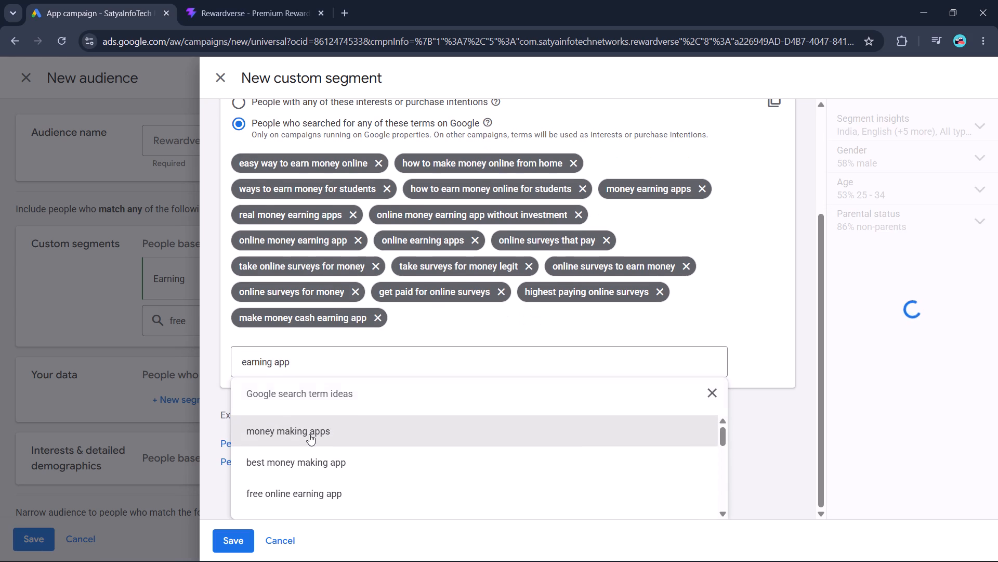
{"action": "left_click", "coordinate": [310, 496]}
{"action": "scroll", "coordinate": [310, 496], "scroll_direction": "down", "scroll_amount": 2}
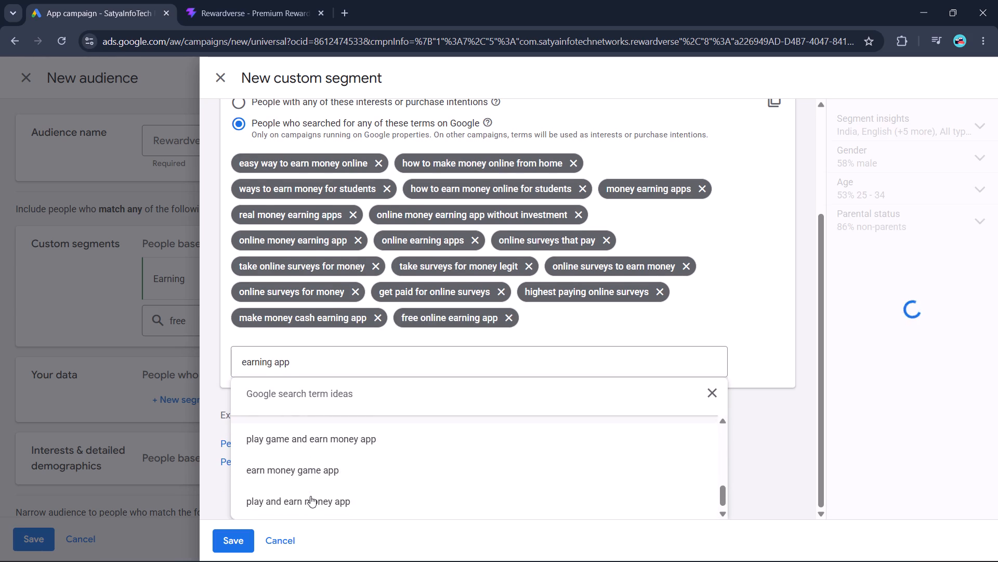
{"action": "scroll", "coordinate": [310, 496], "scroll_direction": "up", "scroll_amount": 1}
{"action": "left_click", "coordinate": [305, 475]}
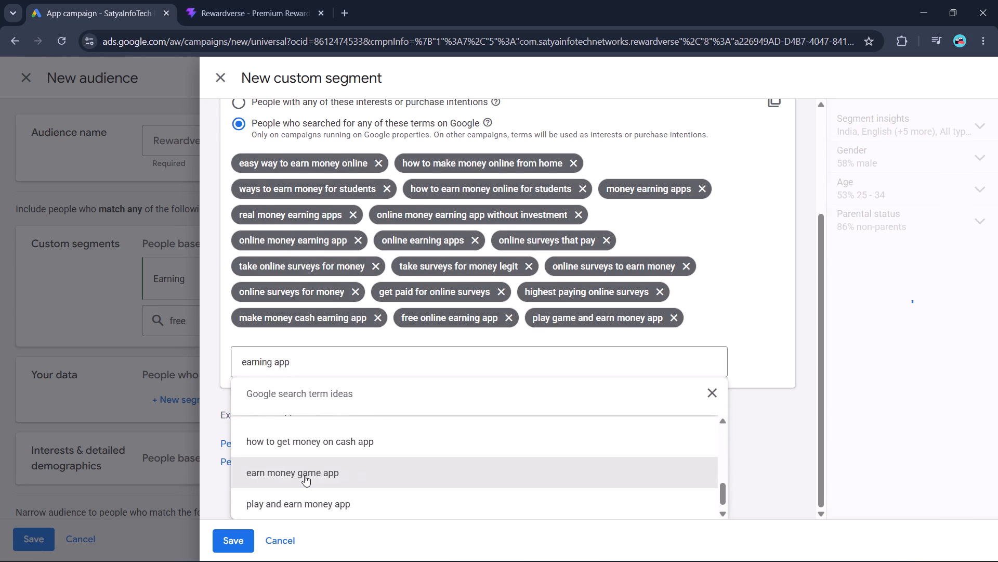
{"action": "scroll", "coordinate": [313, 457], "scroll_direction": "down", "scroll_amount": 2}
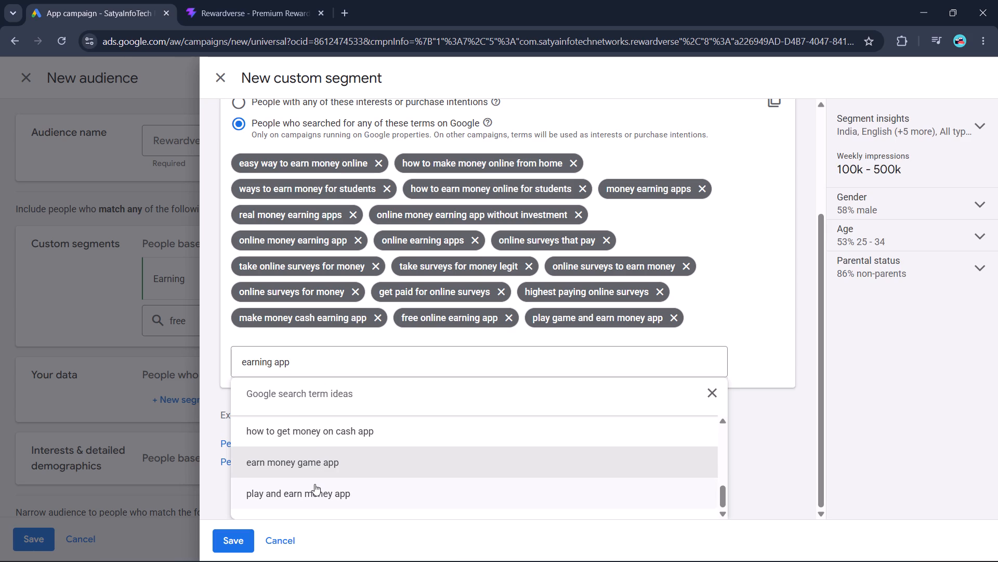
{"action": "scroll", "coordinate": [314, 484], "scroll_direction": "down", "scroll_amount": 1}
{"action": "left_click", "coordinate": [305, 496]}
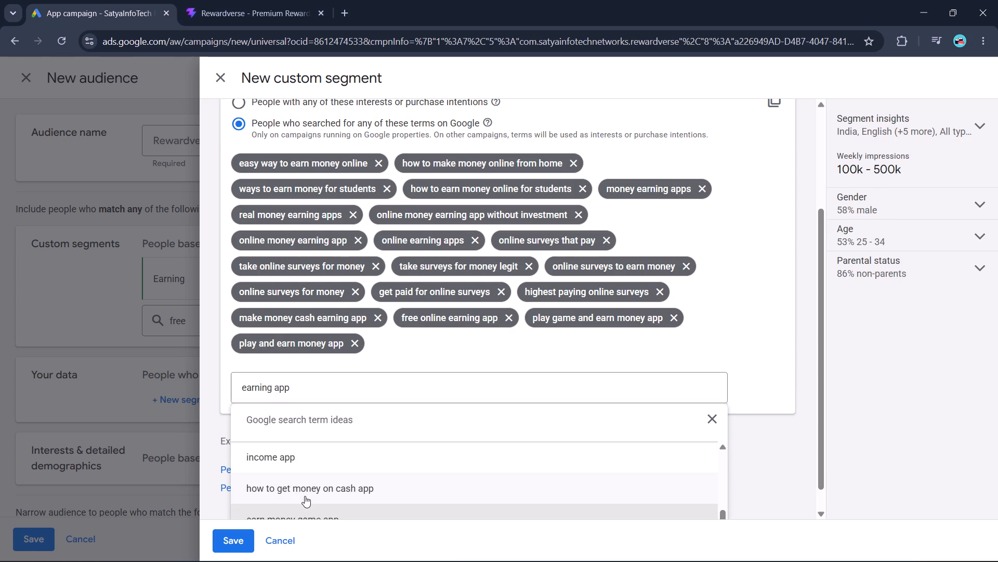
Add "earning apps", "survey earning app" and "new earning app" from the same "earning app" ideas.
{"action": "scroll", "coordinate": [305, 496], "scroll_direction": "down", "scroll_amount": 2}
{"action": "scroll", "coordinate": [305, 496], "scroll_direction": "up", "scroll_amount": 3}
{"action": "scroll", "coordinate": [339, 461], "scroll_direction": "down", "scroll_amount": 1}
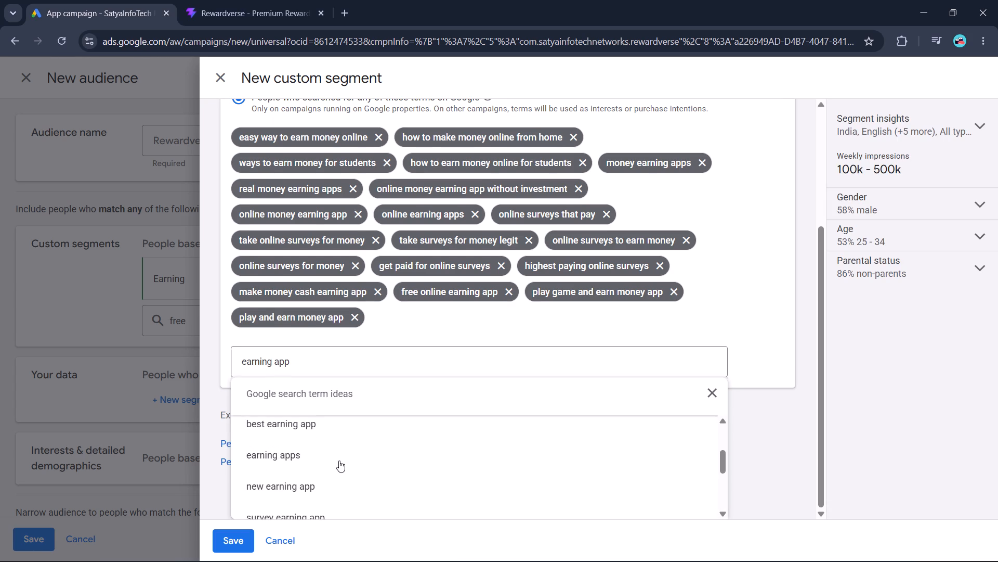
{"action": "left_click", "coordinate": [304, 451]}
{"action": "left_click_drag", "start_coordinate": [304, 451], "coordinate": [306, 464]}
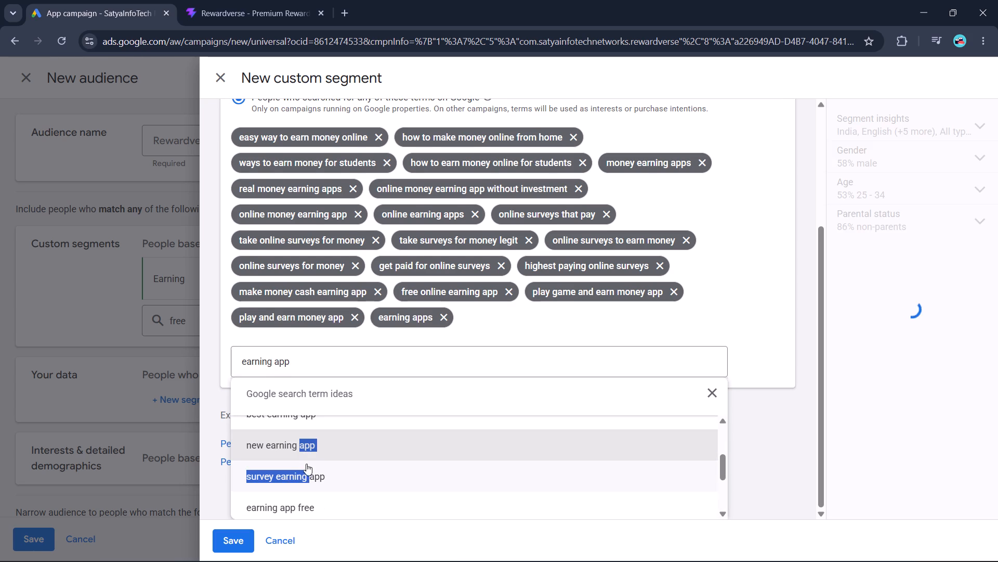
{"action": "left_click_drag", "start_coordinate": [306, 464], "coordinate": [306, 466]}
{"action": "left_click", "coordinate": [306, 466]}
{"action": "left_click", "coordinate": [284, 448]}
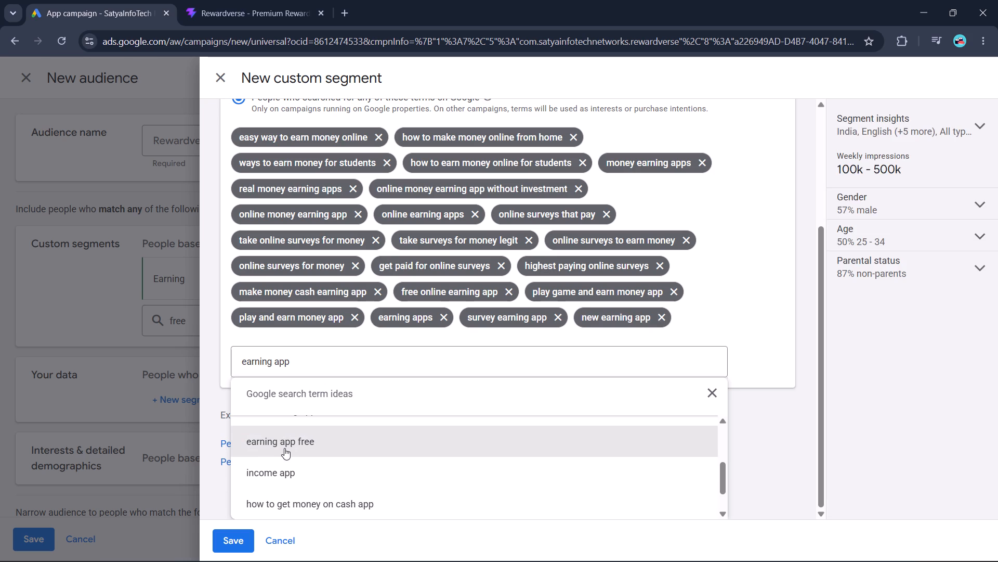
{"action": "scroll", "coordinate": [361, 495], "scroll_direction": "down", "scroll_amount": 1}
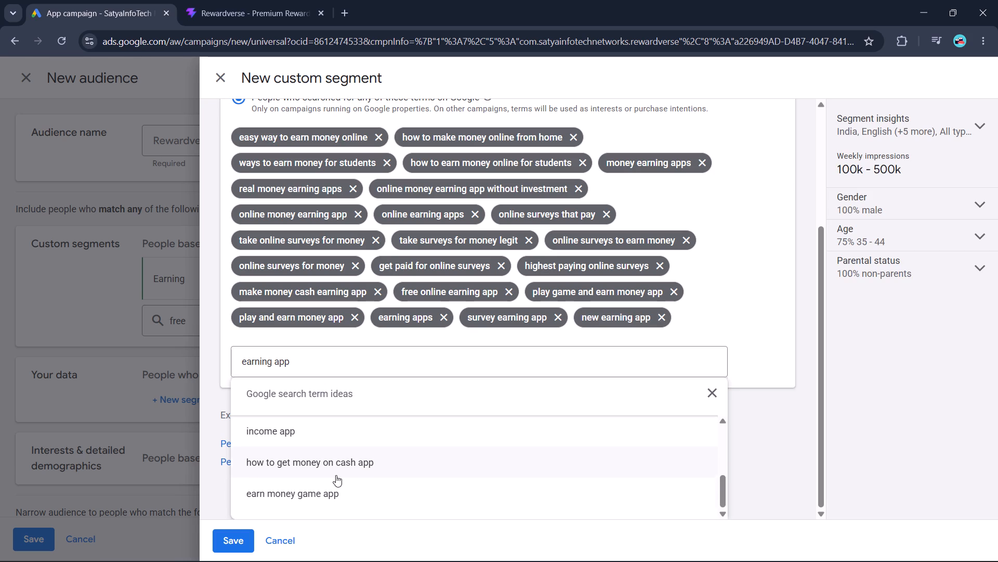
{"action": "scroll", "coordinate": [335, 475], "scroll_direction": "up", "scroll_amount": 2}
{"action": "scroll", "coordinate": [335, 475], "scroll_direction": "down", "scroll_amount": 1}
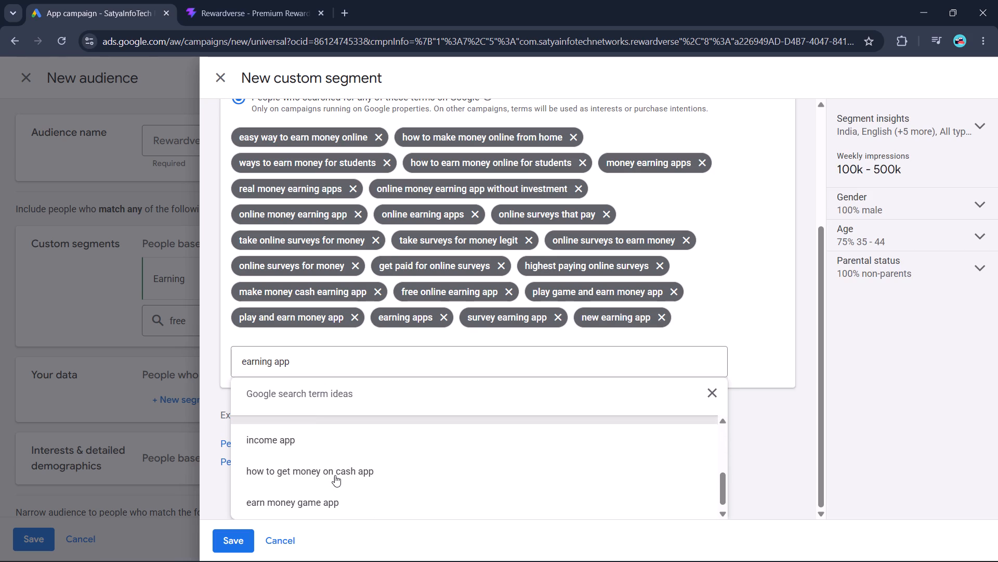
{"action": "scroll", "coordinate": [335, 475], "scroll_direction": "up", "scroll_amount": 7}
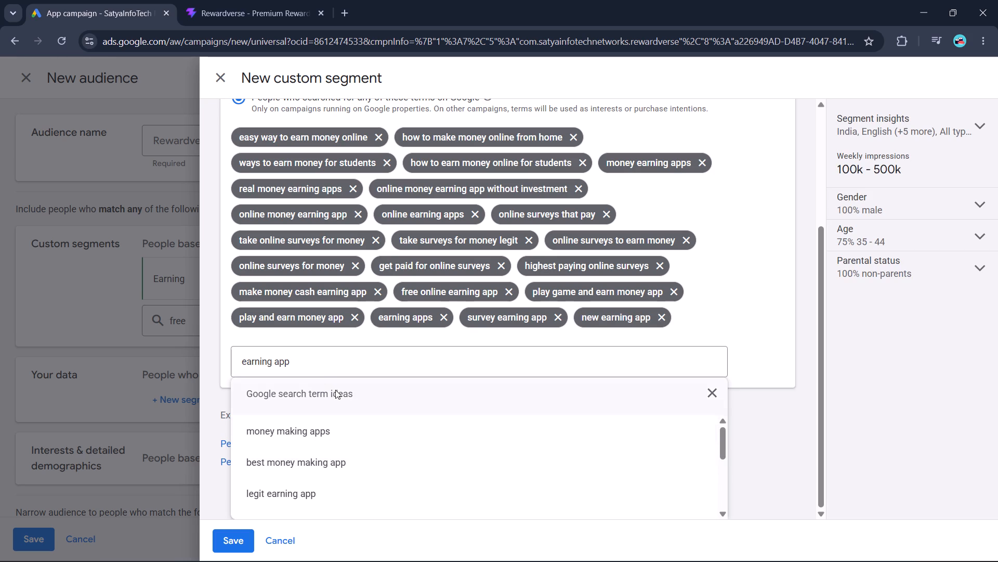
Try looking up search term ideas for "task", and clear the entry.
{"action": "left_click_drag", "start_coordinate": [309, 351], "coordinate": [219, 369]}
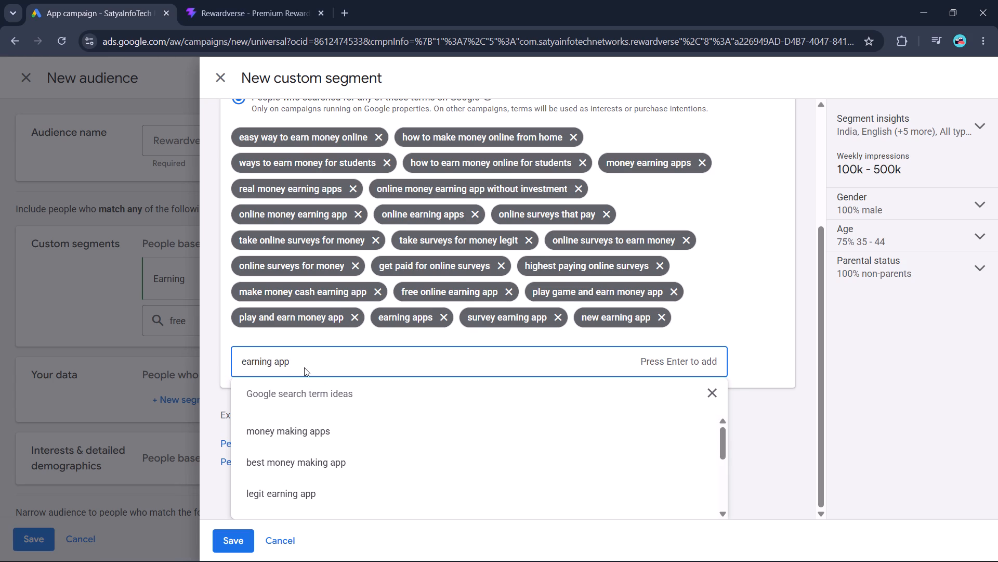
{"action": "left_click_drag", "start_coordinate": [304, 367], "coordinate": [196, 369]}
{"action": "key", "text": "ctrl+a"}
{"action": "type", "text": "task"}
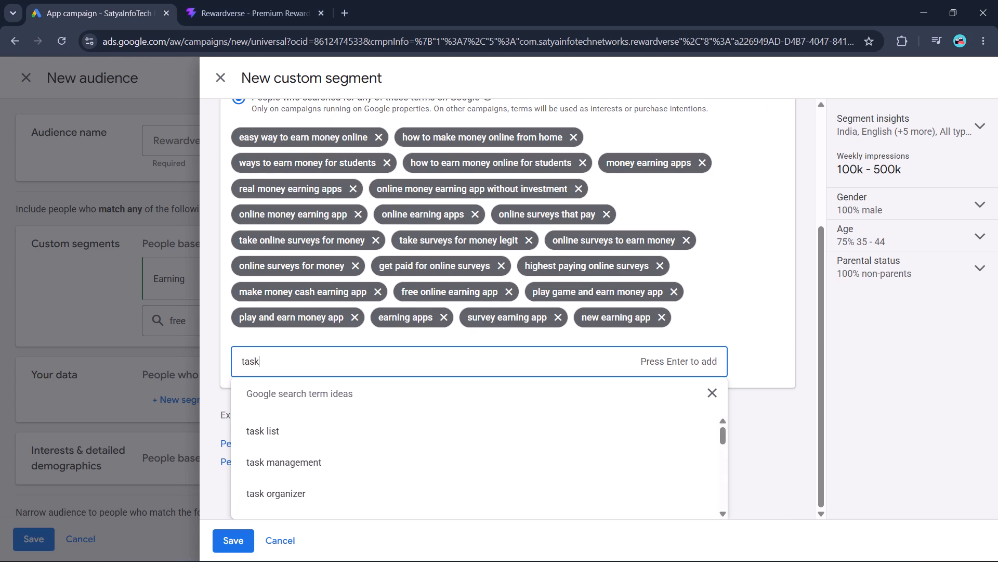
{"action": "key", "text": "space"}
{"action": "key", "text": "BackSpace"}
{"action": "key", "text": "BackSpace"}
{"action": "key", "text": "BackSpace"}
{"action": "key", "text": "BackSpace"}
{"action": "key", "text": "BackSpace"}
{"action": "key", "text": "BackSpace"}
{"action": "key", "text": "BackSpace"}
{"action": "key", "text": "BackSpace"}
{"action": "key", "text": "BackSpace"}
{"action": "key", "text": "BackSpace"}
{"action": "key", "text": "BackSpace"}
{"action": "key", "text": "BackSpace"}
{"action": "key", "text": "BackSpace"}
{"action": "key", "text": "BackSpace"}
Search term ideas for "free gift cards" and add "get free amazon gift card" and "free gift cards online".
{"action": "type", "text": "free f"}
{"action": "key", "text": "BackSpace"}
{"action": "type", "text": "git"}
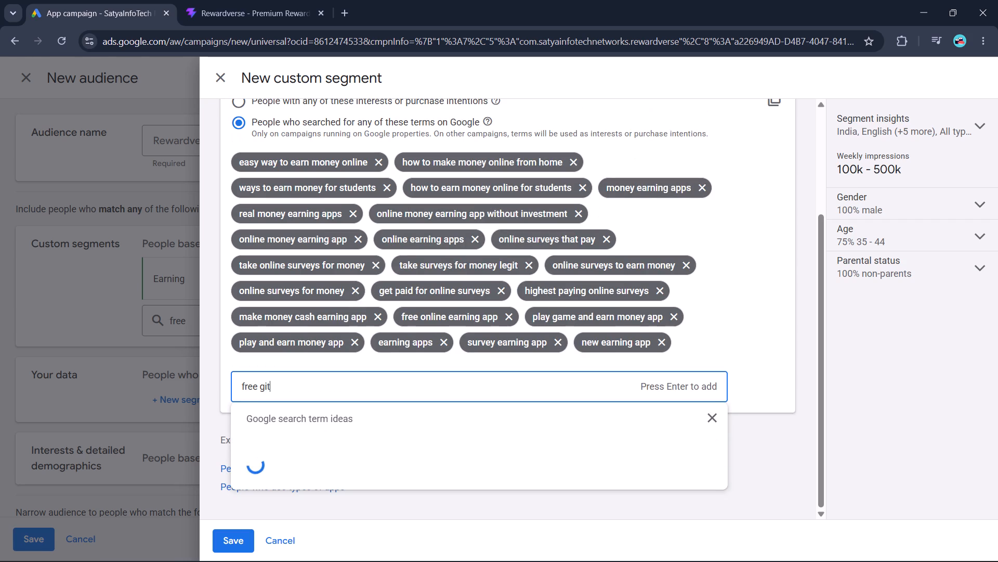
{"action": "key", "text": "BackSpace"}
{"action": "type", "text": "ft"}
{"action": "key", "text": "space"}
{"action": "type", "text": "car"}
{"action": "key", "text": "d"}
{"action": "key", "text": "s"}
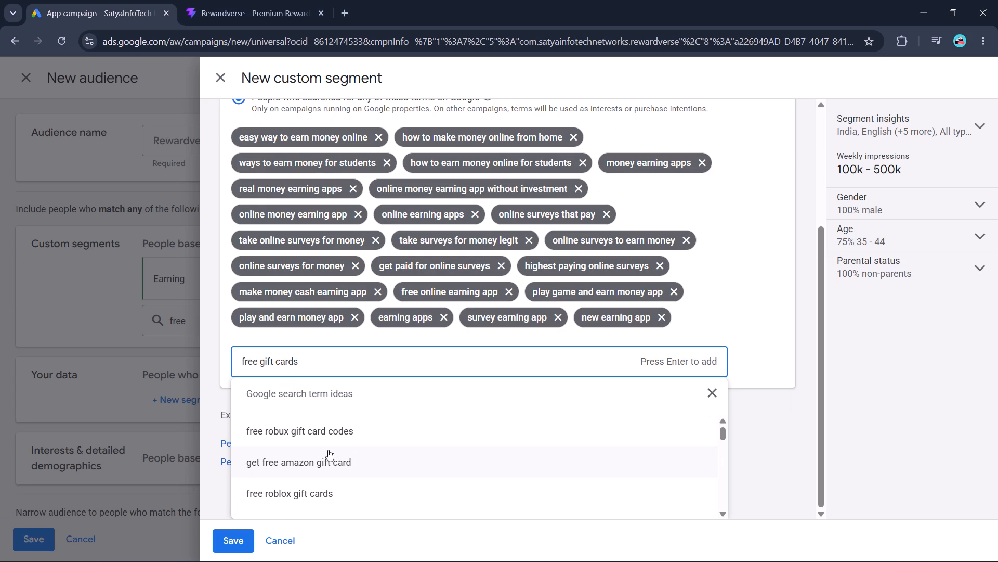
{"action": "scroll", "coordinate": [321, 448], "scroll_direction": "down", "scroll_amount": 1}
{"action": "left_click", "coordinate": [307, 444]}
{"action": "scroll", "coordinate": [307, 444], "scroll_direction": "down", "scroll_amount": 1}
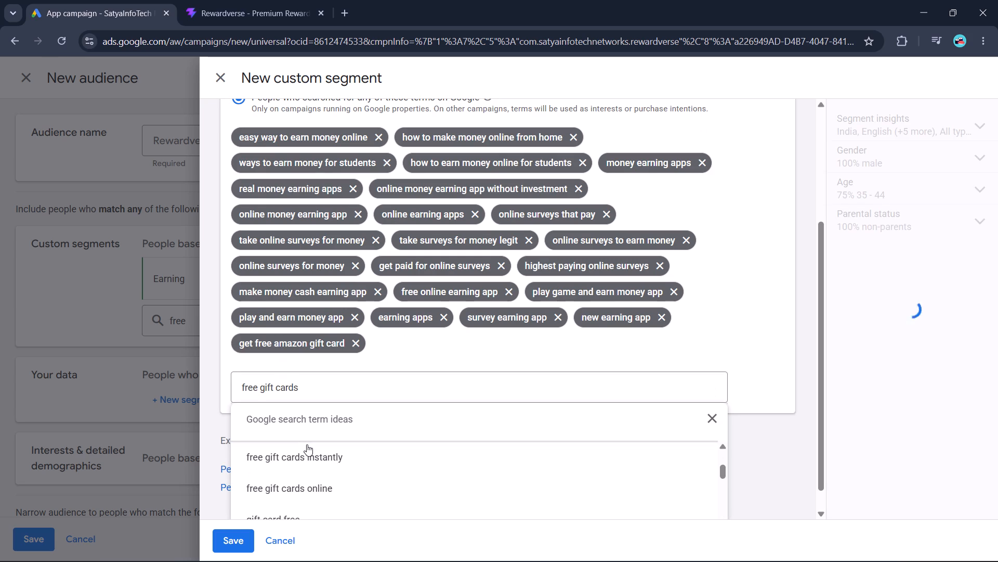
{"action": "left_click", "coordinate": [291, 479]}
Add "free amazon gift card", "gift card free" and "free google play gift card" from the same gift card ideas.
{"action": "scroll", "coordinate": [291, 479], "scroll_direction": "down", "scroll_amount": 1}
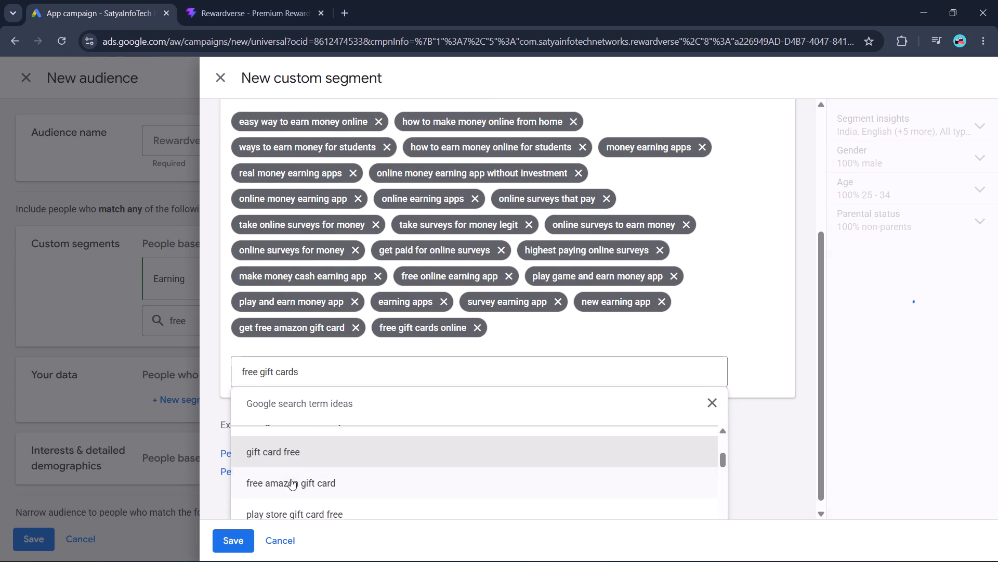
{"action": "scroll", "coordinate": [291, 479], "scroll_direction": "down", "scroll_amount": 1}
{"action": "left_click", "coordinate": [280, 479]}
{"action": "left_click", "coordinate": [278, 448]}
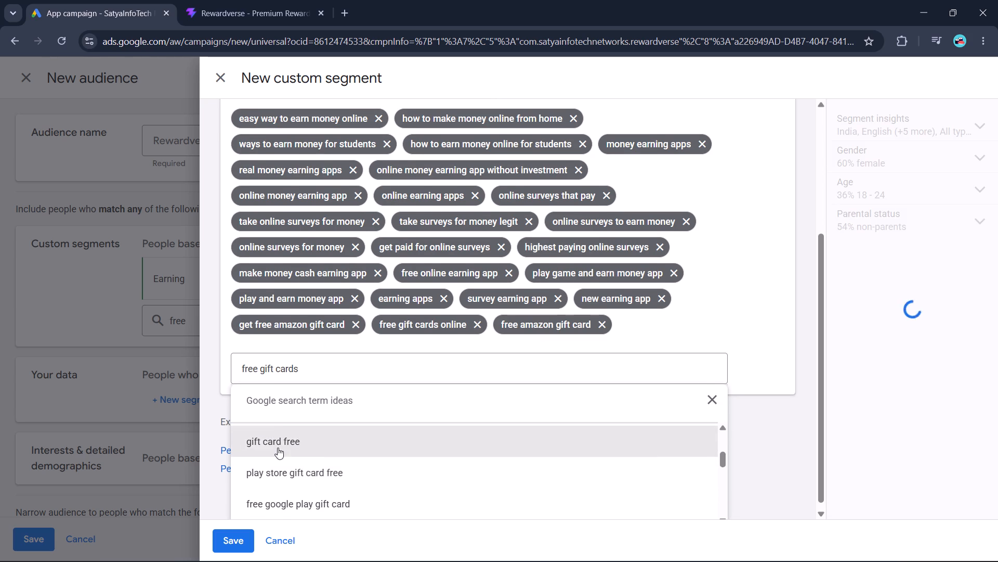
{"action": "left_click", "coordinate": [285, 480]}
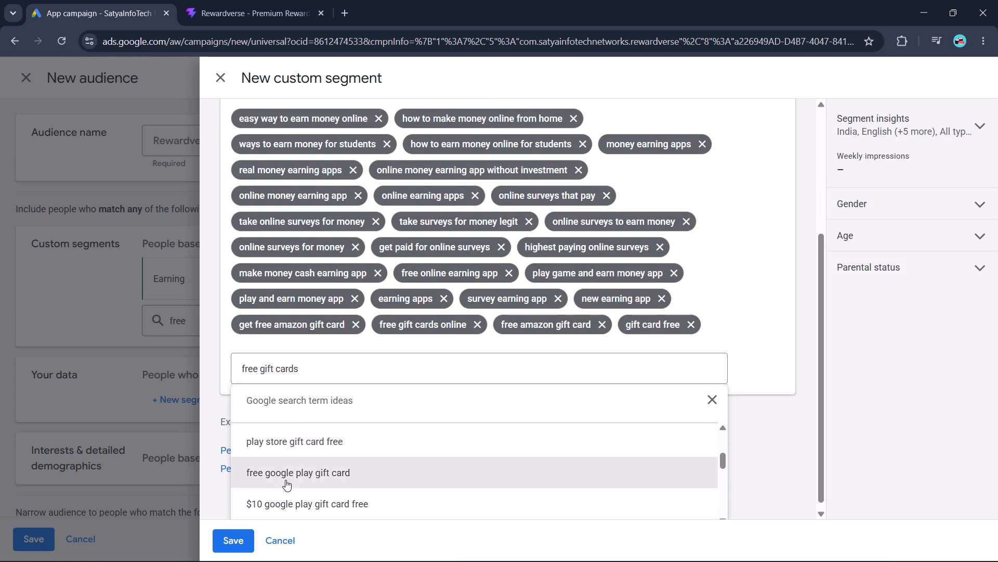
{"action": "scroll", "coordinate": [285, 480], "scroll_direction": "down", "scroll_amount": 2}
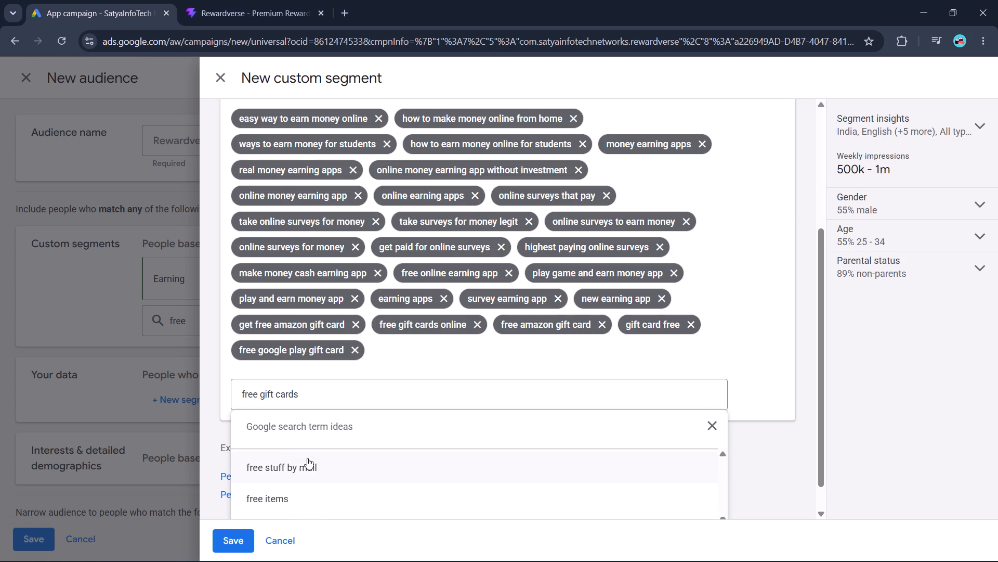
Search term ideas for "redeem code" and add "free fire redeem codes".
{"action": "left_click_drag", "start_coordinate": [314, 392], "coordinate": [197, 395]}
{"action": "type", "text": "redeem code"}
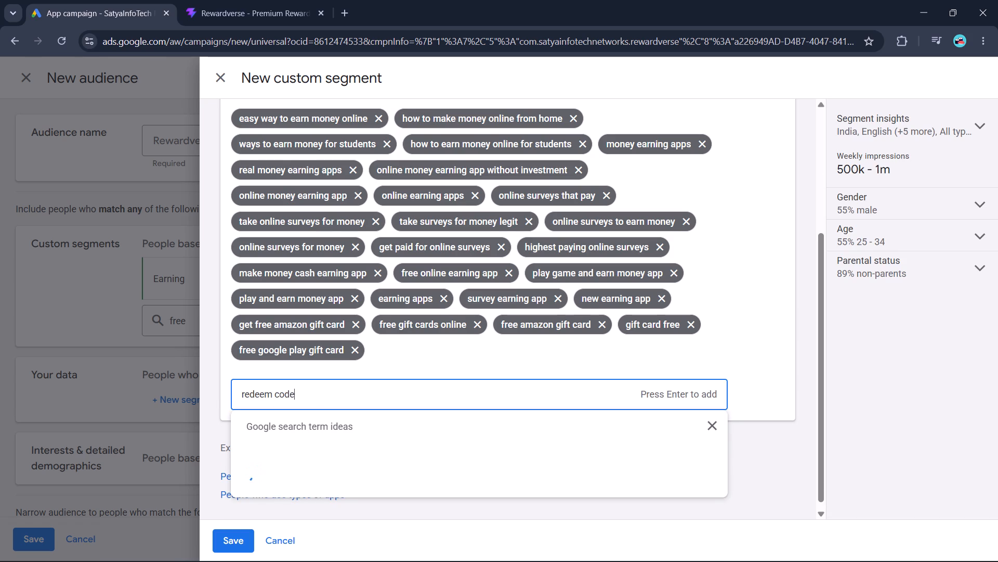
{"action": "left_click", "coordinate": [304, 468]}
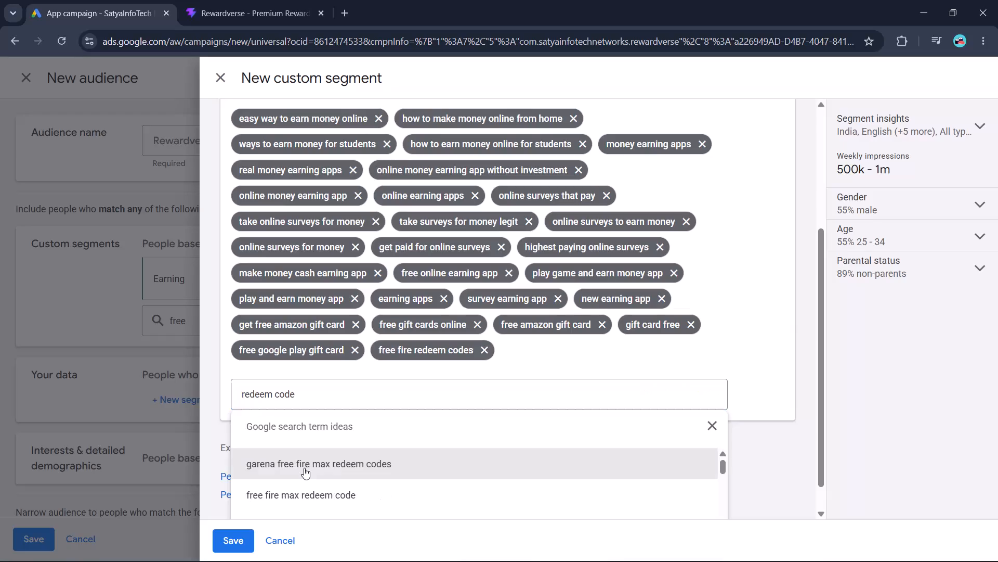
Add "free fire redeem code today", "google play redeem code" and "free fire diamond code" from the redeem code search term ideas.
{"action": "scroll", "coordinate": [304, 468], "scroll_direction": "down", "scroll_amount": 1}
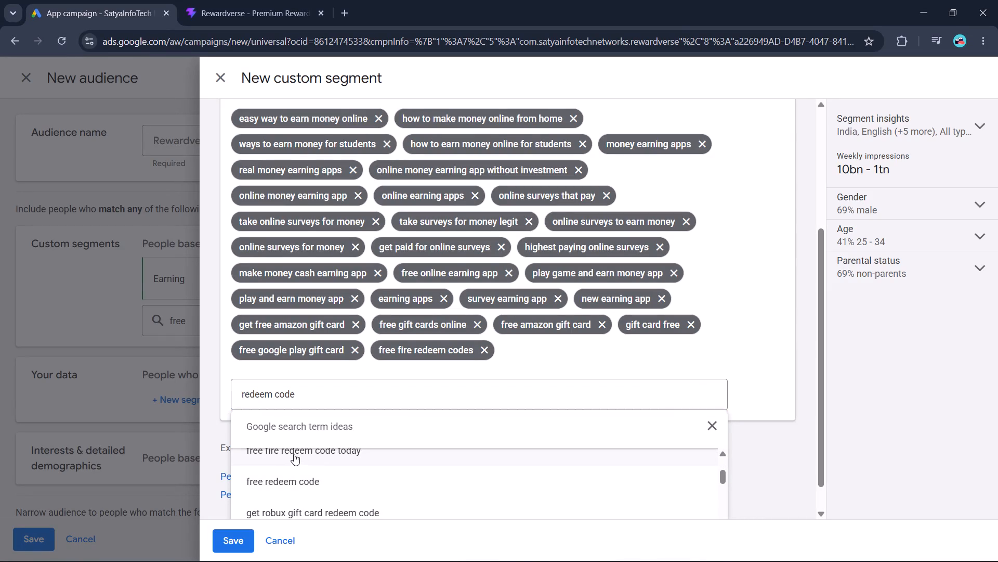
{"action": "left_click", "coordinate": [294, 454]}
{"action": "scroll", "coordinate": [289, 453], "scroll_direction": "up", "scroll_amount": 2}
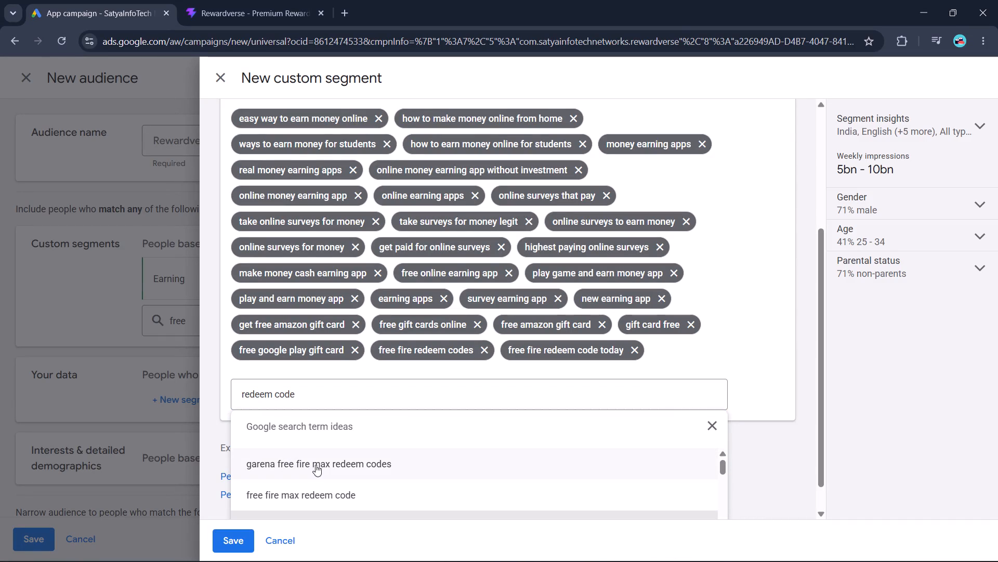
{"action": "scroll", "coordinate": [316, 465], "scroll_direction": "down", "scroll_amount": 3}
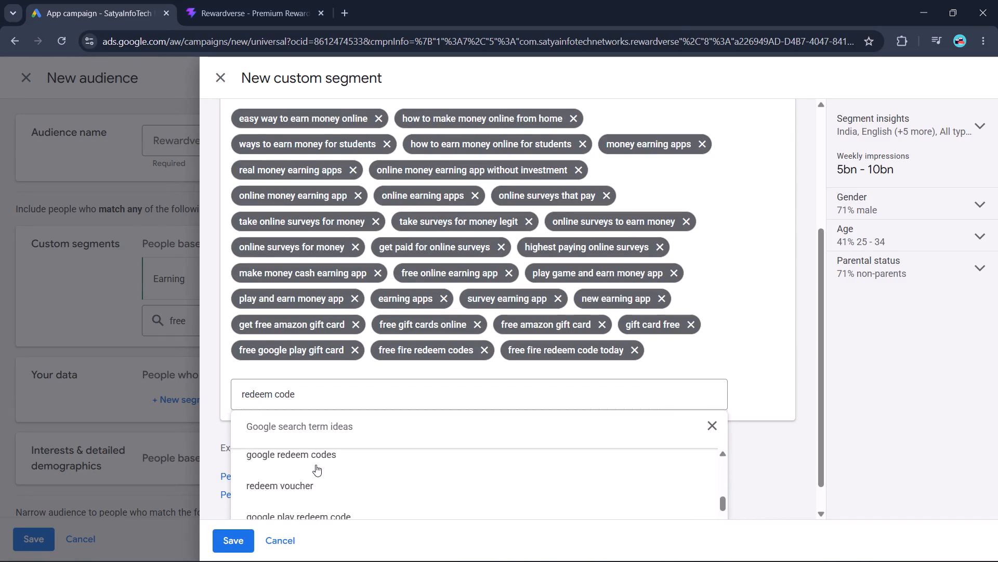
{"action": "scroll", "coordinate": [316, 465], "scroll_direction": "up", "scroll_amount": 1}
{"action": "left_click", "coordinate": [301, 479]}
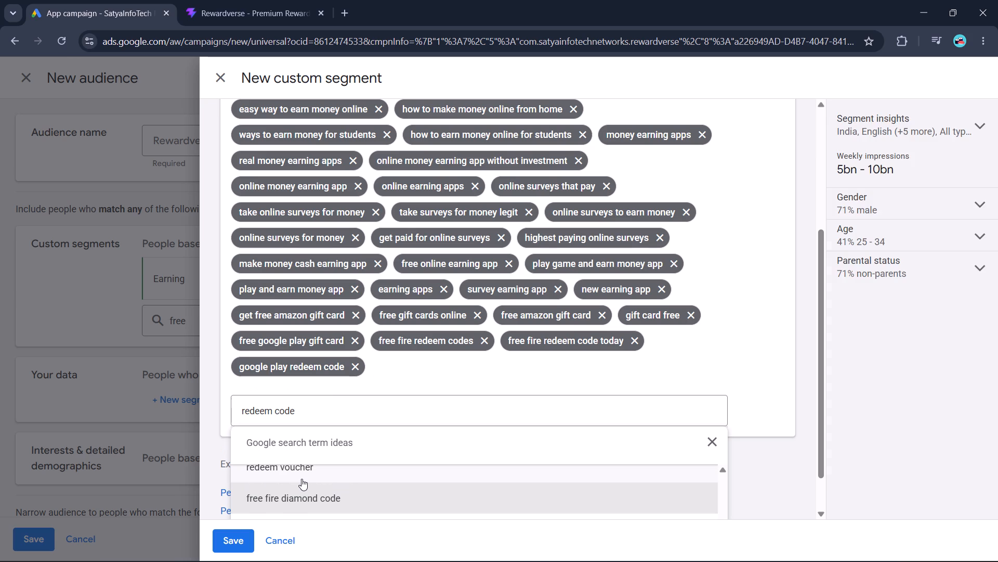
{"action": "scroll", "coordinate": [301, 479], "scroll_direction": "down", "scroll_amount": 1}
{"action": "scroll", "coordinate": [301, 479], "scroll_direction": "up", "scroll_amount": 1}
{"action": "left_click", "coordinate": [324, 477]}
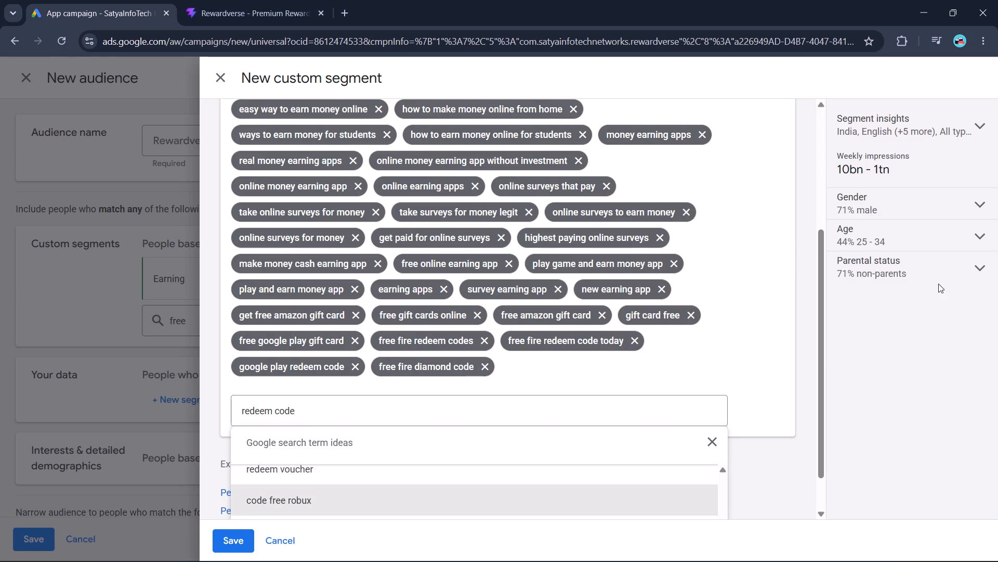
Check the gender breakdown in the segment insights and save the custom segment.
{"action": "scroll", "coordinate": [941, 280], "scroll_direction": "up", "scroll_amount": 1}
{"action": "scroll", "coordinate": [685, 277], "scroll_direction": "down", "scroll_amount": 1}
{"action": "left_click", "coordinate": [723, 325]}
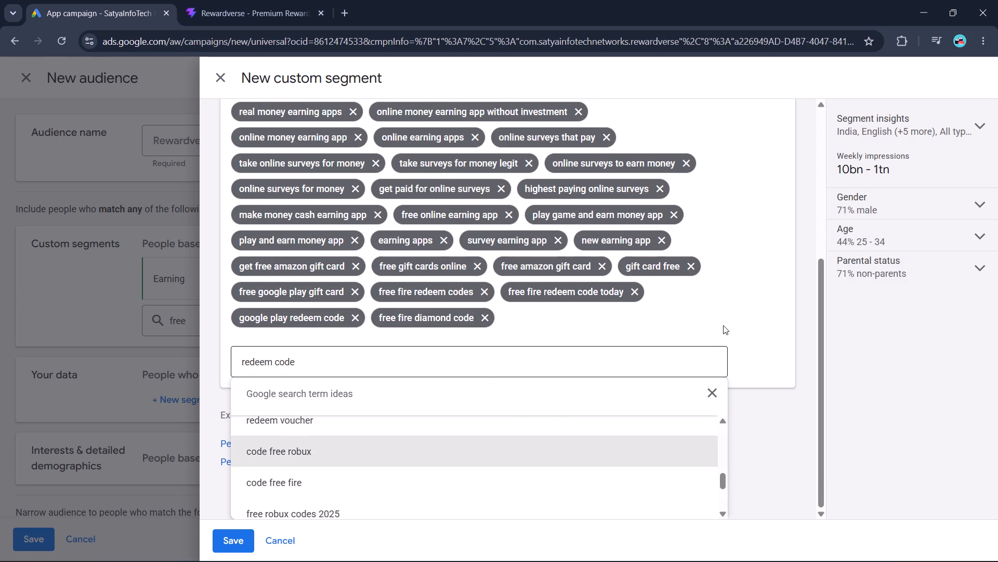
{"action": "scroll", "coordinate": [425, 467], "scroll_direction": "down", "scroll_amount": 1}
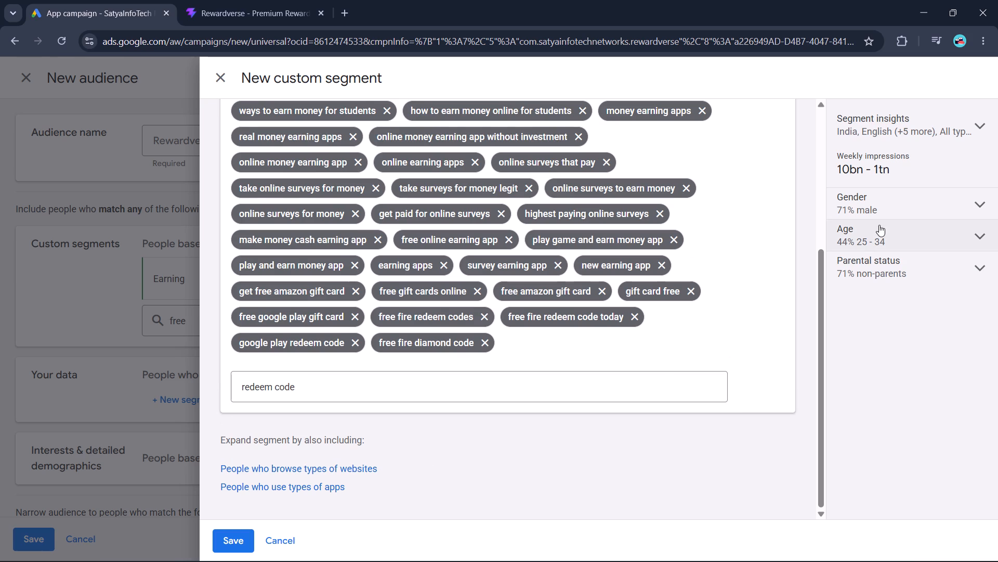
{"action": "left_click", "coordinate": [870, 211]}
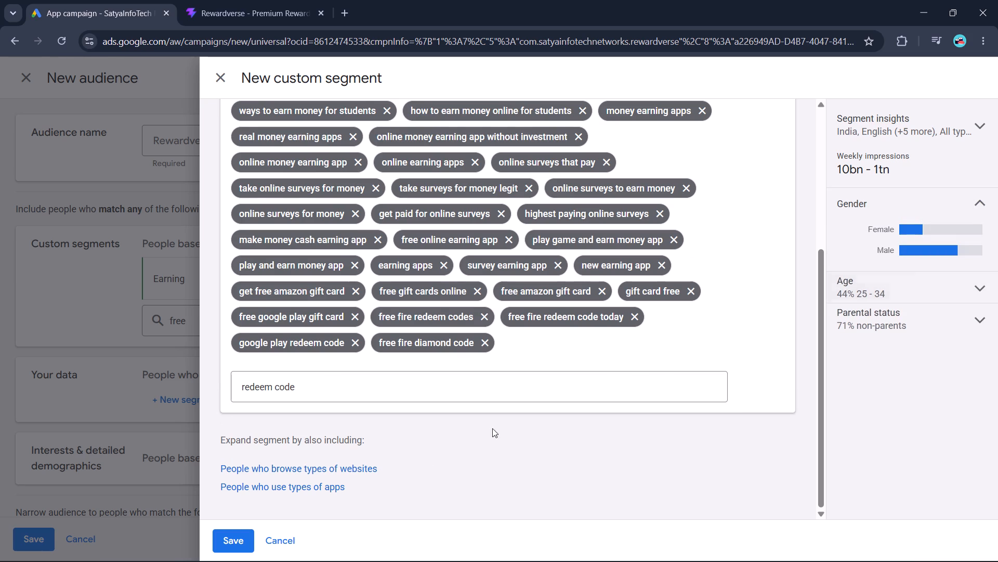
{"action": "left_click", "coordinate": [238, 534]}
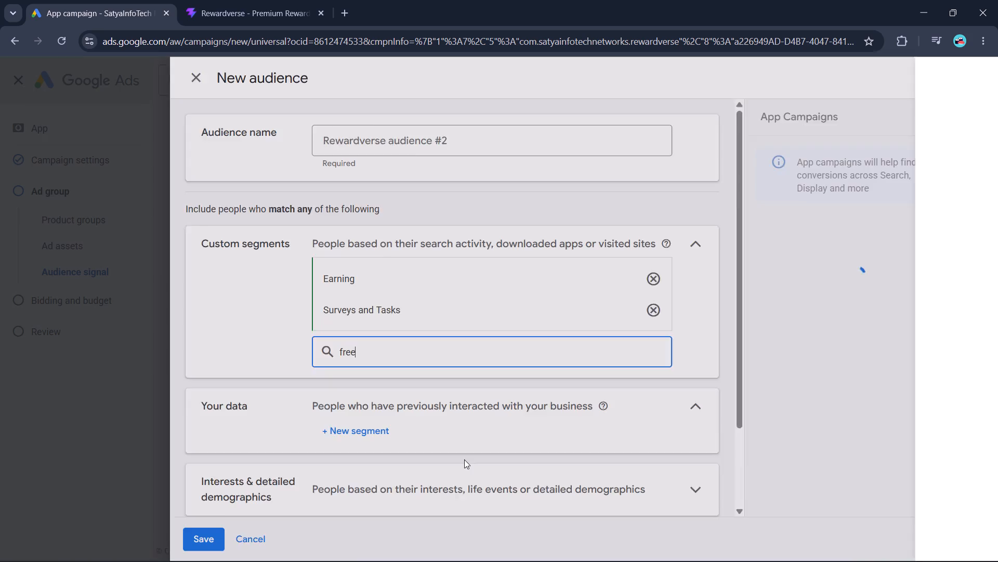
Preview the "Surveys and Tasks" segment and clear the leftover "free" entry from the custom segment search.
{"action": "left_click", "coordinate": [391, 310]}
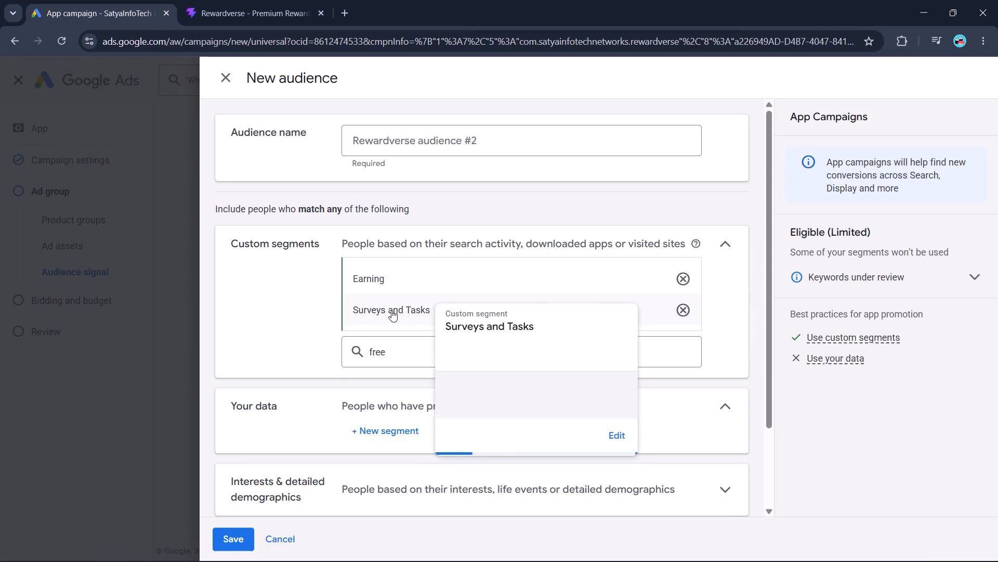
{"action": "left_click", "coordinate": [287, 339]}
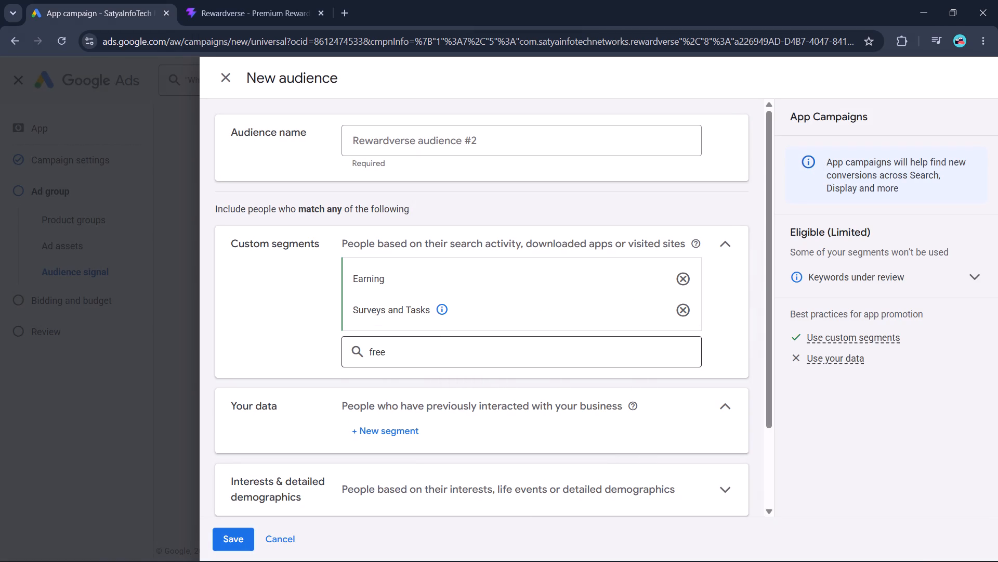
{"action": "left_click_drag", "start_coordinate": [405, 352], "coordinate": [307, 353]}
{"action": "key", "text": "BackSpace"}
{"action": "left_click", "coordinate": [275, 351]}
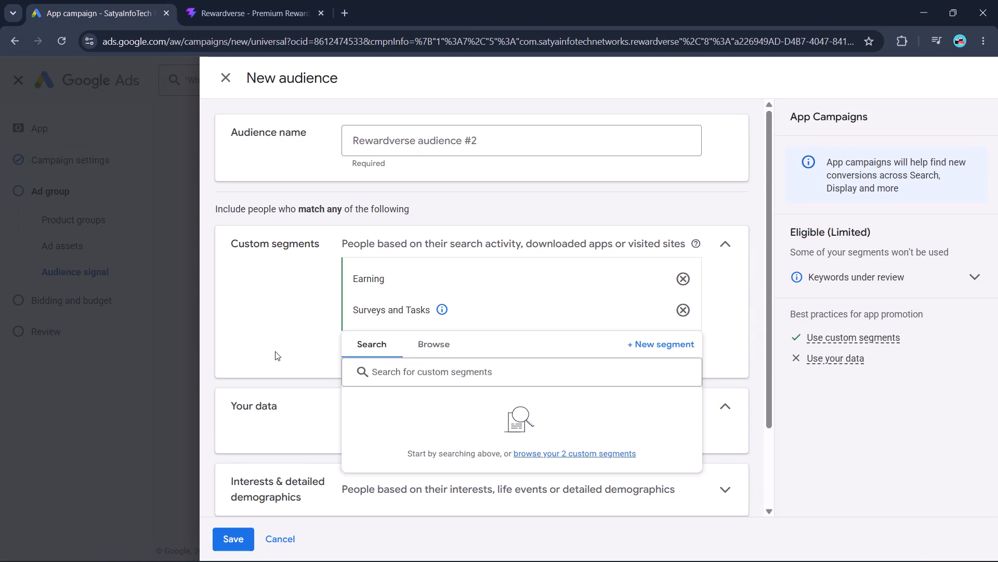
Add the in-market segments Online Survey Jobs, Make Money Online and Money Earning Apps to interests & detailed demographics.
{"action": "scroll", "coordinate": [450, 424], "scroll_direction": "down", "scroll_amount": 1}
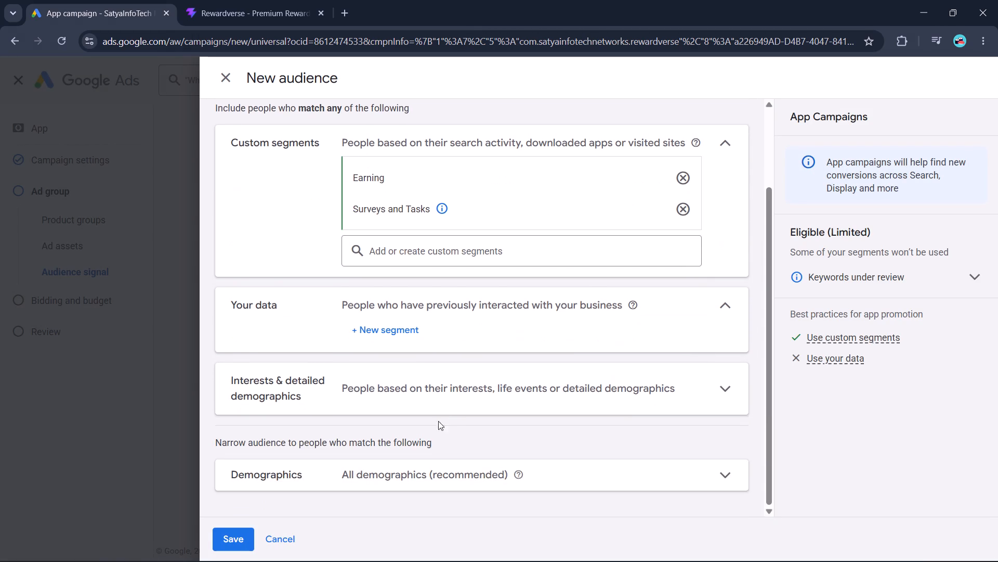
{"action": "left_click", "coordinate": [502, 401]}
{"action": "scroll", "coordinate": [484, 402], "scroll_direction": "down", "scroll_amount": 1}
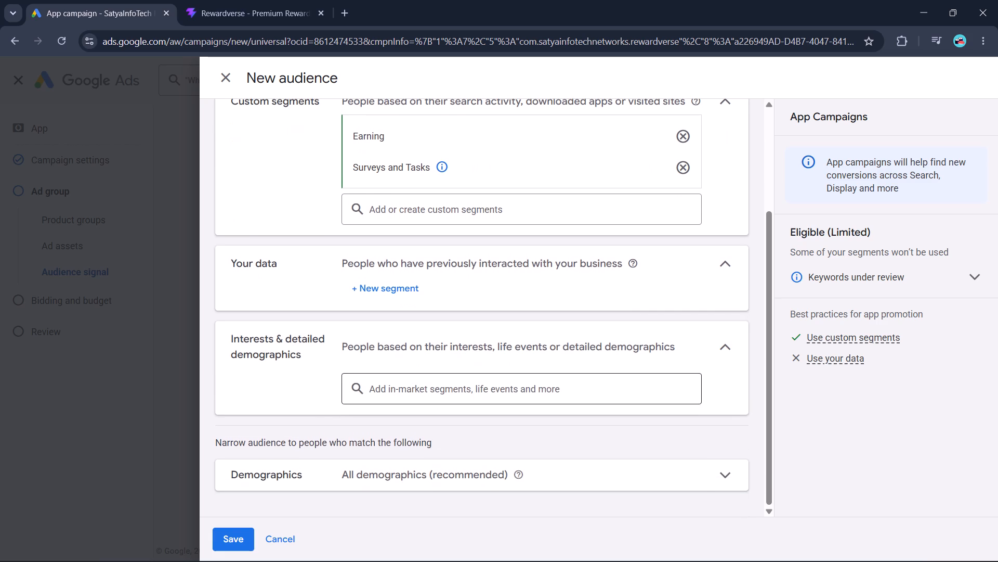
{"action": "left_click", "coordinate": [436, 381]}
{"action": "left_click", "coordinate": [398, 470]}
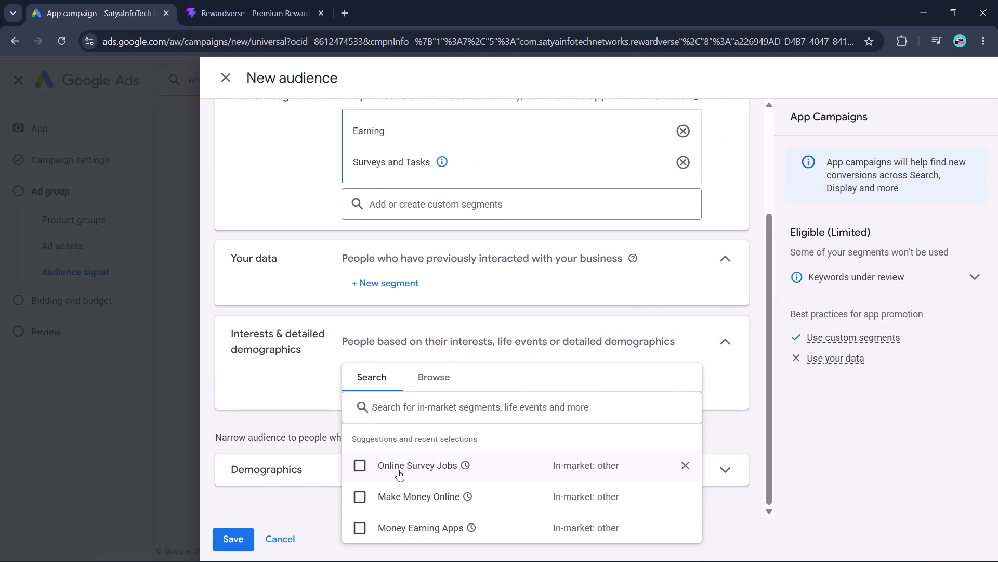
{"action": "left_click", "coordinate": [364, 490]}
{"action": "left_click", "coordinate": [358, 525]}
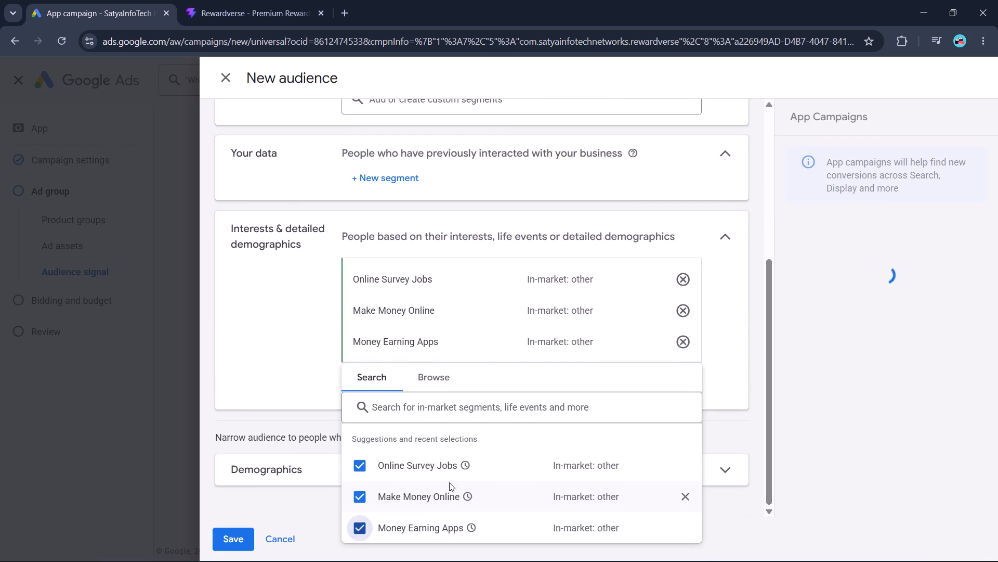
Search the interest segments for "money earning", look through the suggestions, and clear the search.
{"action": "left_click", "coordinate": [431, 404]}
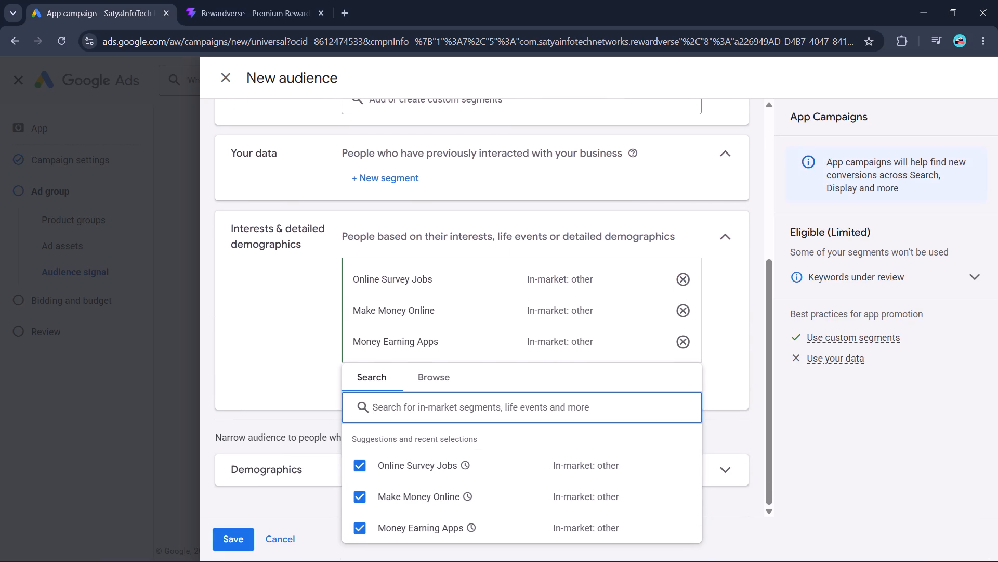
{"action": "type", "text": "money"}
{"action": "key", "text": "space"}
{"action": "type", "text": "earning"}
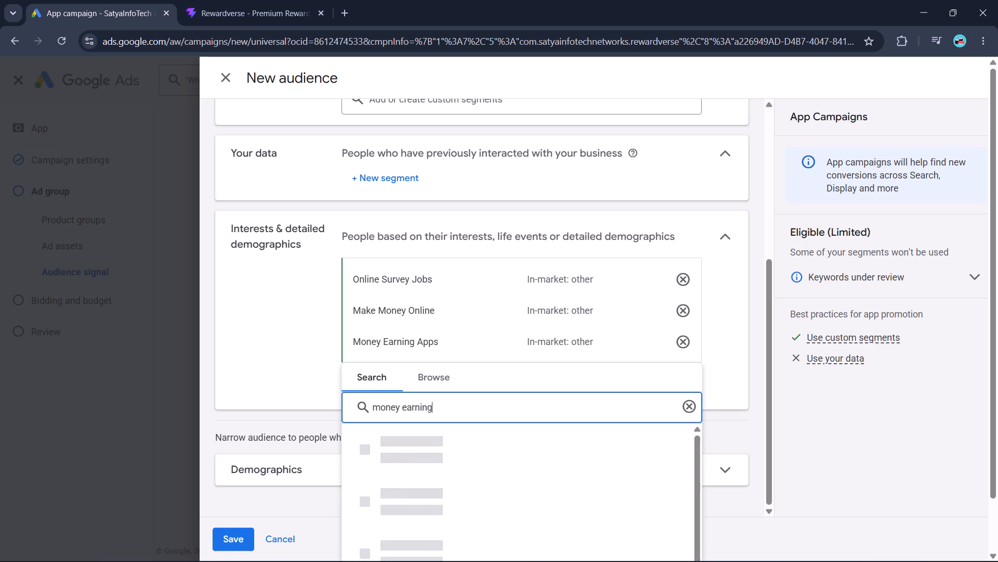
{"action": "scroll", "coordinate": [431, 404], "scroll_direction": "down", "scroll_amount": 1}
{"action": "scroll", "coordinate": [527, 535], "scroll_direction": "down", "scroll_amount": 1}
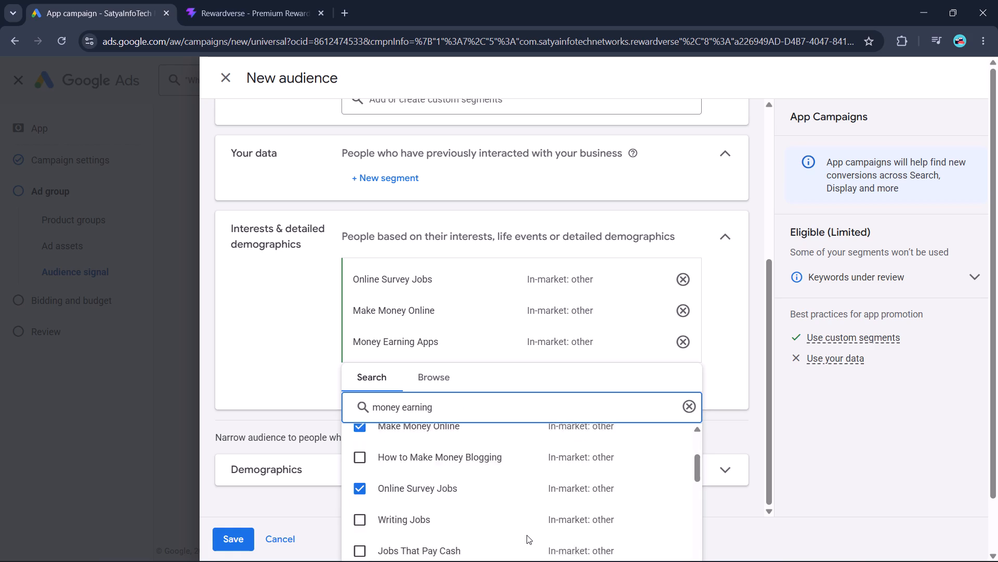
{"action": "scroll", "coordinate": [527, 535], "scroll_direction": "down", "scroll_amount": 2}
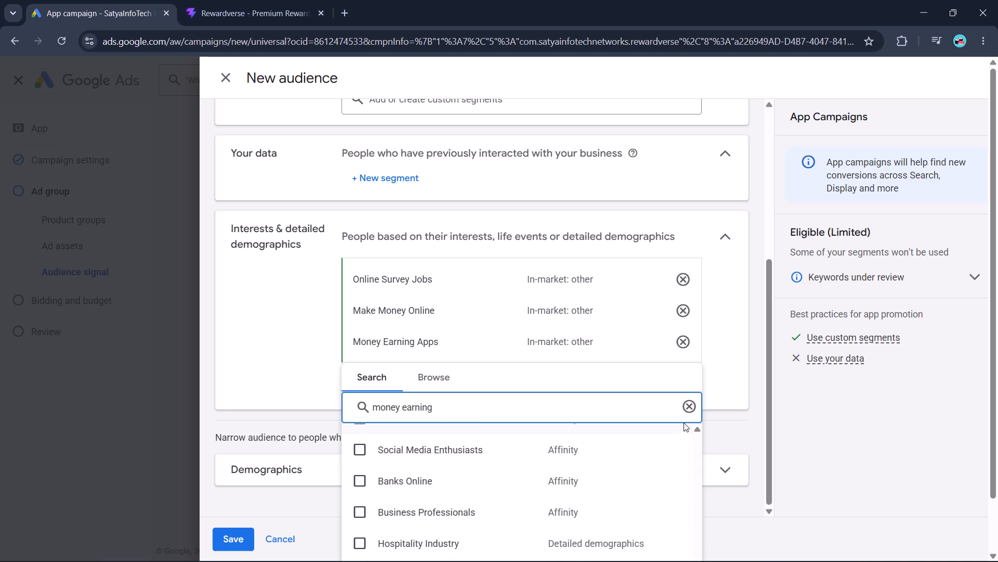
{"action": "left_click", "coordinate": [688, 407]}
Search the interest segments for "free giftcards", look through the suggestions, and clear the search.
{"action": "left_click", "coordinate": [552, 416]}
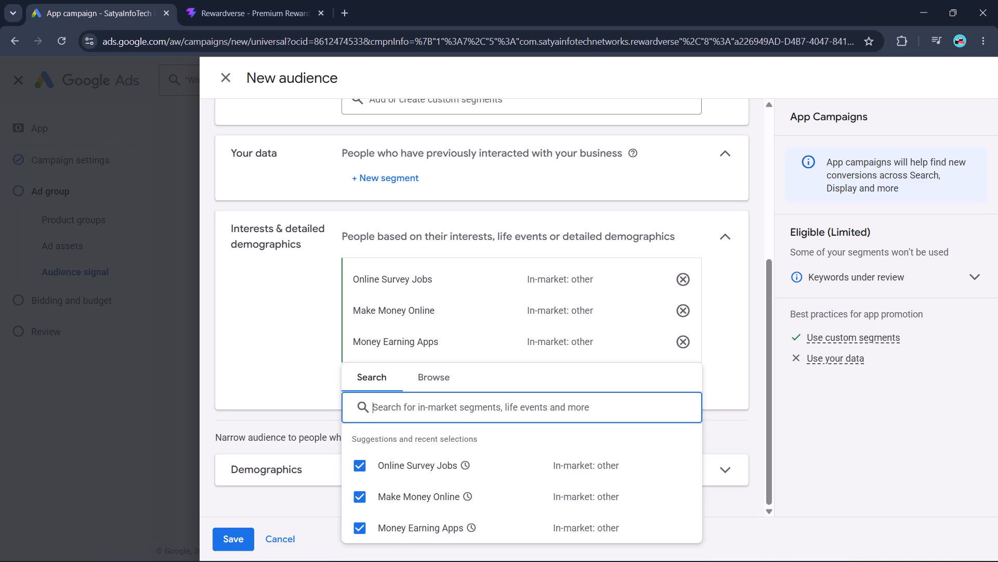
{"action": "type", "text": "free"}
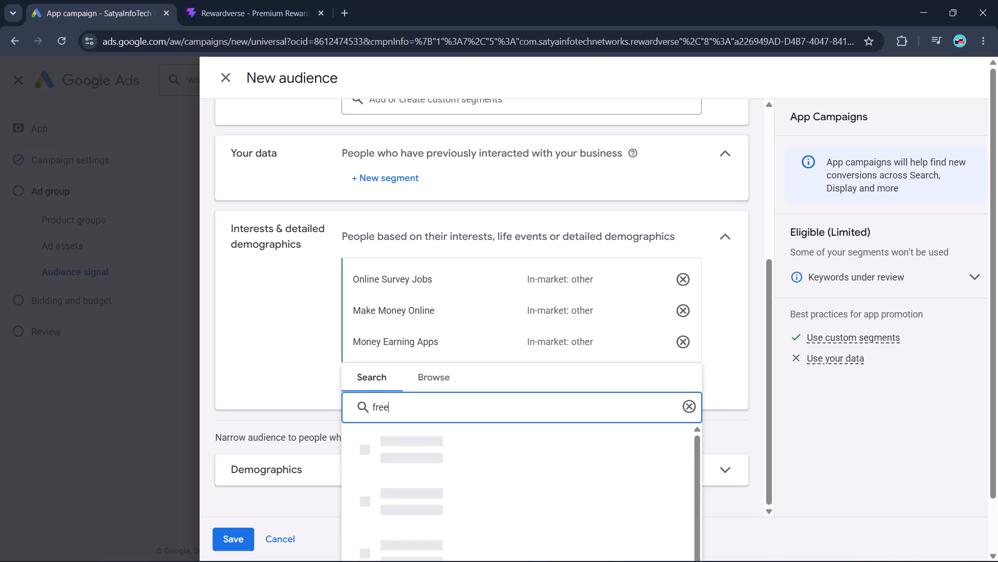
{"action": "key", "text": "space"}
{"action": "type", "text": "gitvards"}
{"action": "key", "text": "BackSpace"}
{"action": "key", "text": "BackSpace"}
{"action": "key", "text": "BackSpace"}
{"action": "key", "text": "BackSpace"}
{"action": "key", "text": "BackSpace"}
{"action": "key", "text": "BackSpace"}
{"action": "type", "text": "dr"}
{"action": "key", "text": "BackSpace"}
{"action": "key", "text": "BackSpace"}
{"action": "type", "text": "ftcards"}
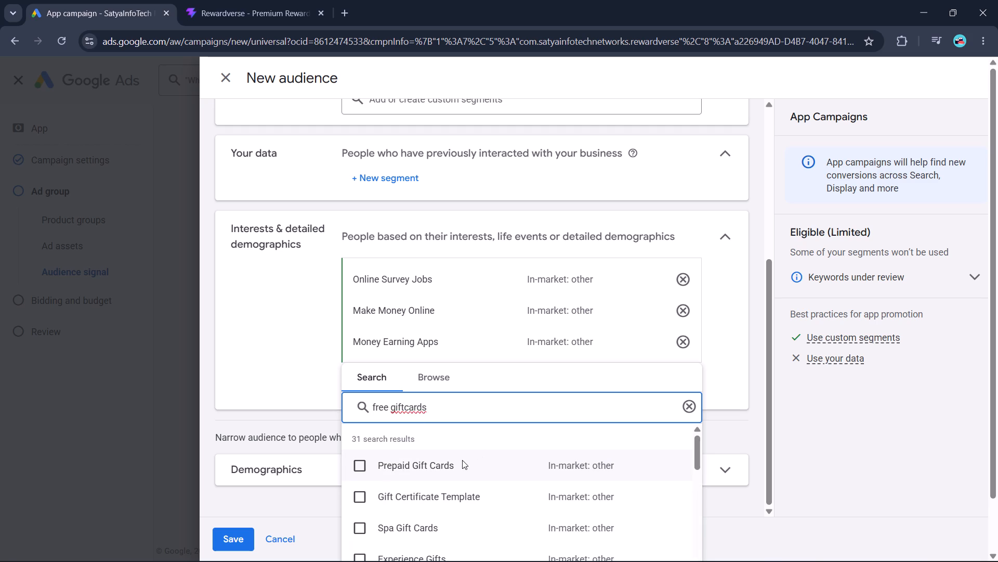
{"action": "scroll", "coordinate": [462, 460], "scroll_direction": "down", "scroll_amount": 3}
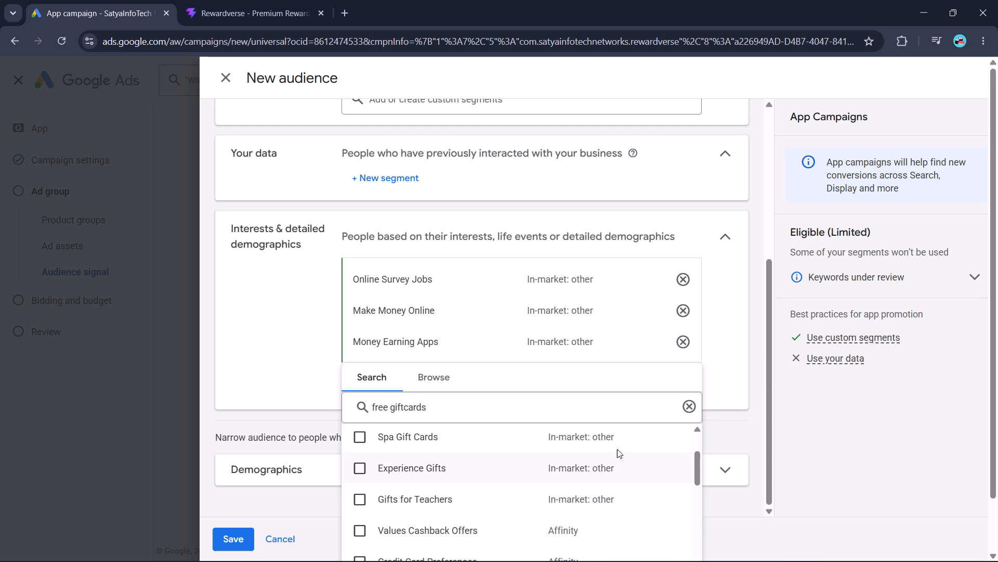
{"action": "left_click", "coordinate": [684, 408]}
{"action": "left_click", "coordinate": [290, 369]}
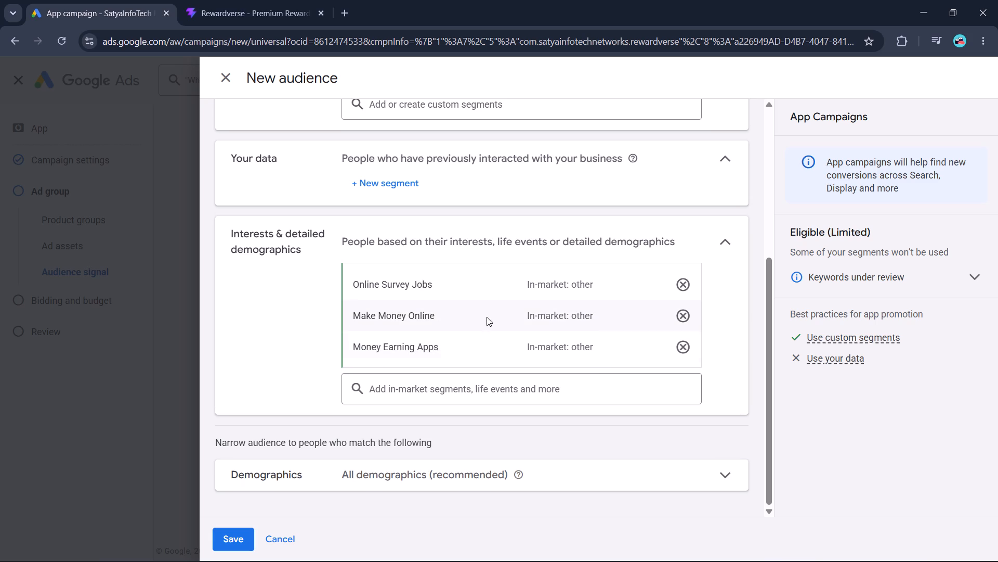
Narrow the audience demographics by excluding unknown gender and setting the upper age limit to 34.
{"action": "scroll", "coordinate": [457, 425], "scroll_direction": "up", "scroll_amount": 1}
{"action": "scroll", "coordinate": [457, 425], "scroll_direction": "down", "scroll_amount": 1}
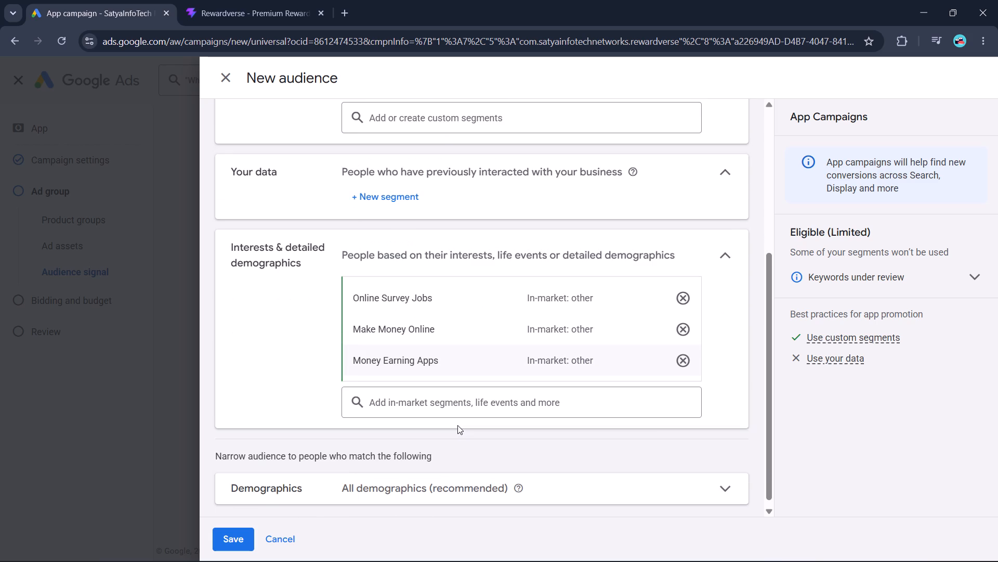
{"action": "left_click", "coordinate": [397, 480]}
{"action": "scroll", "coordinate": [397, 480], "scroll_direction": "down", "scroll_amount": 1}
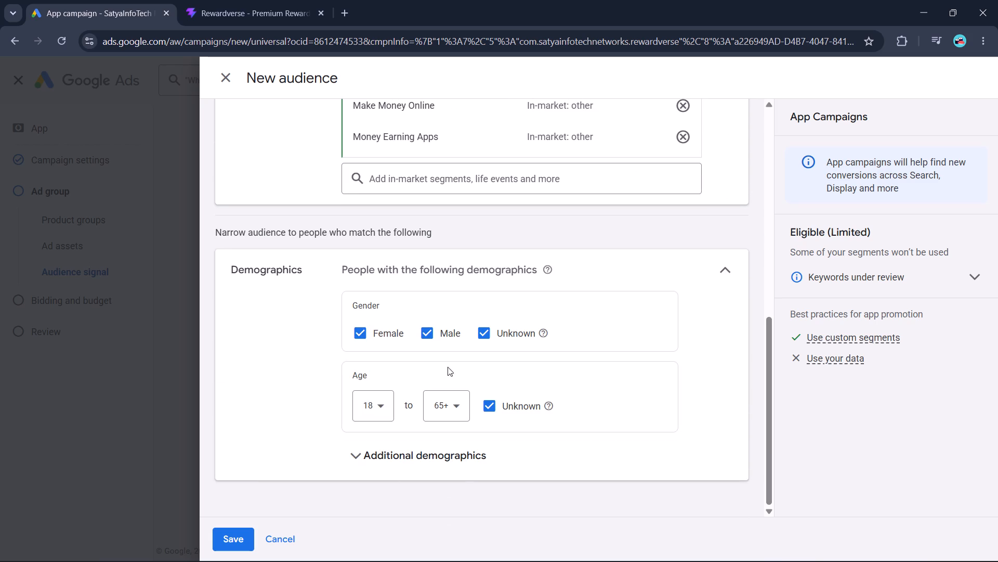
{"action": "left_click", "coordinate": [480, 334]}
{"action": "left_click", "coordinate": [455, 401]}
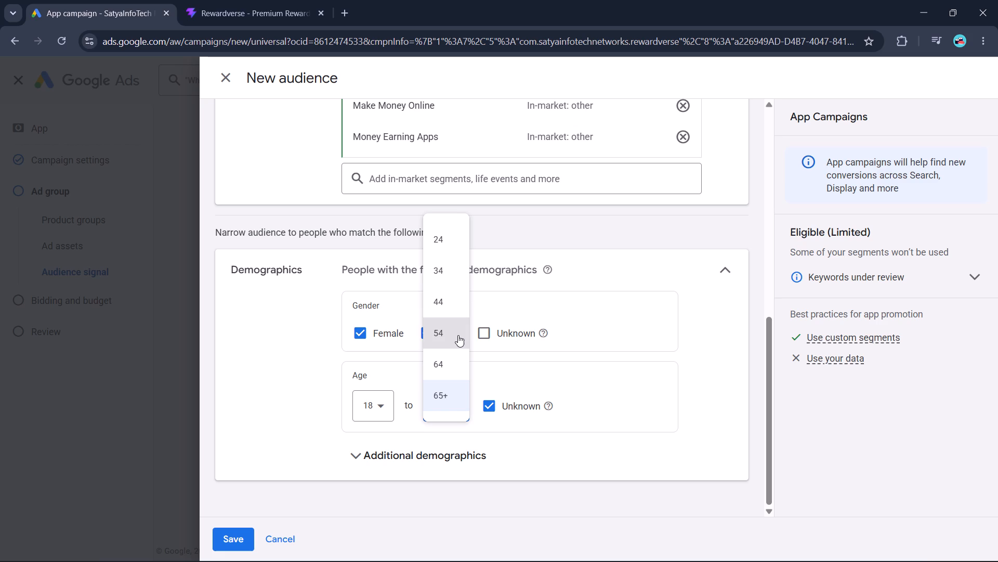
{"action": "scroll", "coordinate": [458, 335], "scroll_direction": "up", "scroll_amount": 2}
{"action": "left_click", "coordinate": [448, 305]}
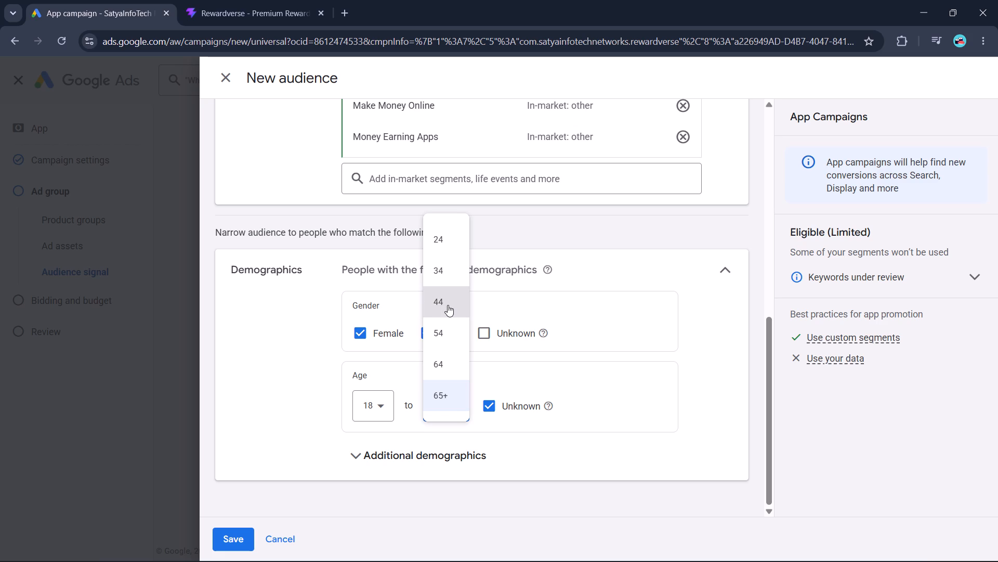
{"action": "left_click", "coordinate": [449, 401]}
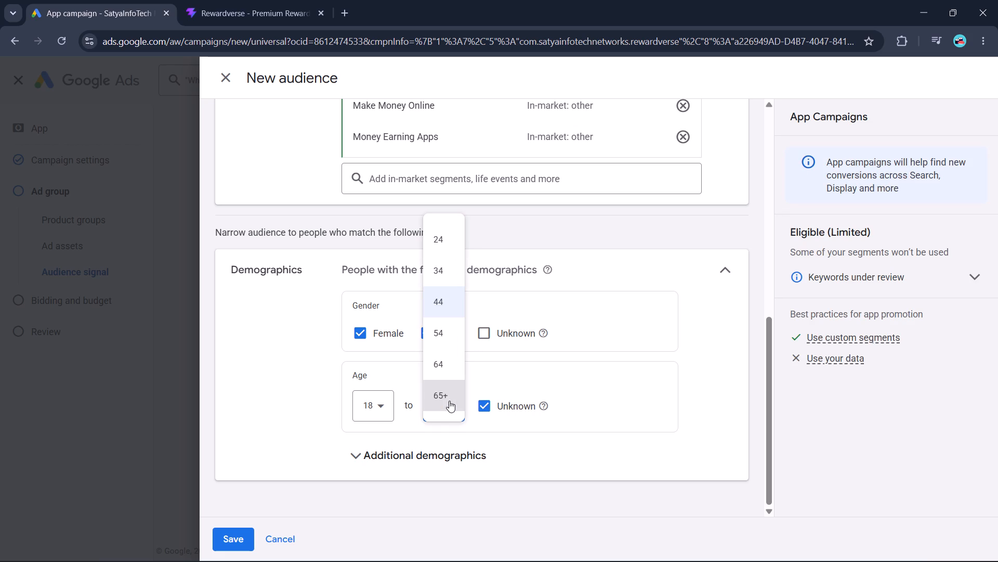
{"action": "left_click", "coordinate": [444, 262]}
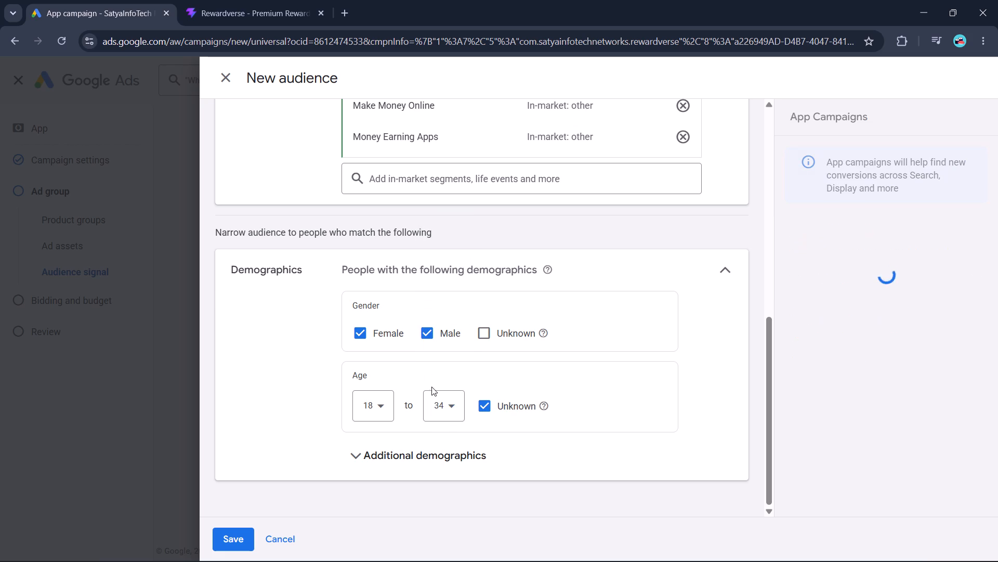
Review the parental status and household income options under additional demographics, and collapse them.
{"action": "left_click", "coordinate": [421, 443]}
{"action": "scroll", "coordinate": [421, 443], "scroll_direction": "down", "scroll_amount": 1}
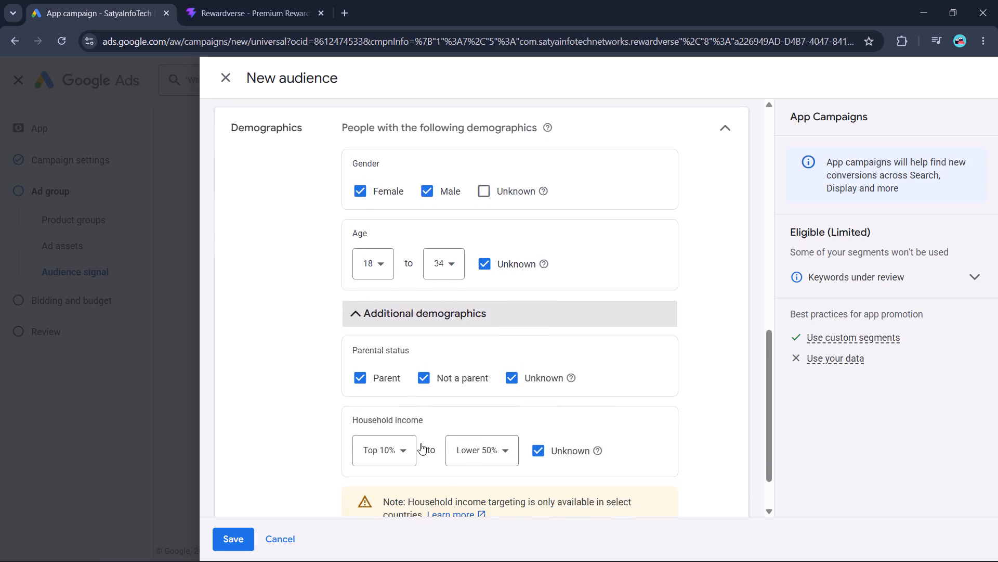
{"action": "scroll", "coordinate": [424, 326], "scroll_direction": "down", "scroll_amount": 1}
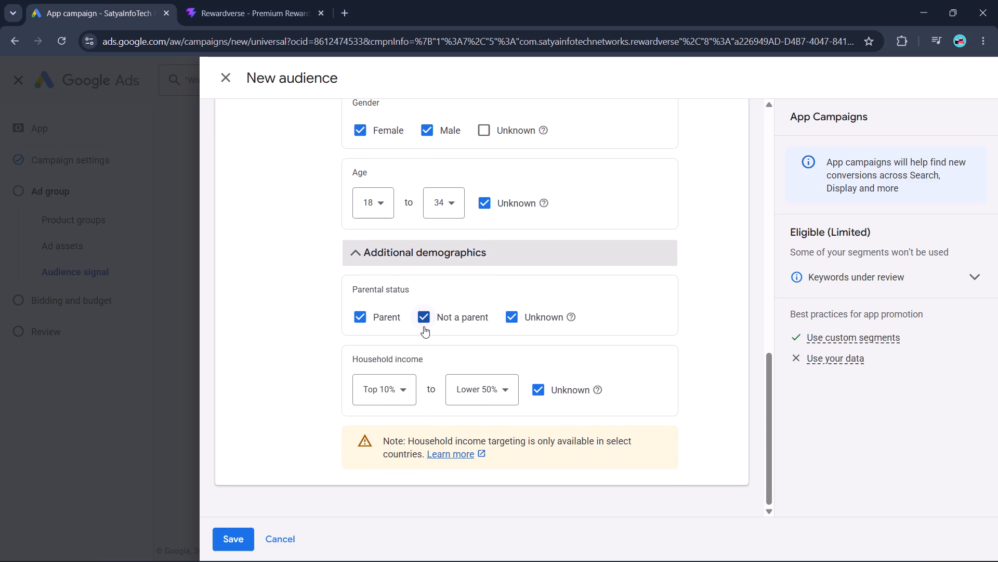
{"action": "left_click", "coordinate": [364, 259]}
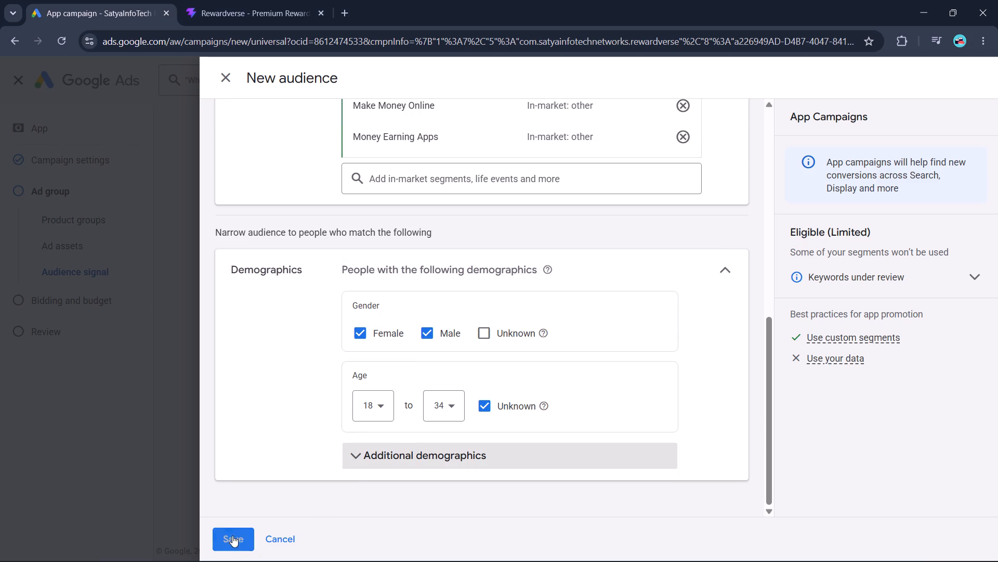
Save the new audience with its custom segments, interests and demographics as the ad group's audience signal.
{"action": "left_click", "coordinate": [228, 539]}
Review the ad group's headlines, descriptions, images and audience signal, and look at the Display ad preview.
{"action": "scroll", "coordinate": [554, 306], "scroll_direction": "up", "scroll_amount": 4}
{"action": "scroll", "coordinate": [554, 306], "scroll_direction": "down", "scroll_amount": 4}
{"action": "scroll", "coordinate": [554, 306], "scroll_direction": "up", "scroll_amount": 2}
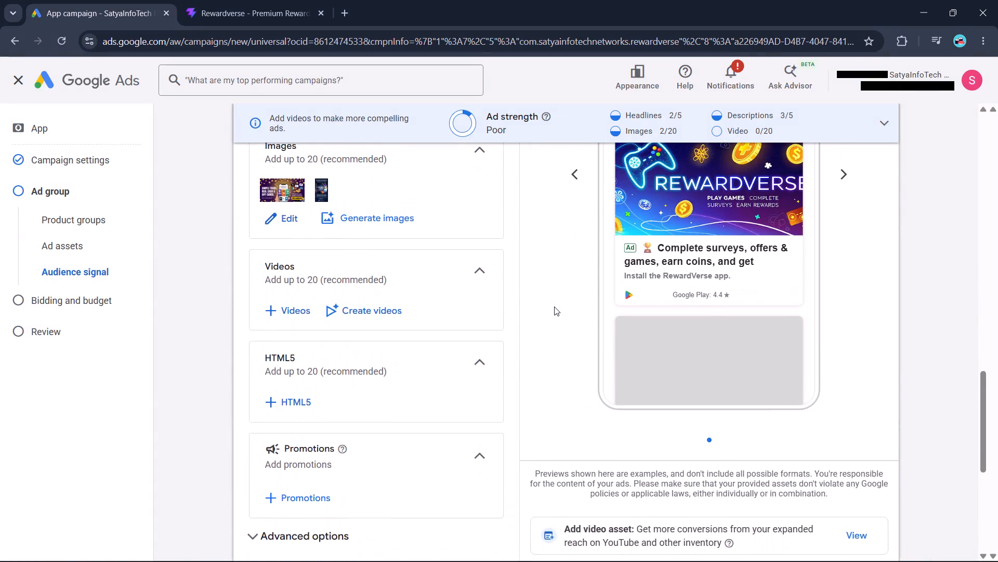
{"action": "scroll", "coordinate": [415, 300], "scroll_direction": "up", "scroll_amount": 1}
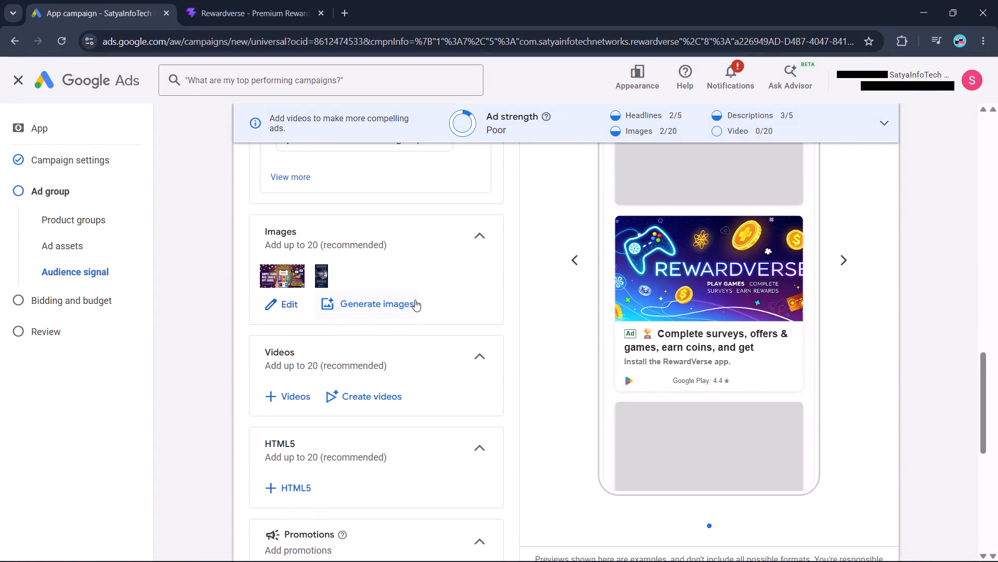
{"action": "scroll", "coordinate": [415, 300], "scroll_direction": "up", "scroll_amount": 5}
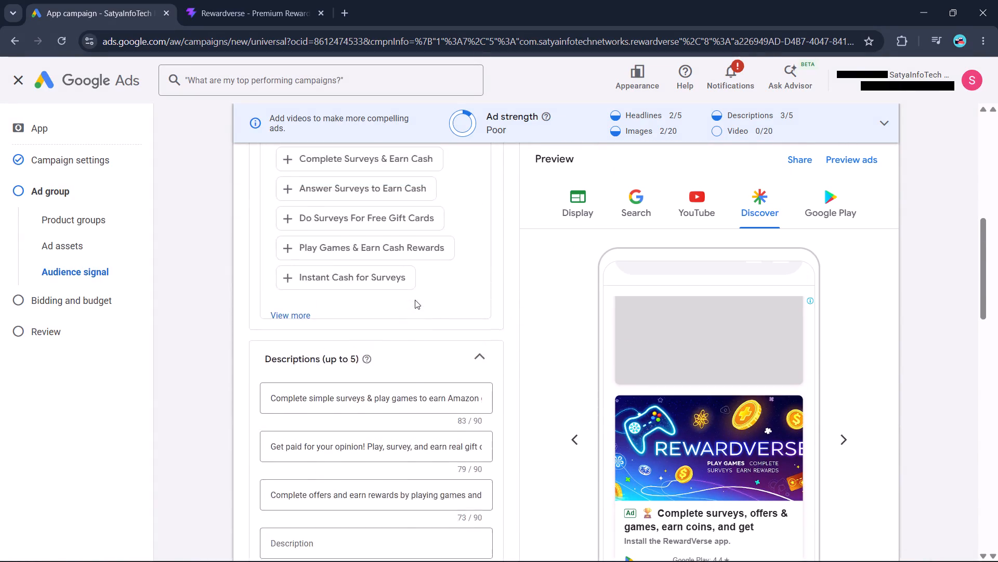
{"action": "scroll", "coordinate": [415, 300], "scroll_direction": "down", "scroll_amount": 4}
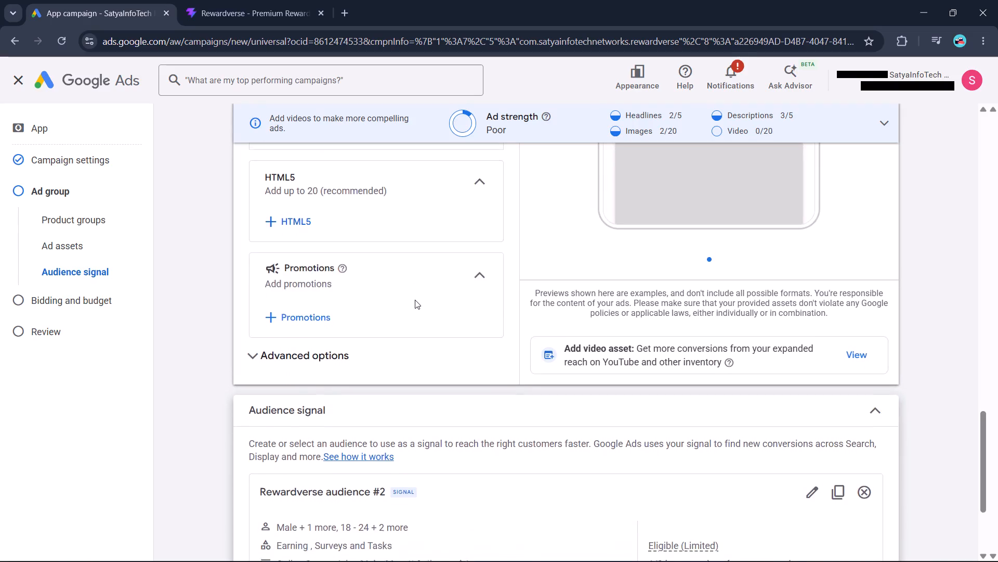
{"action": "scroll", "coordinate": [415, 300], "scroll_direction": "down", "scroll_amount": 2}
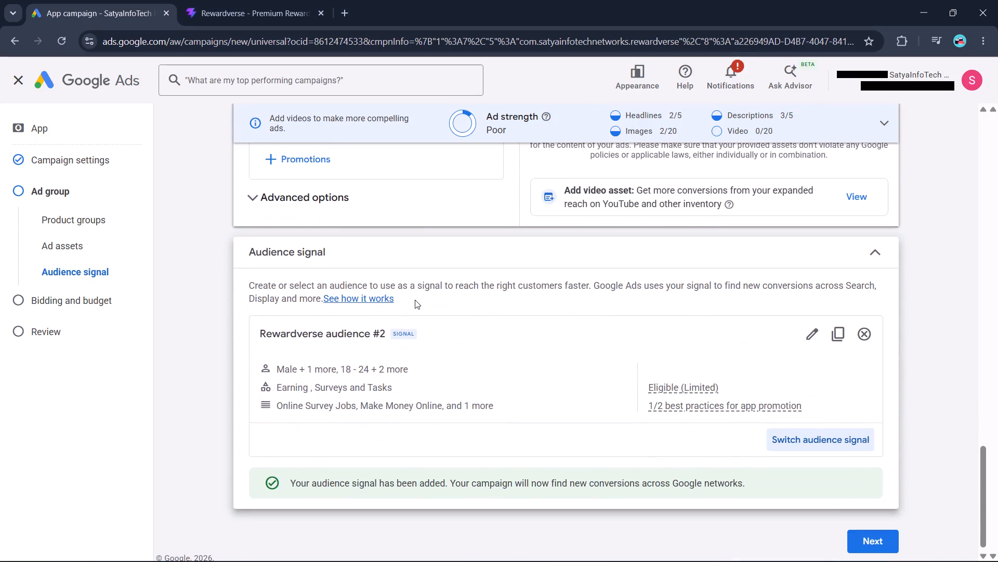
{"action": "scroll", "coordinate": [415, 300], "scroll_direction": "down", "scroll_amount": 1}
{"action": "scroll", "coordinate": [415, 300], "scroll_direction": "up", "scroll_amount": 11}
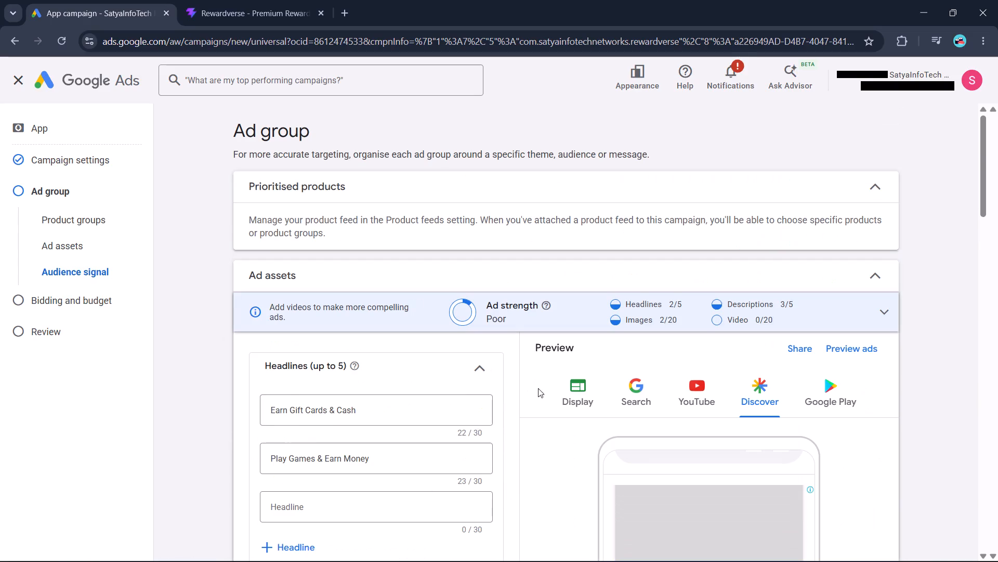
{"action": "left_click", "coordinate": [563, 390]}
{"action": "scroll", "coordinate": [563, 390], "scroll_direction": "down", "scroll_amount": 1}
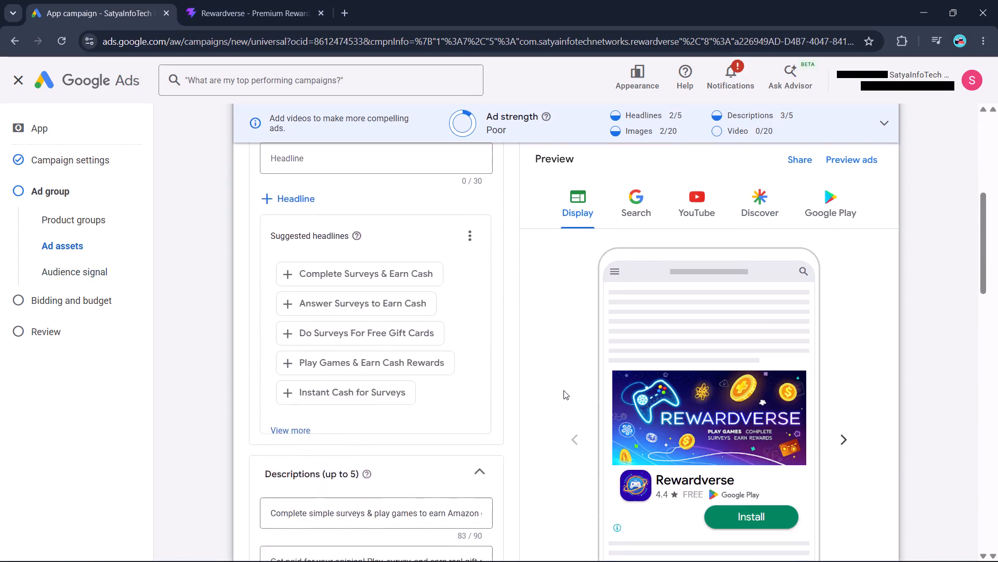
{"action": "scroll", "coordinate": [563, 390], "scroll_direction": "down", "scroll_amount": 1}
{"action": "scroll", "coordinate": [563, 390], "scroll_direction": "up", "scroll_amount": 6}
{"action": "scroll", "coordinate": [563, 390], "scroll_direction": "down", "scroll_amount": 10}
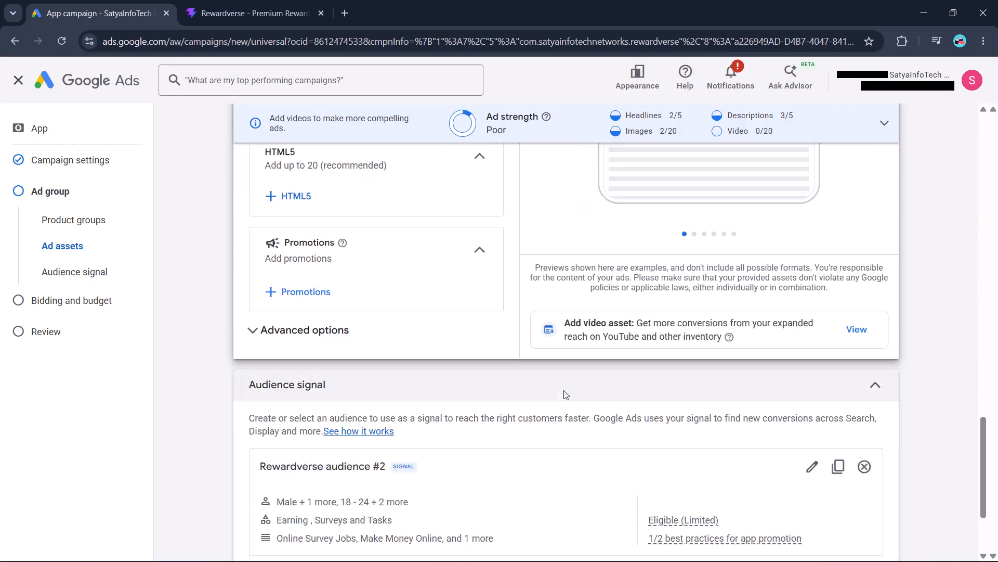
Proceed from the ad group to the bidding and budget stage of the campaign.
{"action": "left_click", "coordinate": [872, 527]}
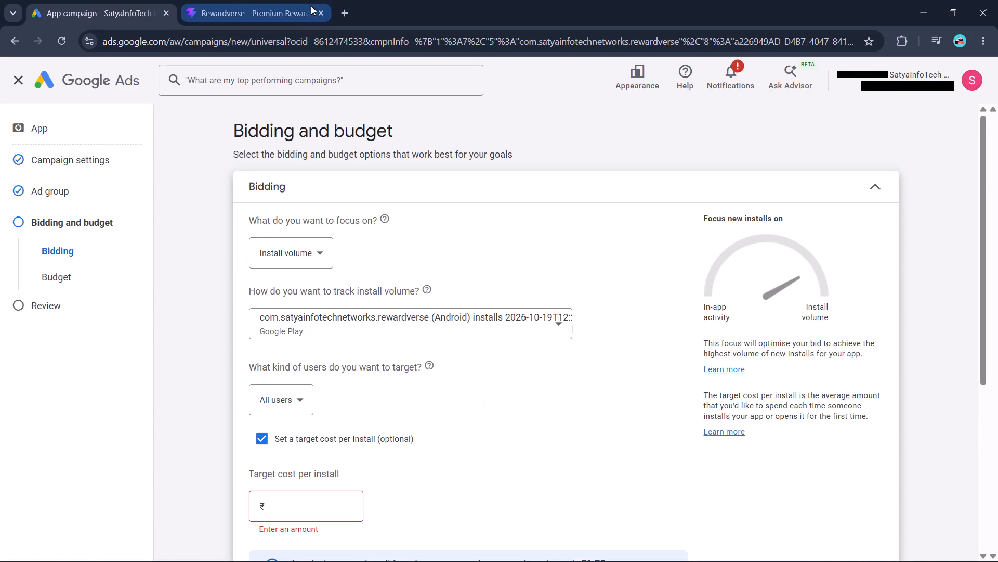
Switch to Google Play Console and send Rewardverse's pending feature graphic change for review from the publishing overview.
{"action": "left_click", "coordinate": [646, 549]}
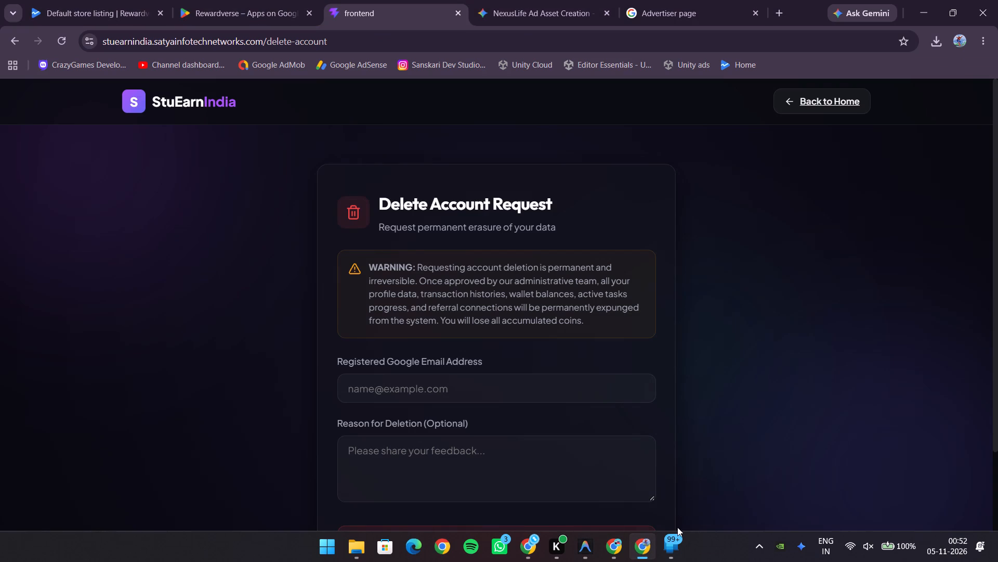
{"action": "left_click", "coordinate": [192, 0]}
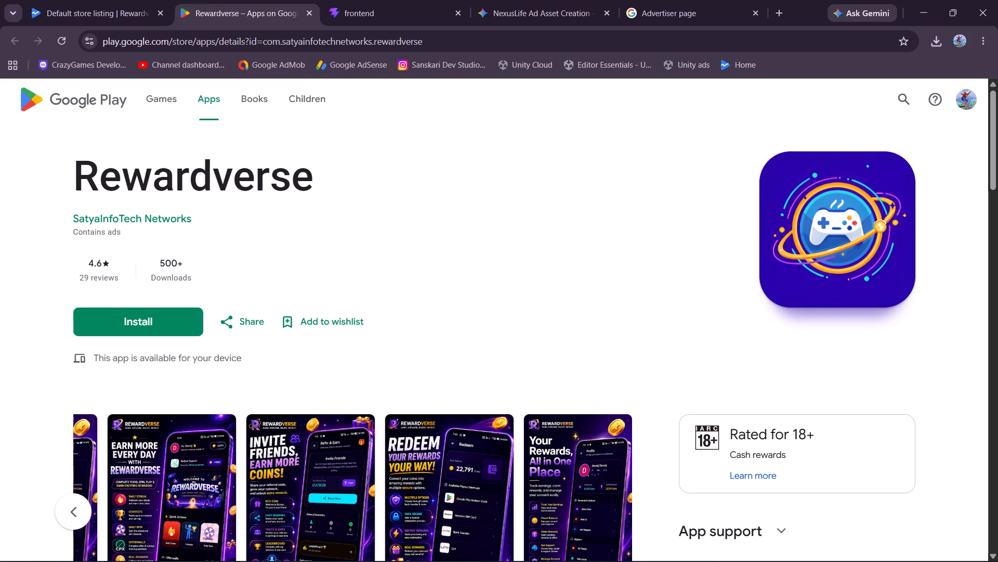
{"action": "left_click", "coordinate": [120, 0]}
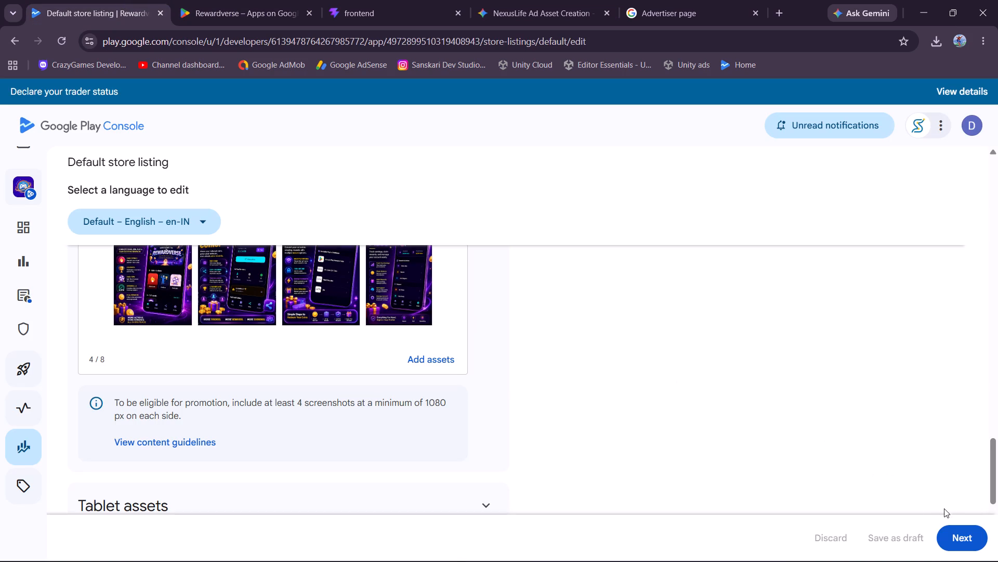
{"action": "scroll", "coordinate": [29, 204], "scroll_direction": "up", "scroll_amount": 2}
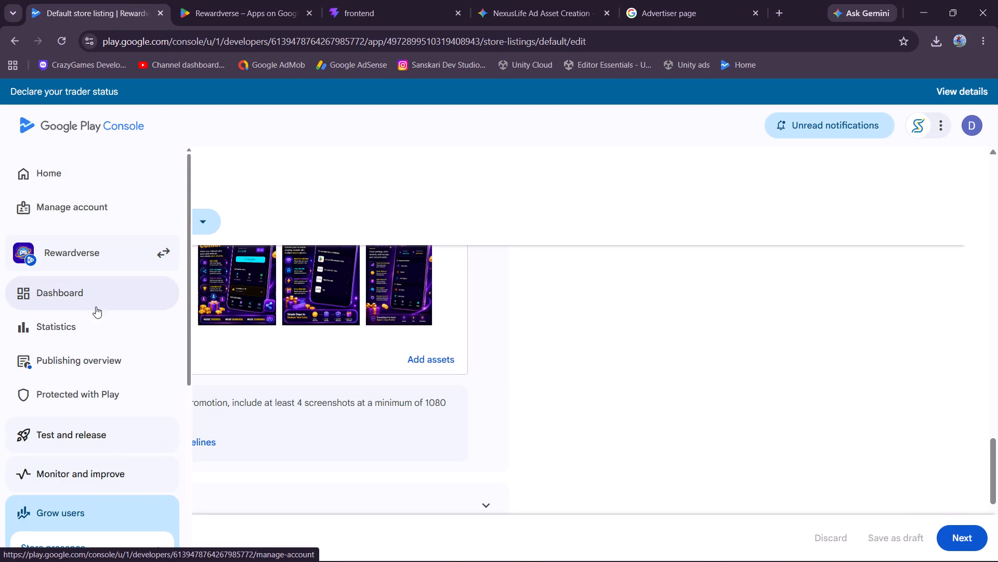
{"action": "left_click", "coordinate": [81, 355]}
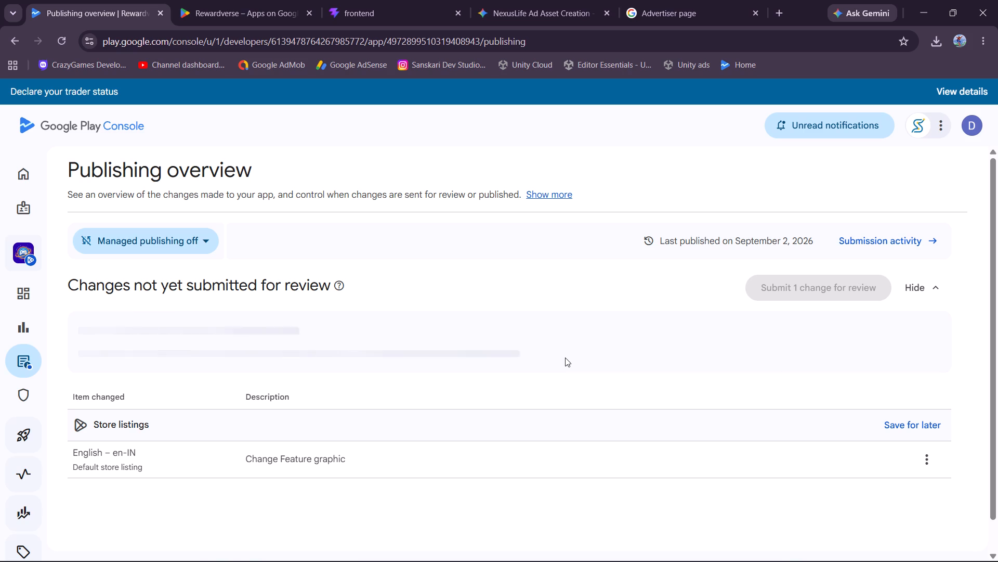
{"action": "left_click", "coordinate": [792, 294]}
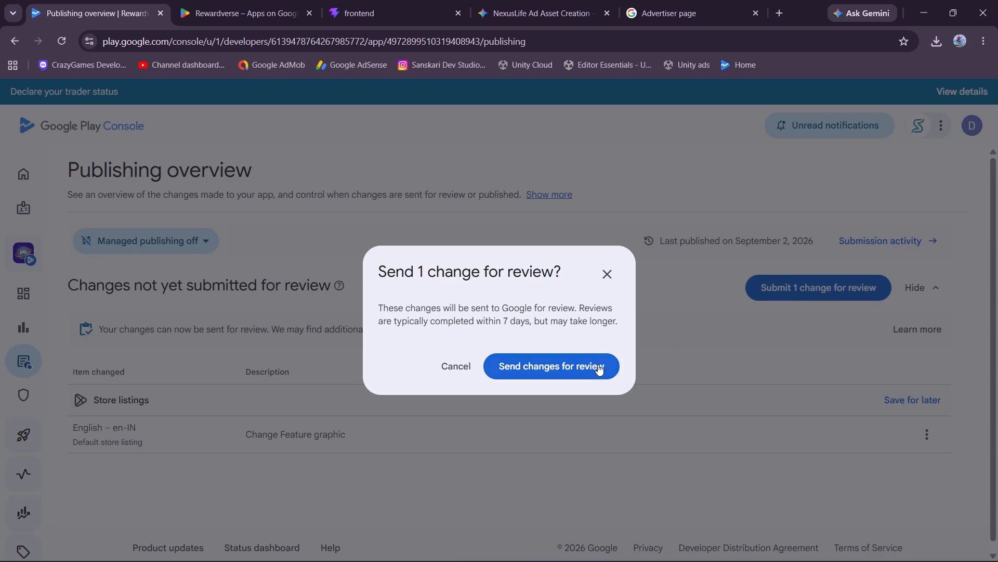
{"action": "left_click", "coordinate": [594, 365]}
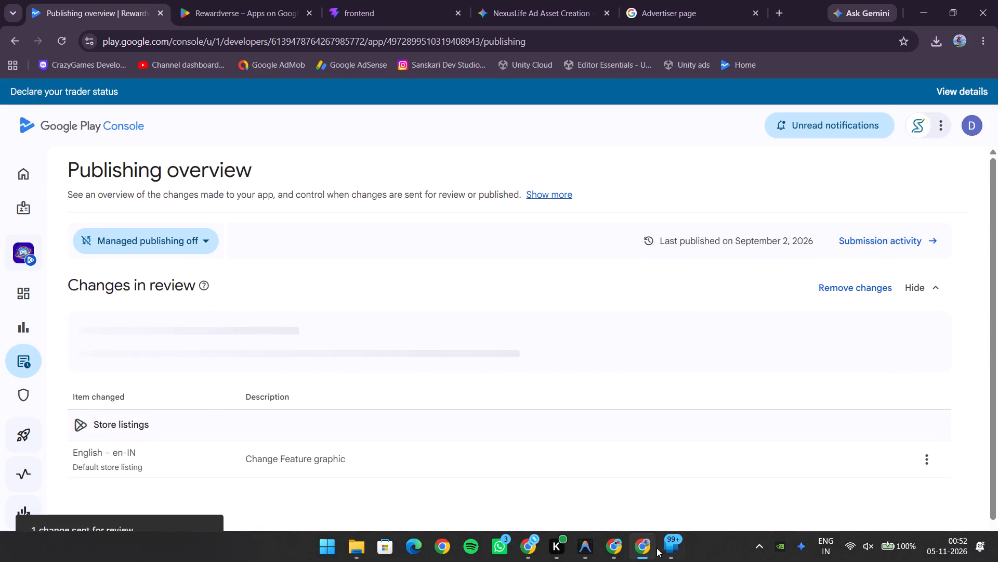
Return to the Google Ads campaign and check the options for bidding focus, install tracking and target users.
{"action": "left_click", "coordinate": [616, 547]}
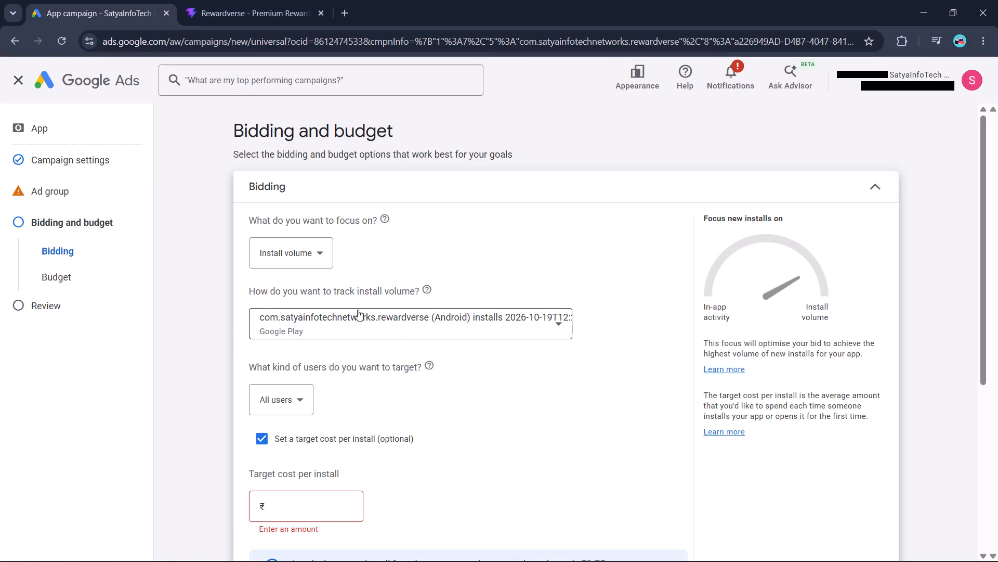
{"action": "left_click", "coordinate": [307, 265]}
{"action": "left_click", "coordinate": [307, 265]}
{"action": "left_click", "coordinate": [444, 330]}
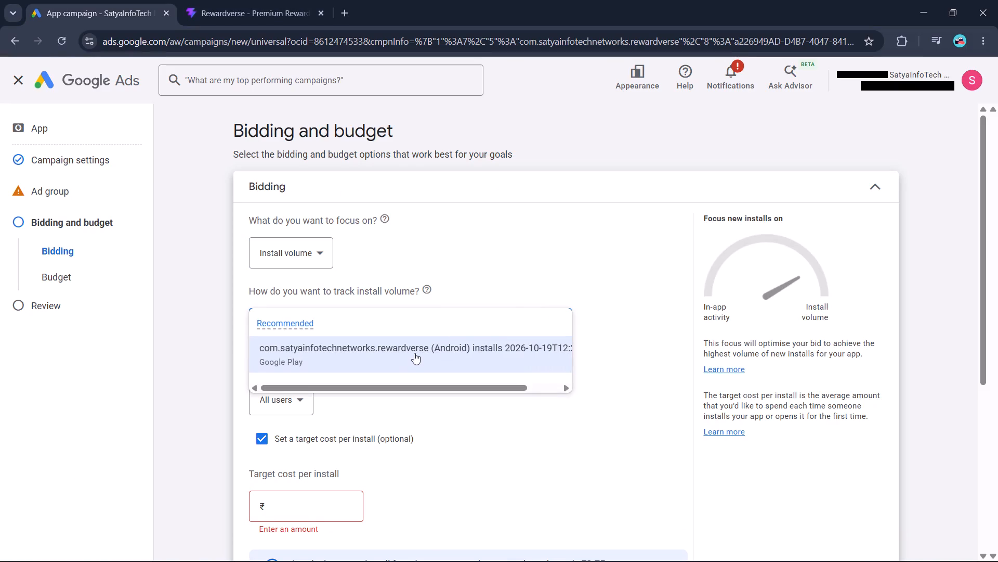
{"action": "left_click", "coordinate": [414, 353]}
{"action": "scroll", "coordinate": [414, 353], "scroll_direction": "down", "scroll_amount": 1}
{"action": "left_click", "coordinate": [295, 338]}
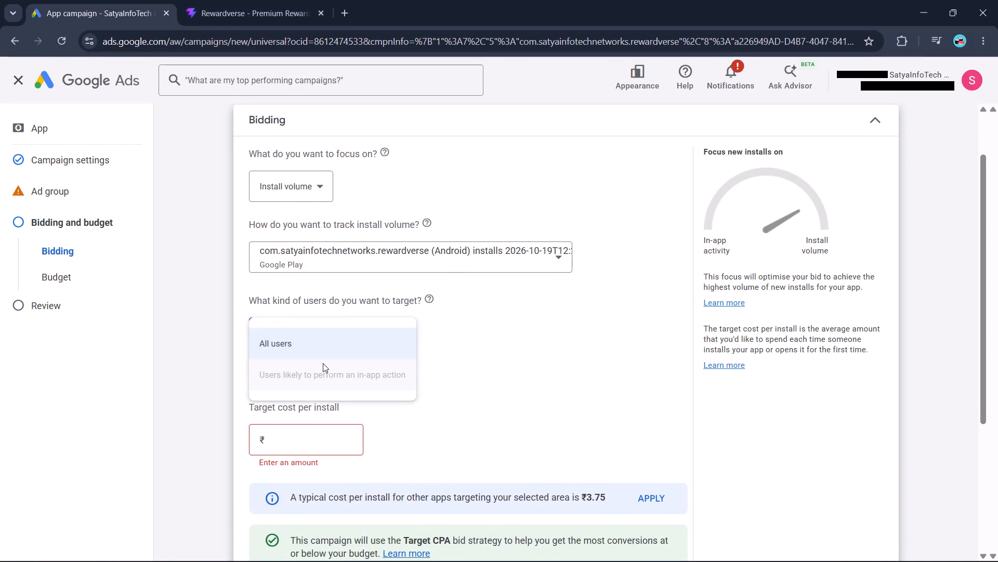
{"action": "left_click", "coordinate": [505, 359]}
Set the target cost per install to ₹2.
{"action": "scroll", "coordinate": [505, 359], "scroll_direction": "down", "scroll_amount": 1}
{"action": "left_click", "coordinate": [325, 313]}
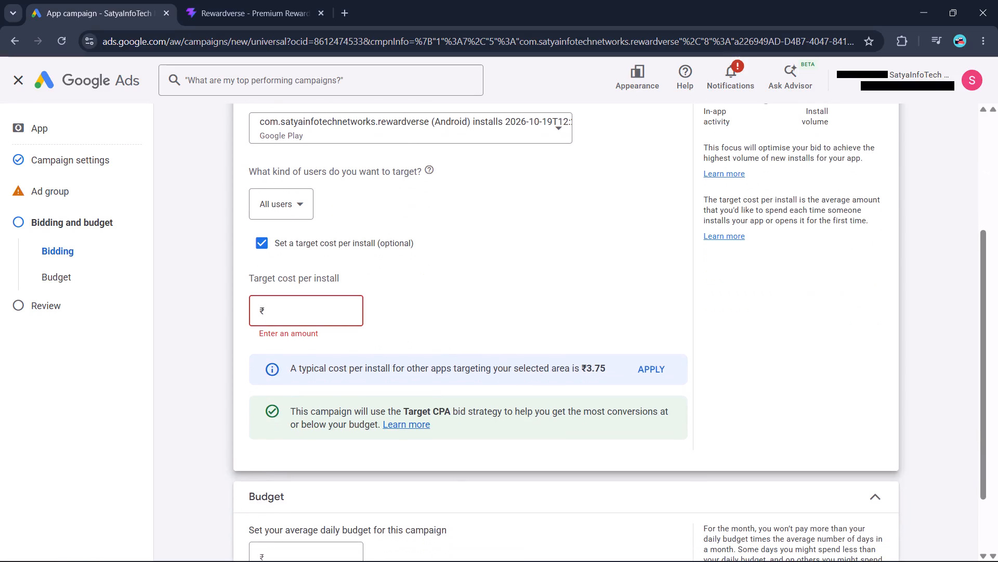
{"action": "key", "text": "2"}
{"action": "left_click", "coordinate": [487, 334]}
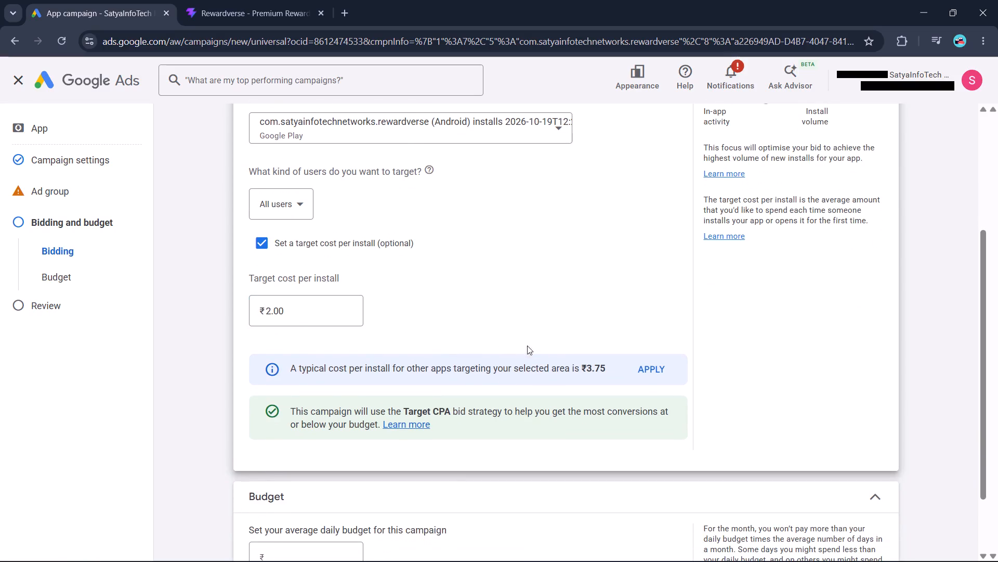
Set the campaign's average daily budget to ₹200 and continue to the campaign review.
{"action": "scroll", "coordinate": [530, 326], "scroll_direction": "down", "scroll_amount": 1}
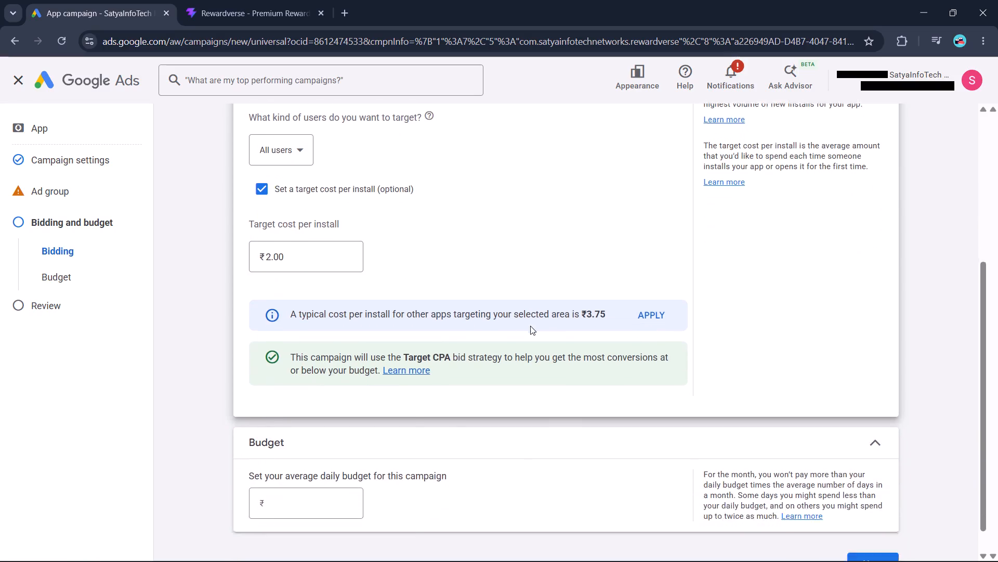
{"action": "left_click", "coordinate": [319, 480]}
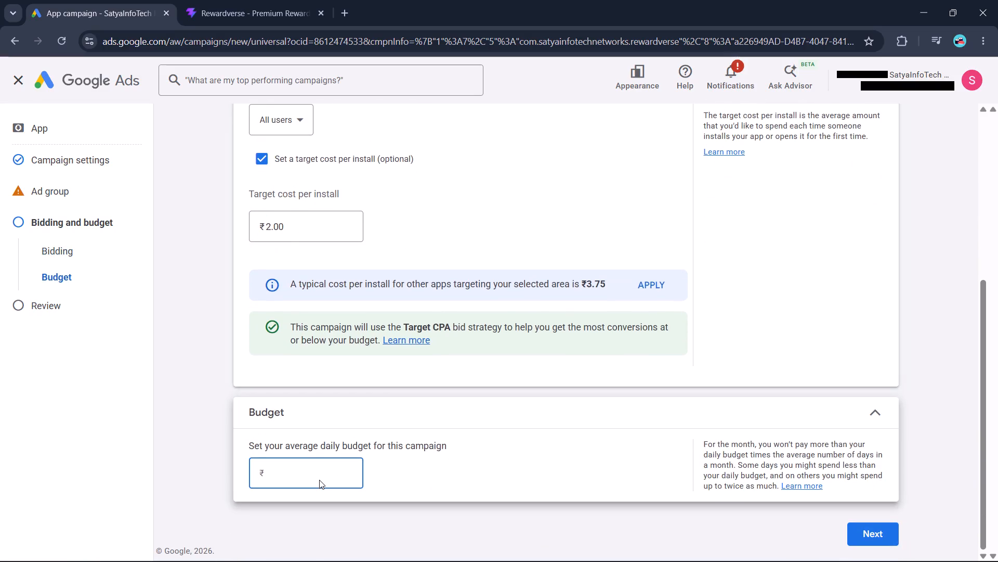
{"action": "key", "text": "1"}
{"action": "key", "text": "BackSpace"}
{"action": "type", "text": "200"}
{"action": "left_click", "coordinate": [858, 529]}
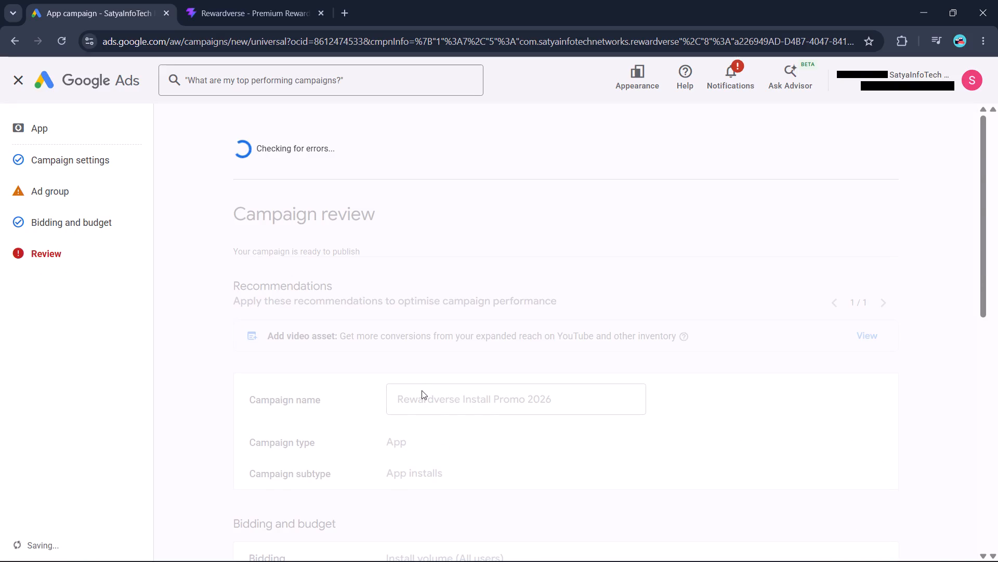
Look through the campaign review summary, covering bidding and budget, campaign settings and ad group details.
{"action": "scroll", "coordinate": [422, 390], "scroll_direction": "down", "scroll_amount": 2}
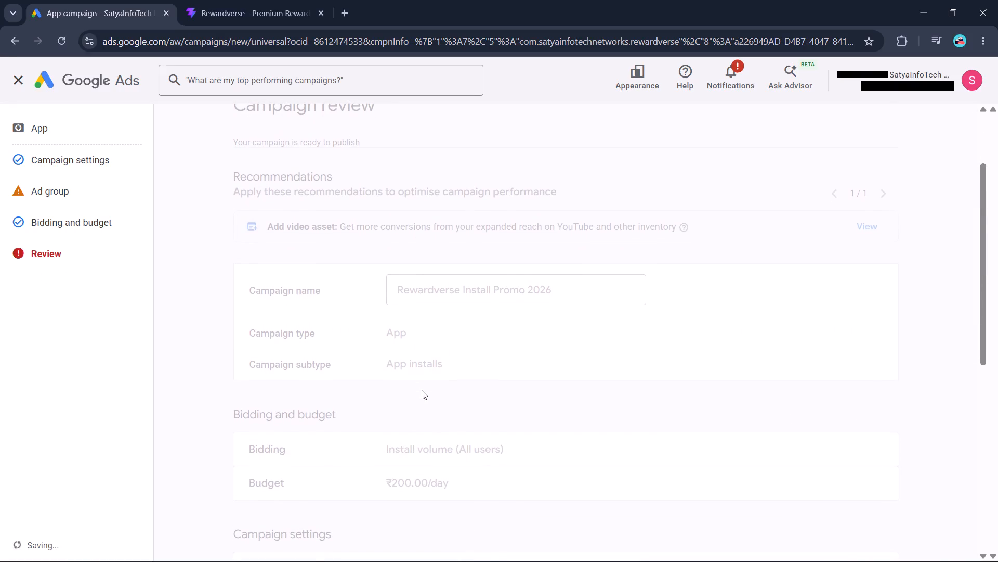
{"action": "scroll", "coordinate": [422, 390], "scroll_direction": "down", "scroll_amount": 2}
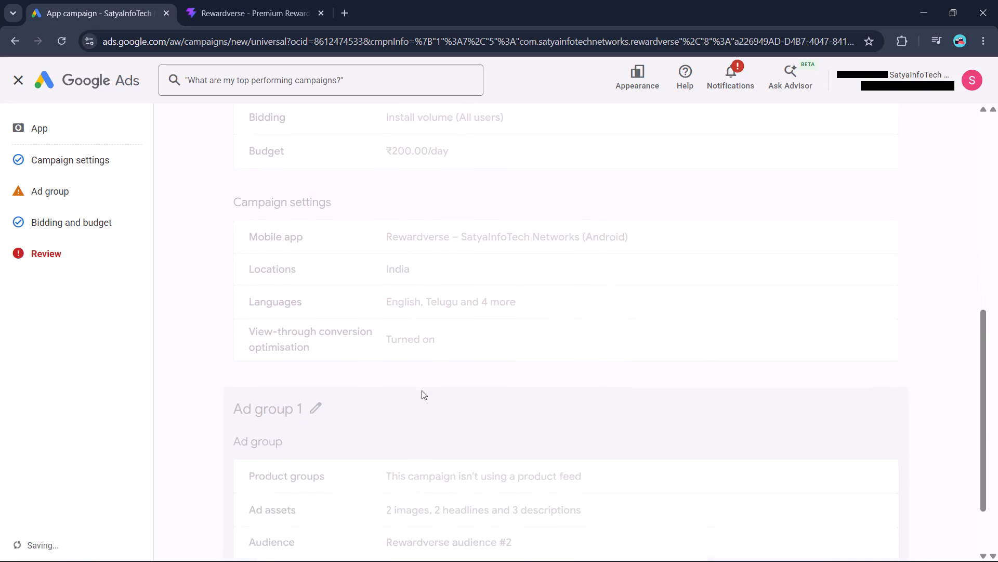
{"action": "scroll", "coordinate": [422, 390], "scroll_direction": "down", "scroll_amount": 2}
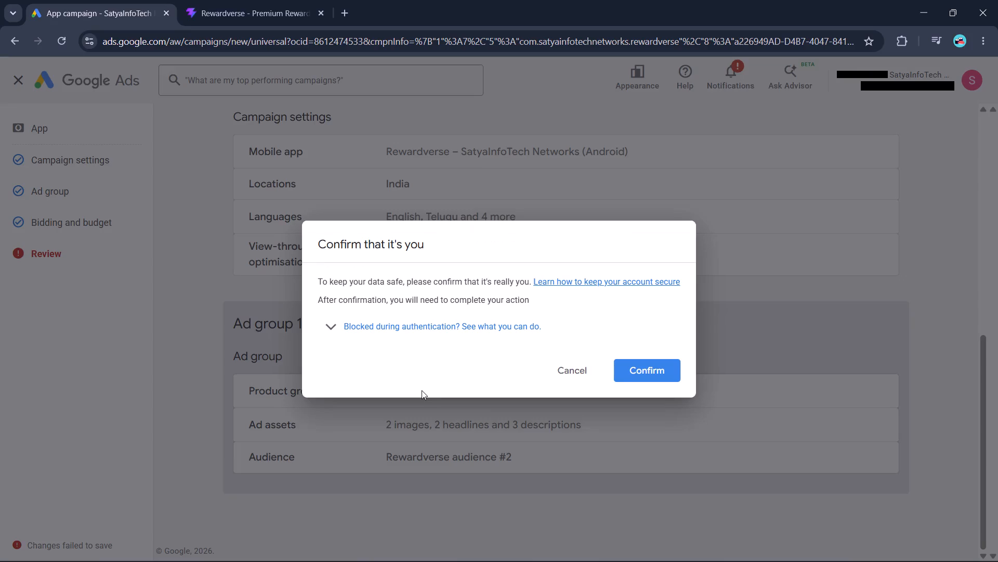
Read the blocked authentication help and start the identity confirmation required for the campaign.
{"action": "left_click", "coordinate": [331, 324]}
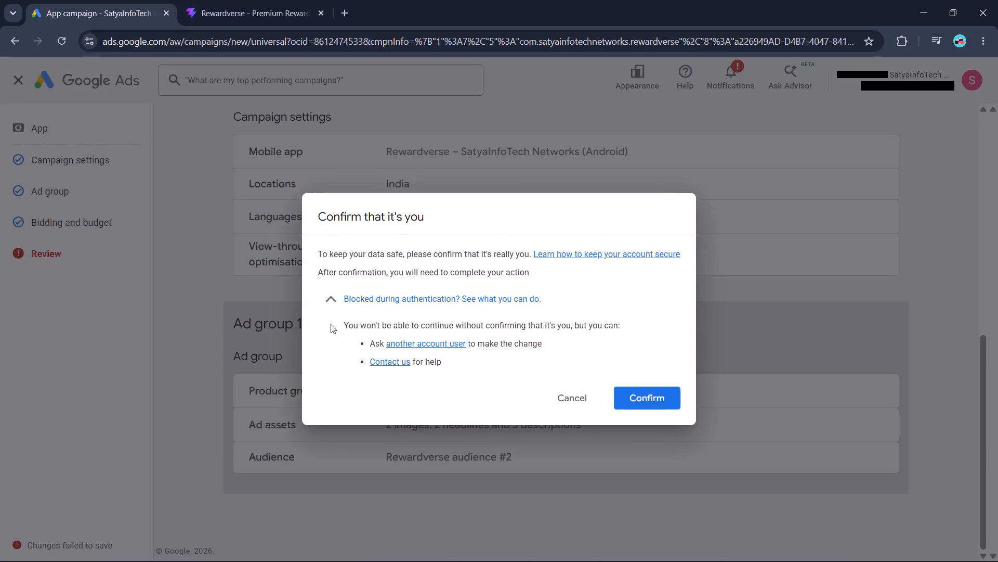
{"action": "left_click", "coordinate": [664, 403]}
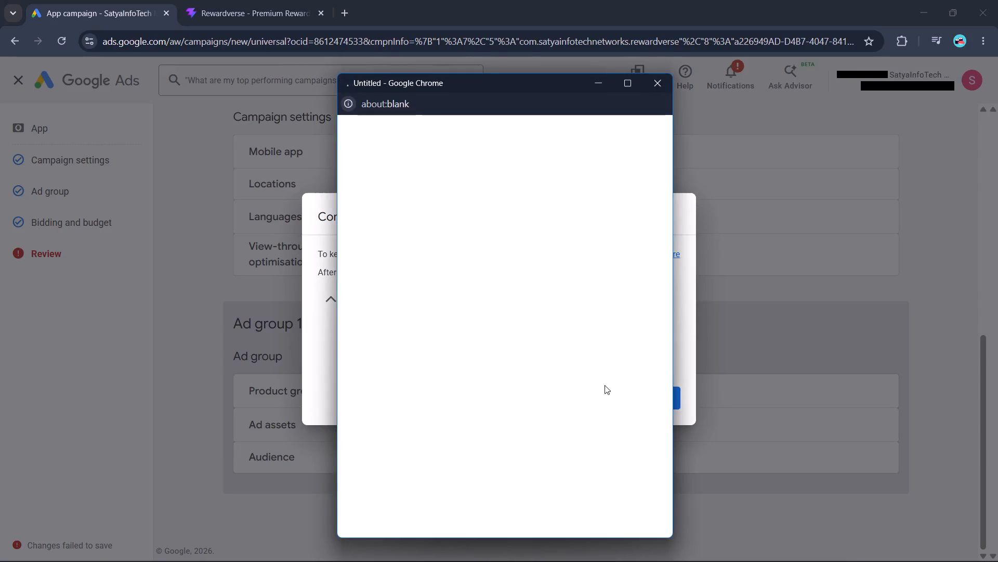
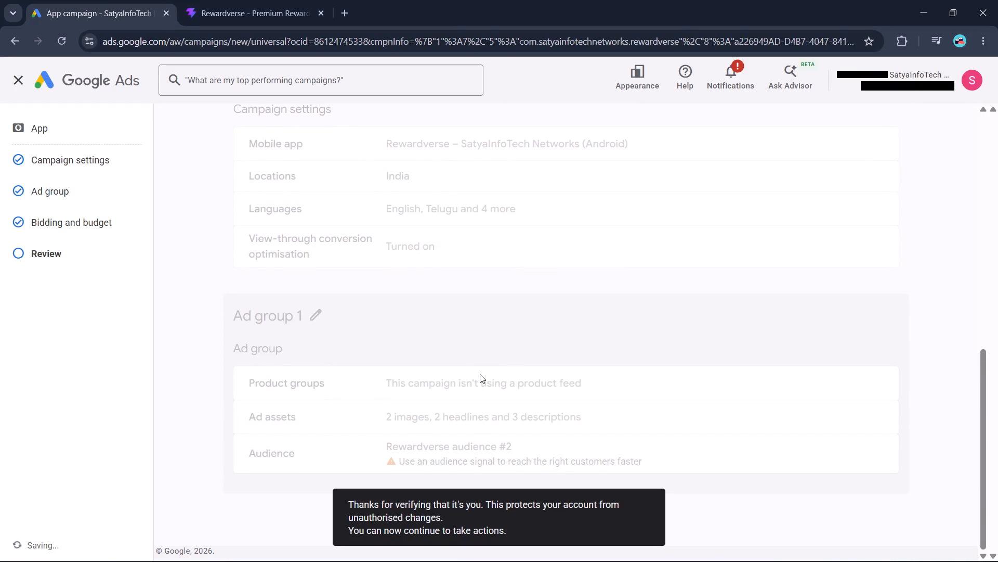
Review the campaign summary and publish the Rewardverse Install Promo 2026 campaign.
{"action": "scroll", "coordinate": [480, 374], "scroll_direction": "up", "scroll_amount": 3}
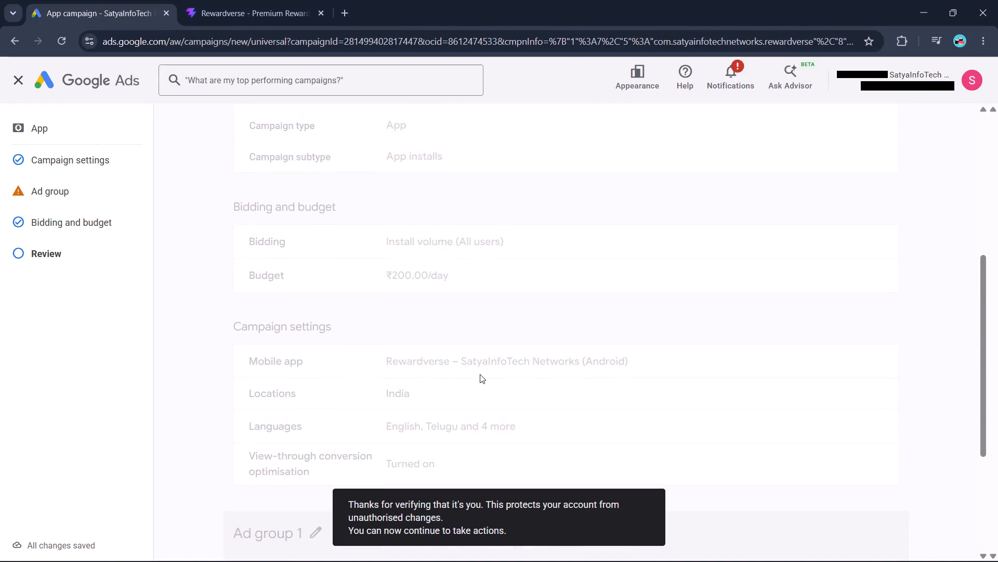
{"action": "scroll", "coordinate": [480, 374], "scroll_direction": "up", "scroll_amount": 2}
{"action": "scroll", "coordinate": [480, 374], "scroll_direction": "down", "scroll_amount": 2}
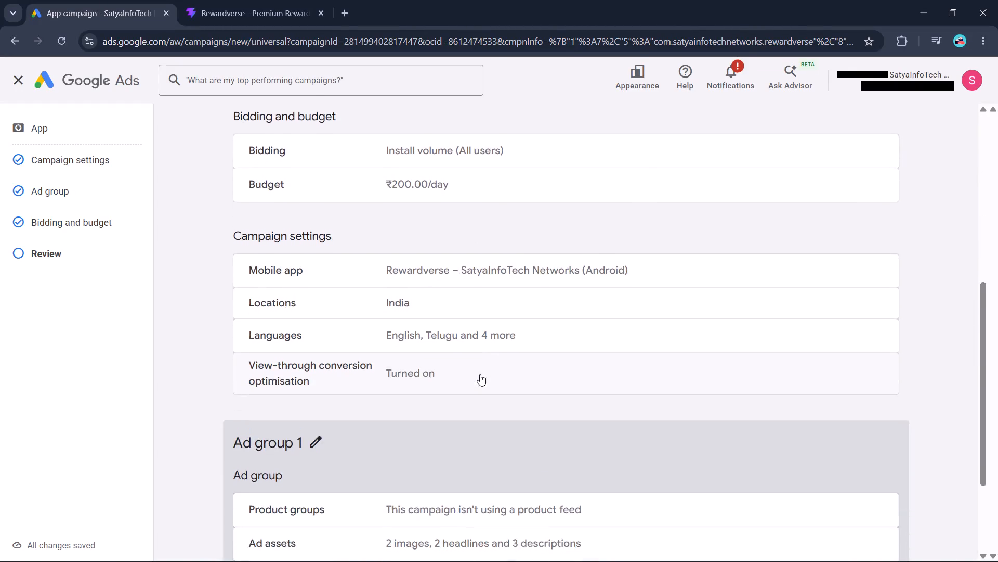
{"action": "scroll", "coordinate": [480, 374], "scroll_direction": "down", "scroll_amount": 1}
{"action": "scroll", "coordinate": [688, 401], "scroll_direction": "up", "scroll_amount": 8}
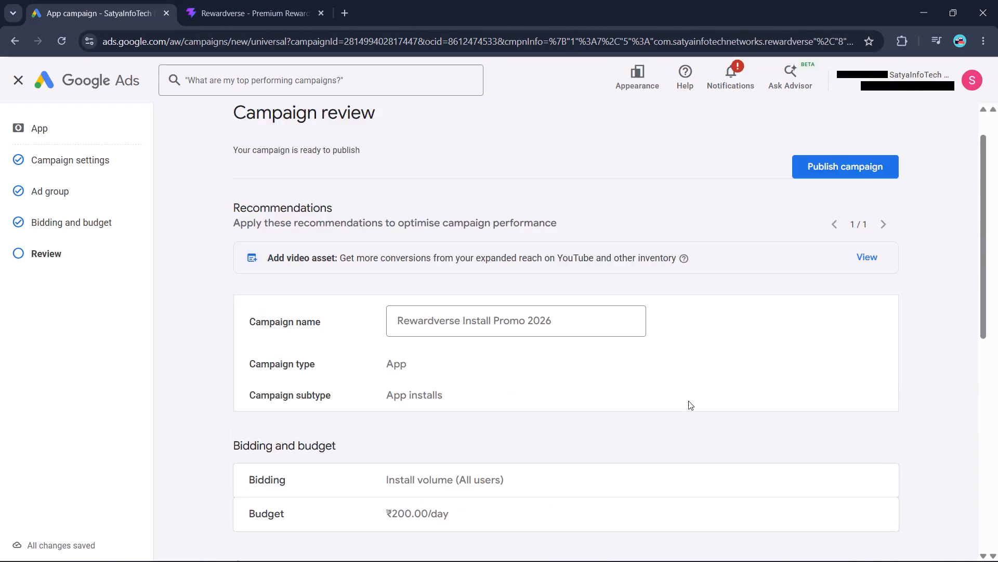
{"action": "left_click", "coordinate": [857, 223]}
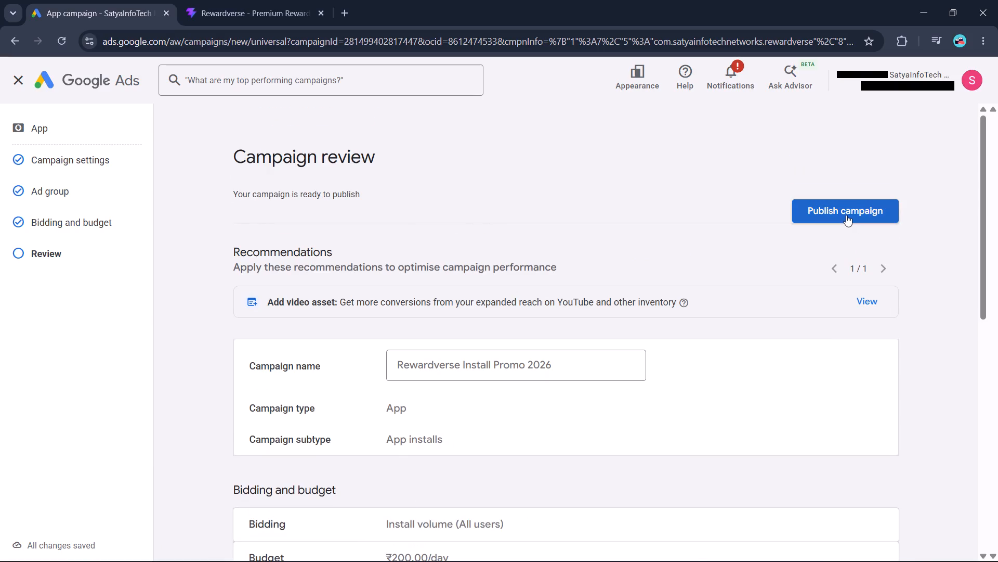
{"action": "left_click", "coordinate": [846, 215]}
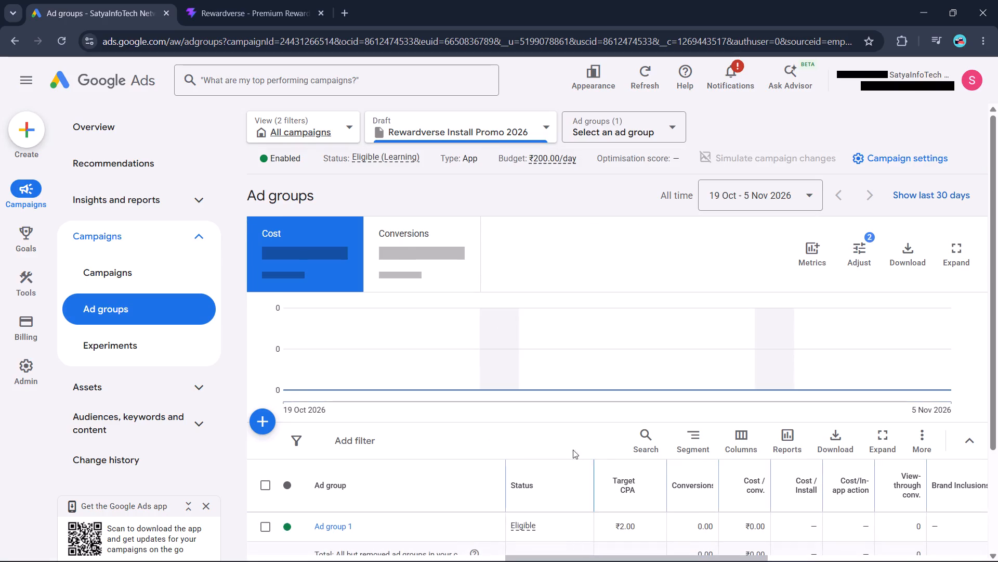
Examine the published campaign in the campaign list and the status, cost and conversion columns of its ad groups table.
{"action": "scroll", "coordinate": [604, 426], "scroll_direction": "down", "scroll_amount": 1}
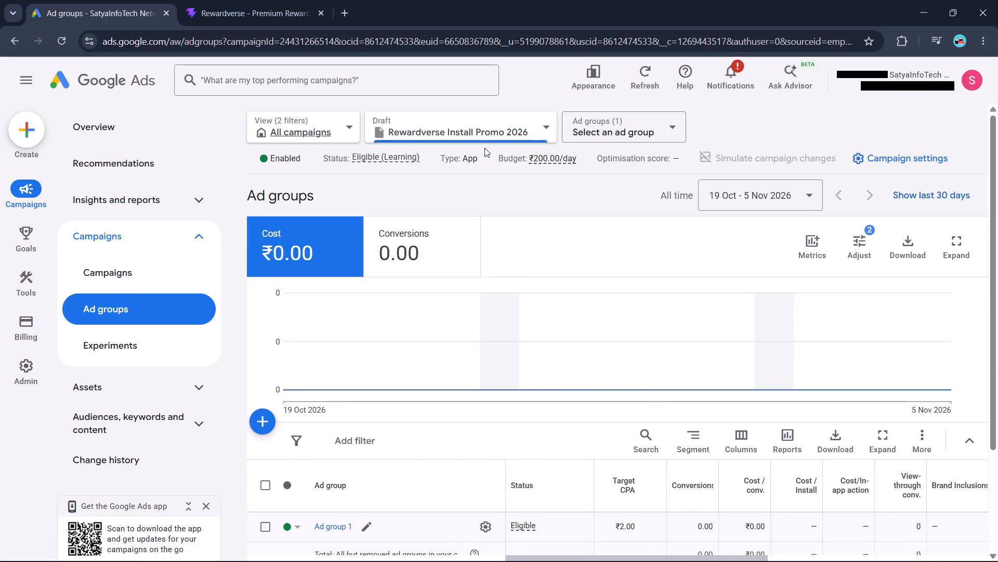
{"action": "left_click", "coordinate": [466, 126]}
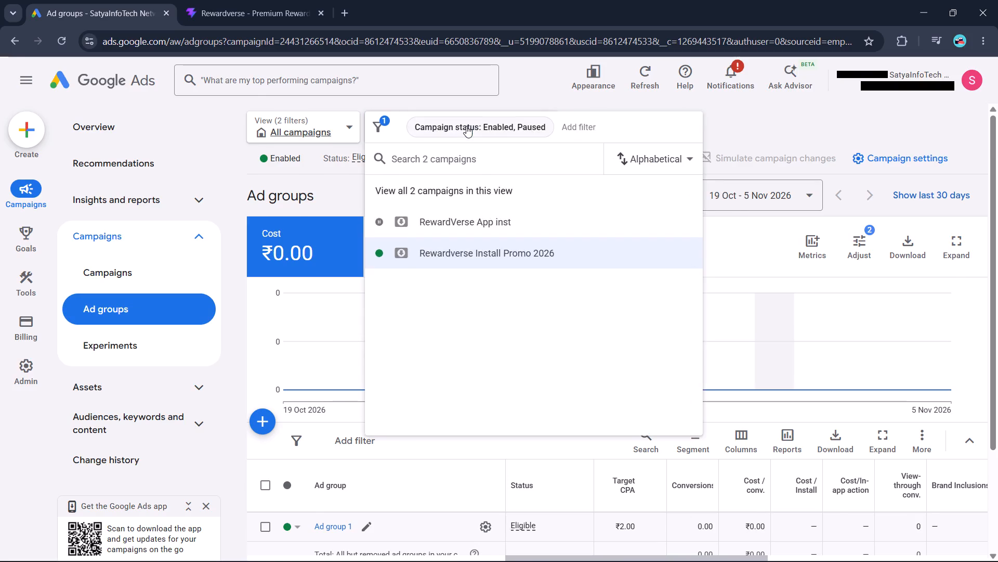
{"action": "left_click", "coordinate": [743, 171]}
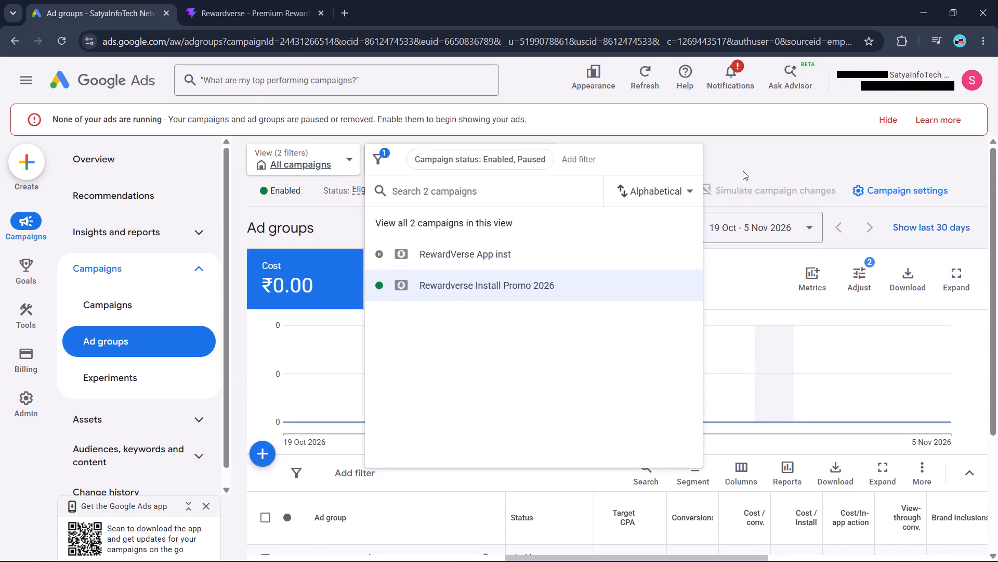
{"action": "scroll", "coordinate": [780, 324], "scroll_direction": "down", "scroll_amount": 1}
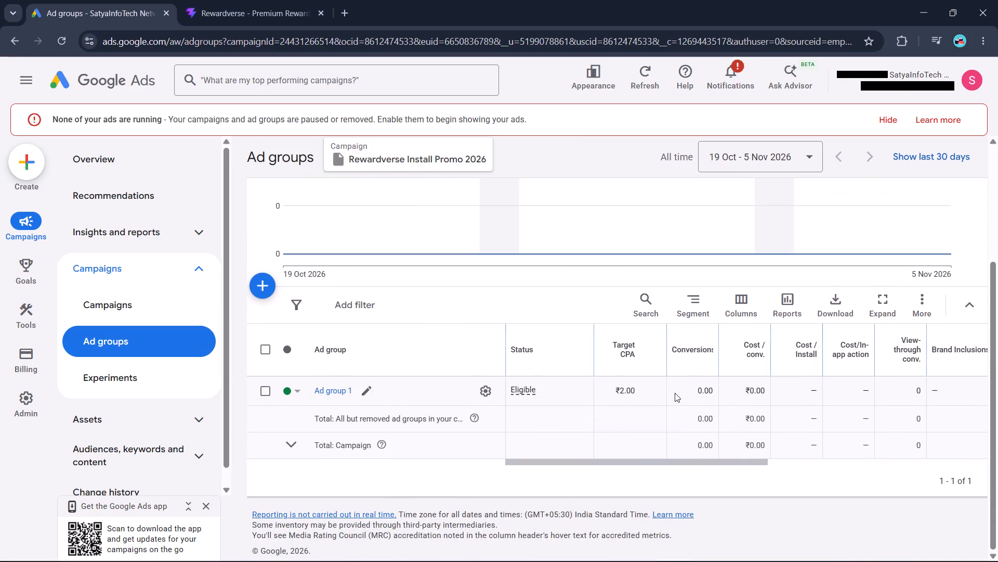
{"action": "scroll", "coordinate": [675, 393], "scroll_direction": "left", "scroll_amount": 2}
{"action": "scroll", "coordinate": [675, 393], "scroll_direction": "right", "scroll_amount": 4}
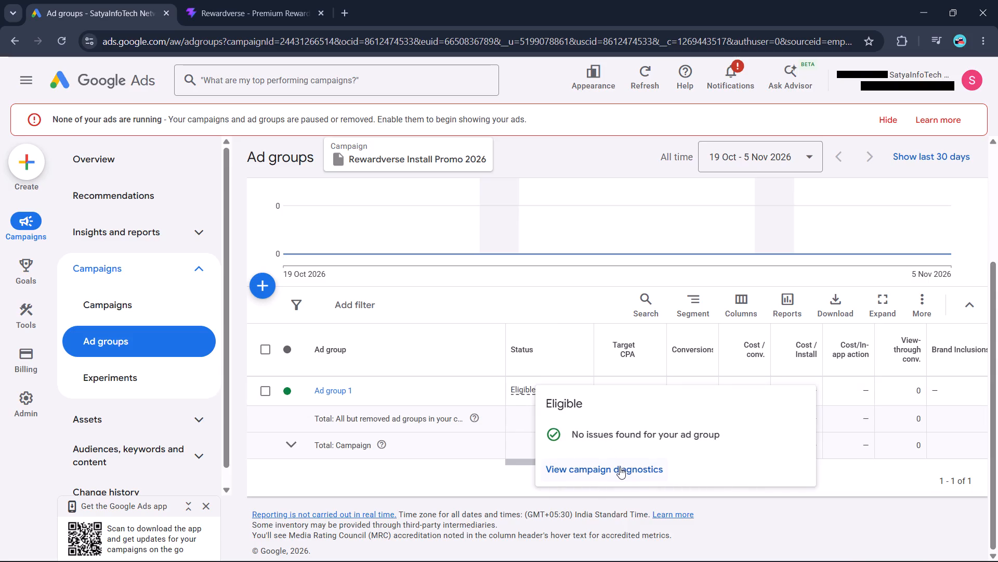
{"action": "left_click", "coordinate": [203, 503]}
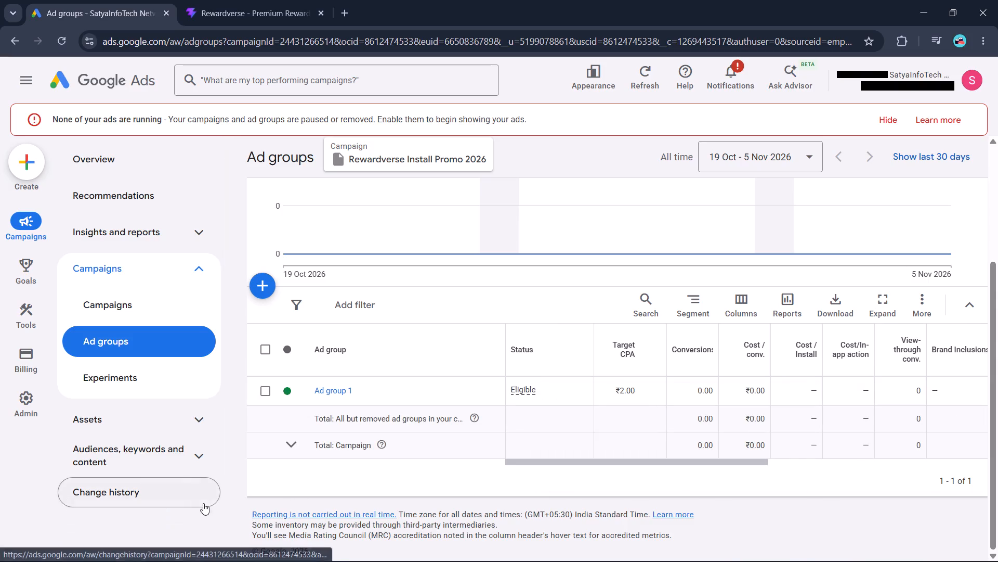
{"action": "scroll", "coordinate": [572, 397], "scroll_direction": "left", "scroll_amount": 3}
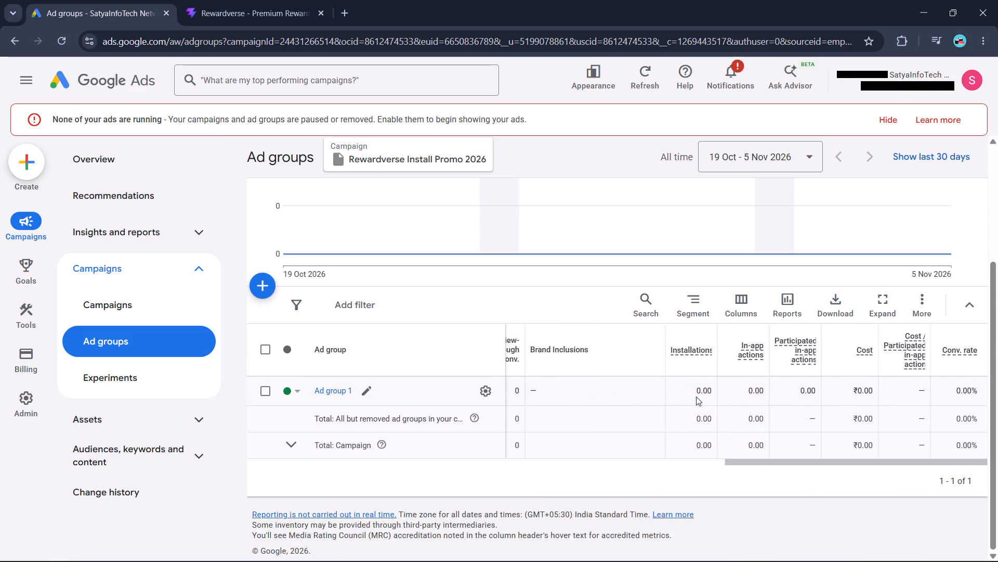
{"action": "scroll", "coordinate": [696, 397], "scroll_direction": "right", "scroll_amount": 4}
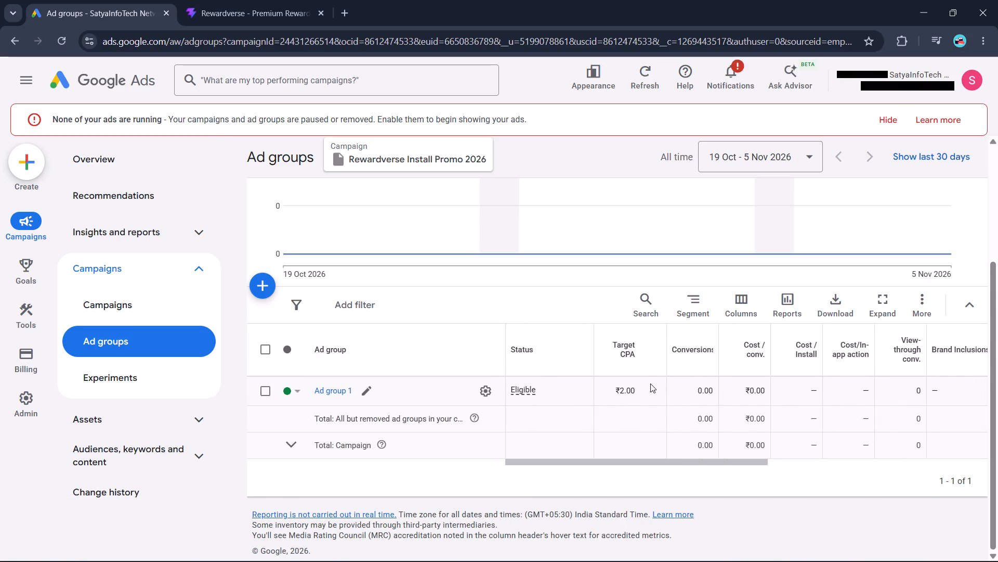
{"action": "scroll", "coordinate": [650, 384], "scroll_direction": "left", "scroll_amount": 2}
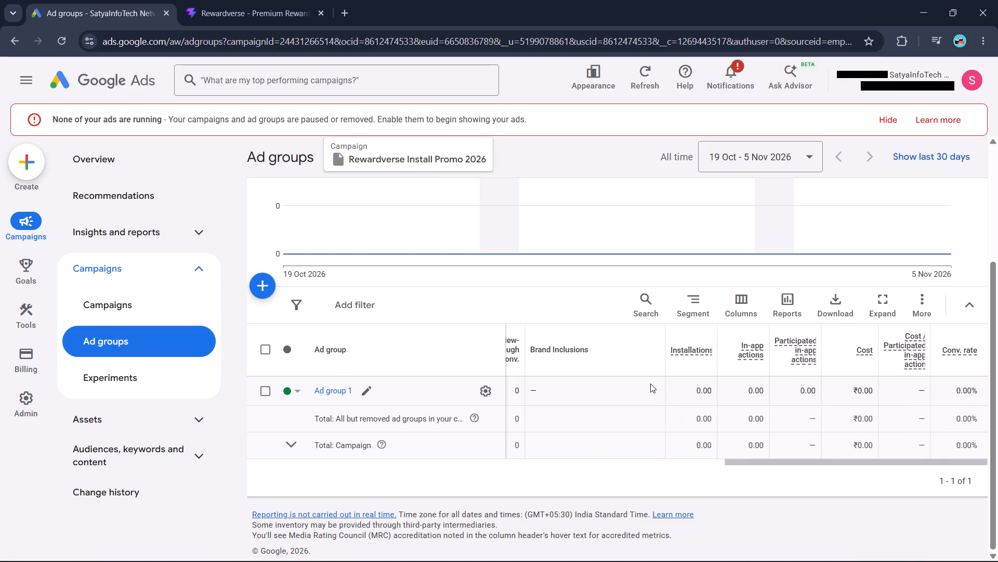
{"action": "scroll", "coordinate": [650, 384], "scroll_direction": "left", "scroll_amount": 1}
{"action": "scroll", "coordinate": [650, 384], "scroll_direction": "right", "scroll_amount": 2}
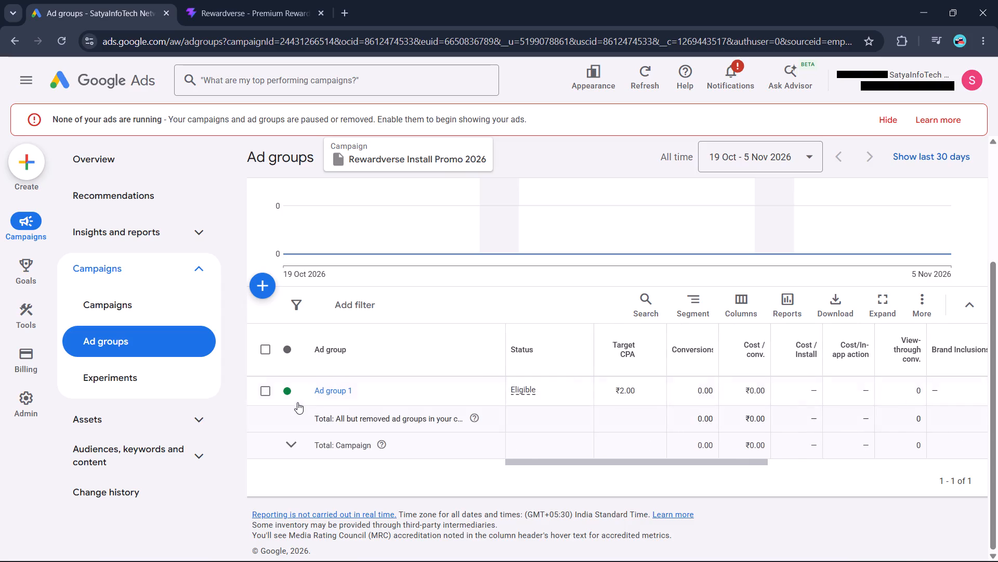
Set the status of Ad group 1 to Enable.
{"action": "left_click", "coordinate": [292, 396]}
{"action": "left_click", "coordinate": [305, 412]}
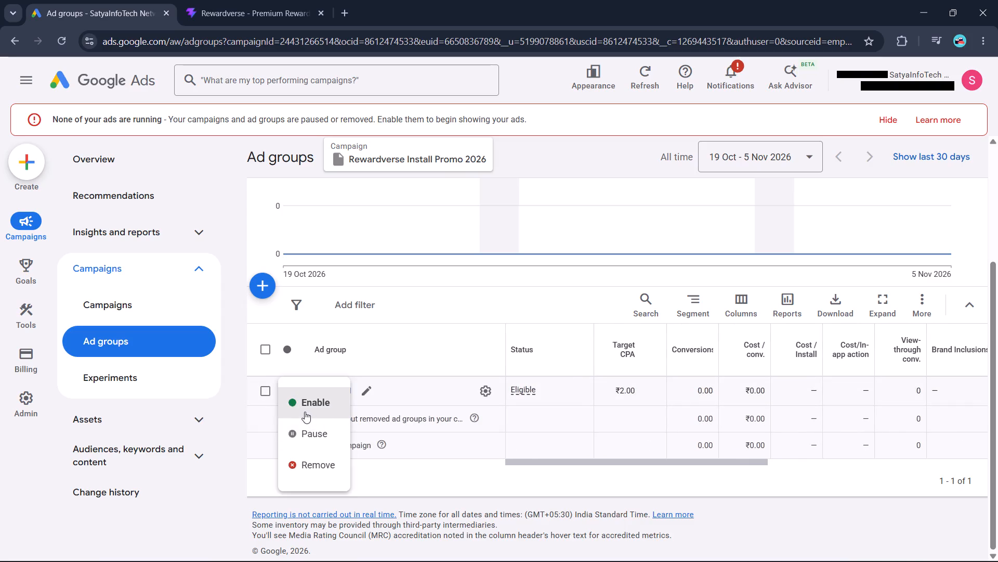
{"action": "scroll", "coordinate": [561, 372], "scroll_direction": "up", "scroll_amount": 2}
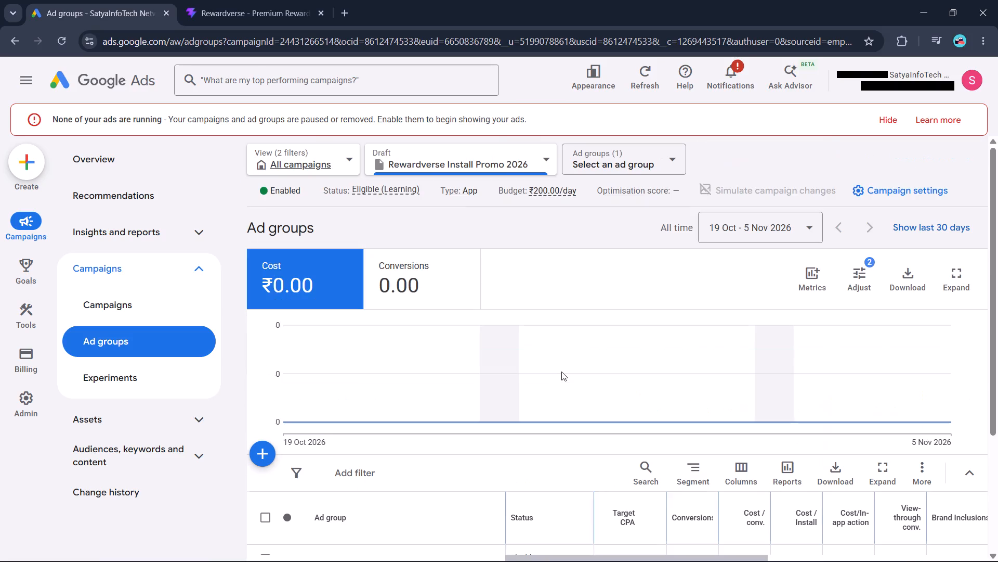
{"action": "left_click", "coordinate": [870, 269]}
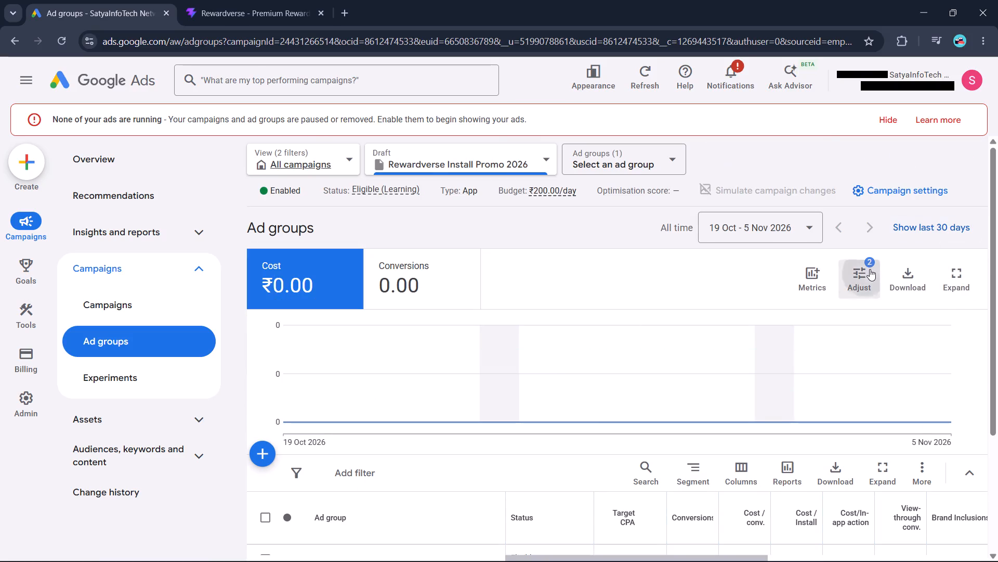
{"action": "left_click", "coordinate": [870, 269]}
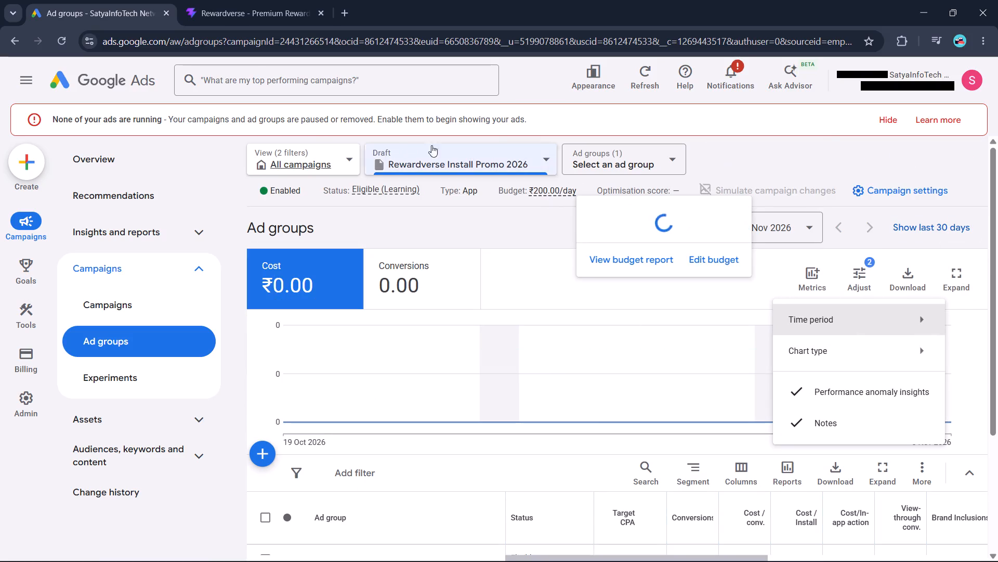
Open the campaign's Overview page and hide the "None of your ads are running" alert.
{"action": "left_click", "coordinate": [117, 167]}
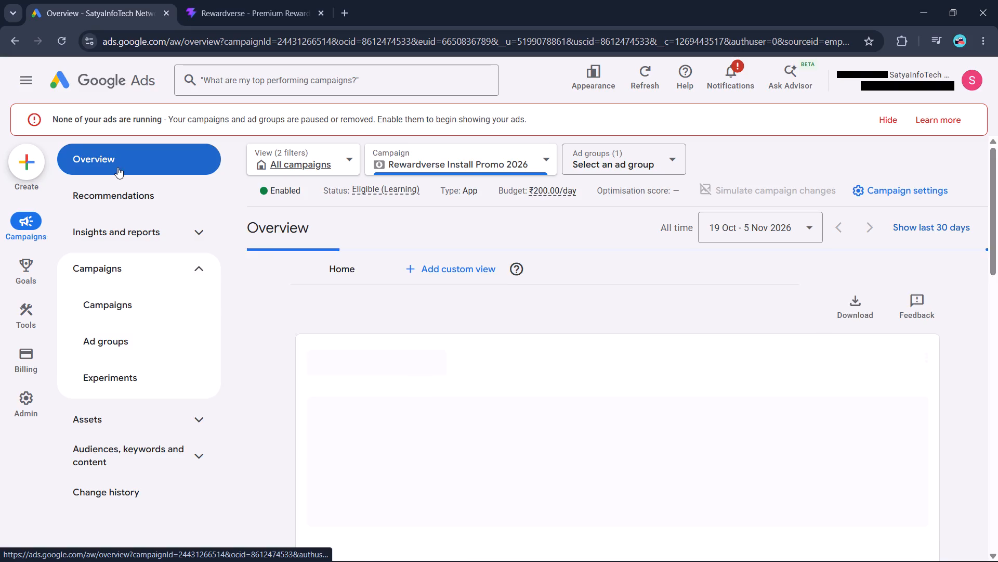
{"action": "left_click", "coordinate": [351, 132]}
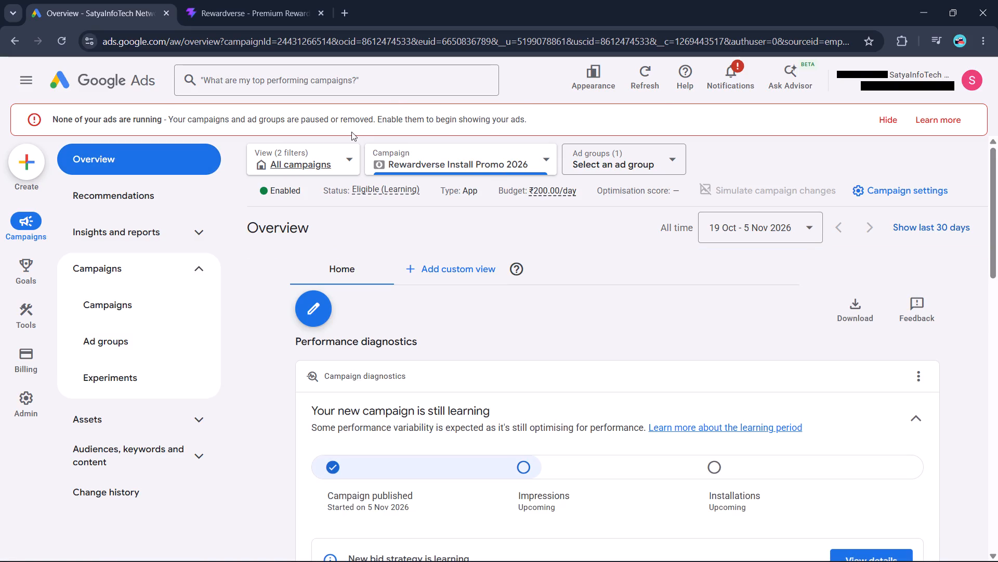
{"action": "triple_click", "coordinate": [351, 132]}
{"action": "left_click", "coordinate": [457, 130]}
{"action": "left_click", "coordinate": [876, 122]}
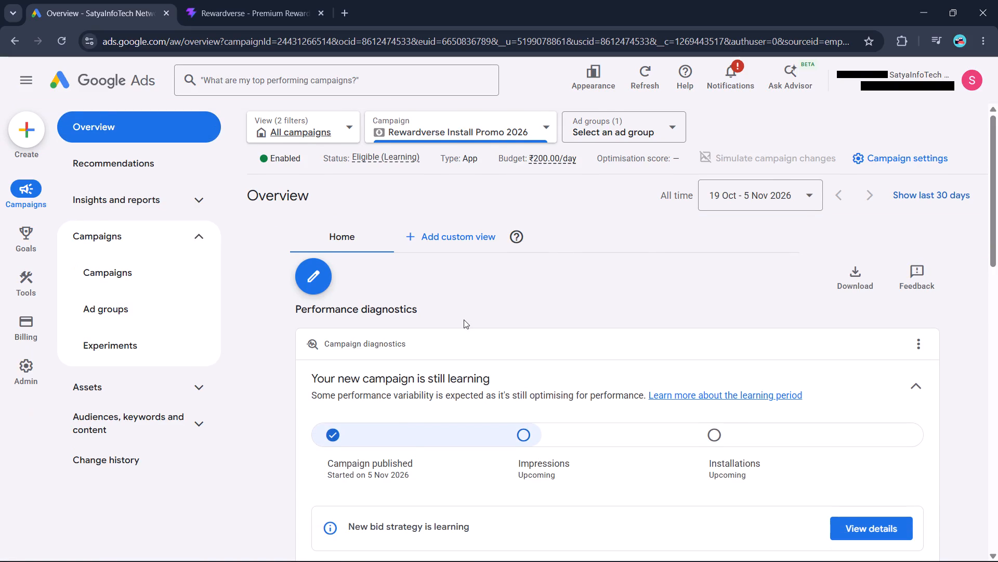
Examine the performance diagnostics and performance summary on the campaign's Overview page.
{"action": "scroll", "coordinate": [464, 320], "scroll_direction": "down", "scroll_amount": 2}
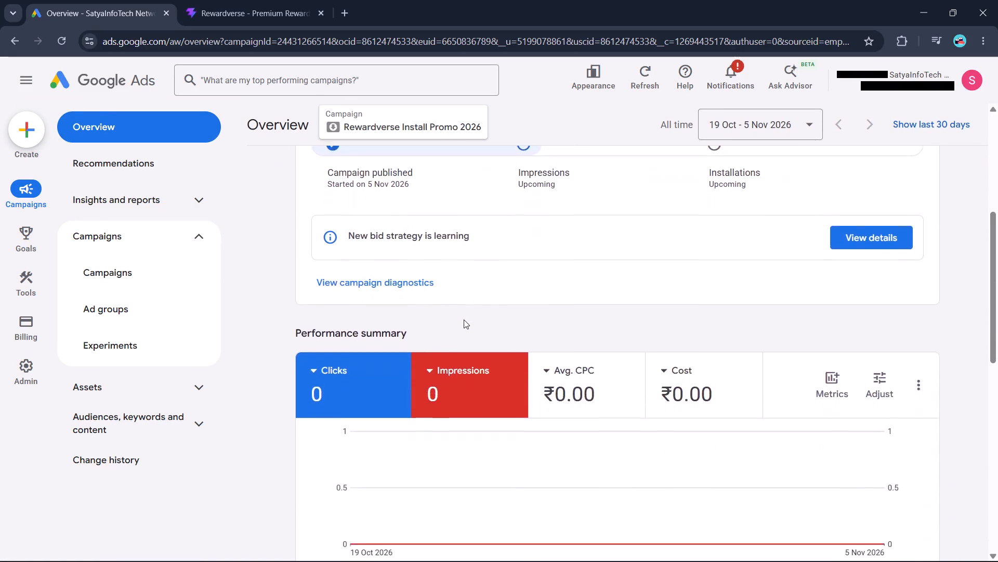
{"action": "scroll", "coordinate": [464, 320], "scroll_direction": "down", "scroll_amount": 1}
{"action": "scroll", "coordinate": [464, 320], "scroll_direction": "up", "scroll_amount": 6}
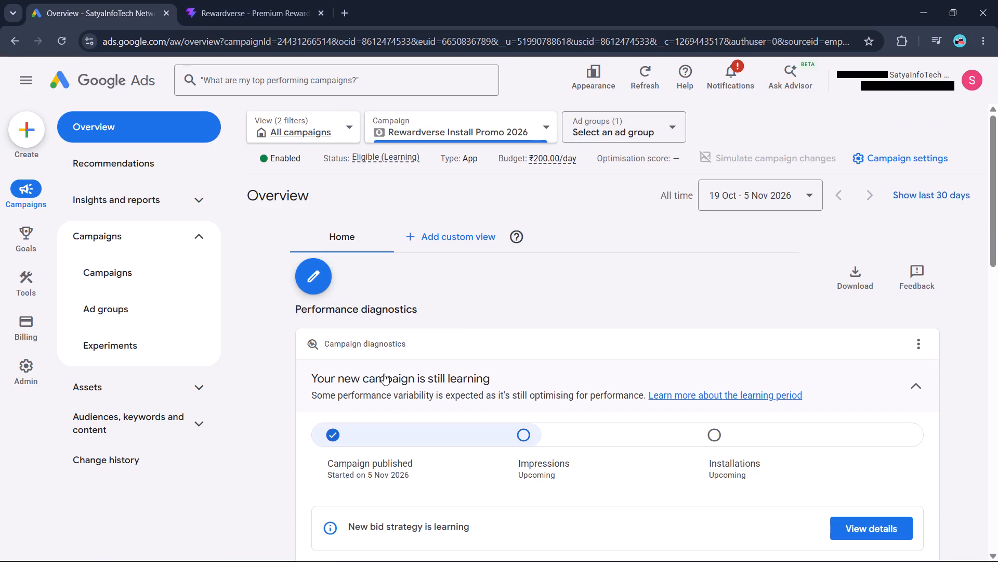
{"action": "left_click", "coordinate": [559, 391]}
{"action": "left_click", "coordinate": [544, 391]}
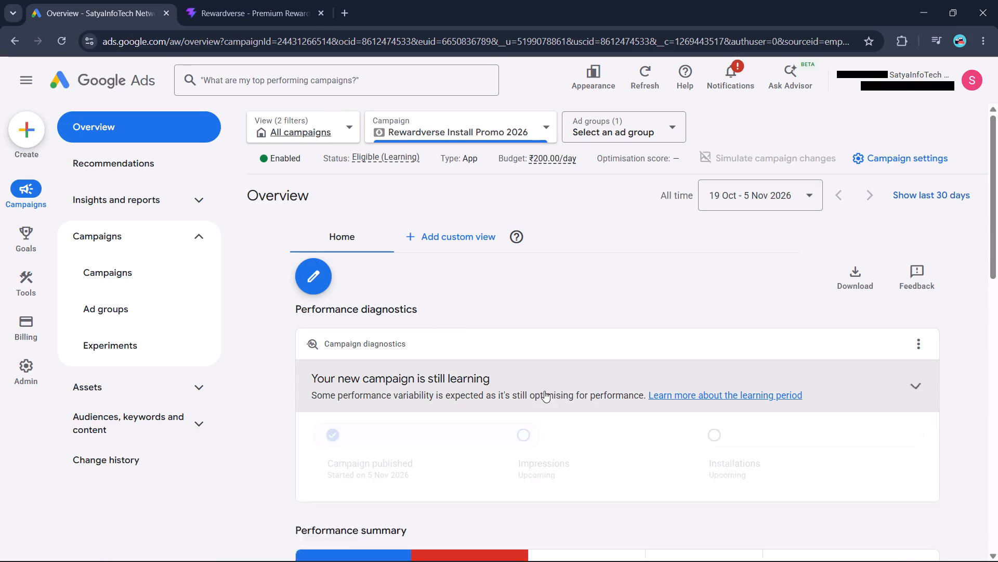
View the bid strategy details in Campaign diagnostics and check the Budget and bidding and Account categories.
{"action": "scroll", "coordinate": [544, 391], "scroll_direction": "down", "scroll_amount": 1}
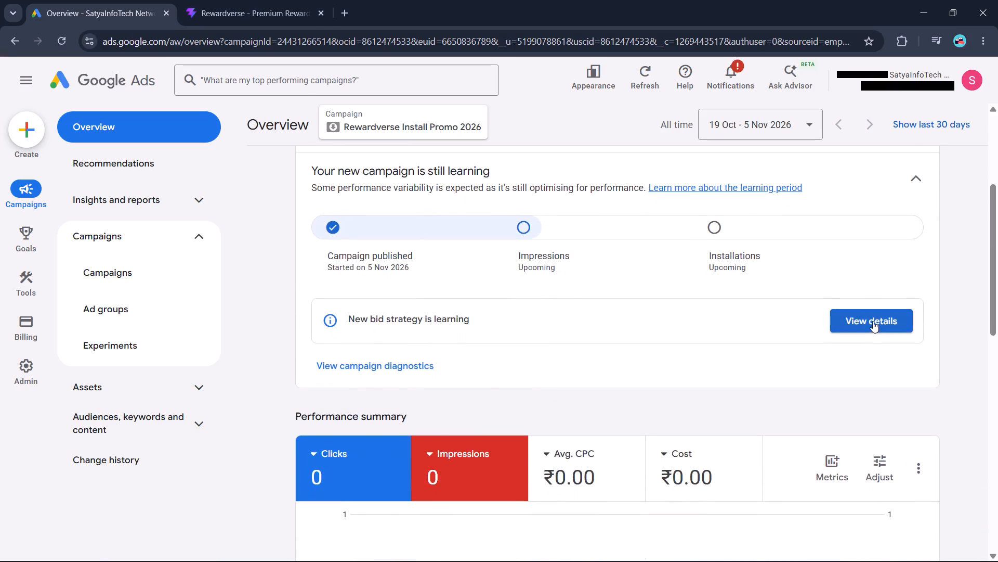
{"action": "left_click", "coordinate": [862, 313]}
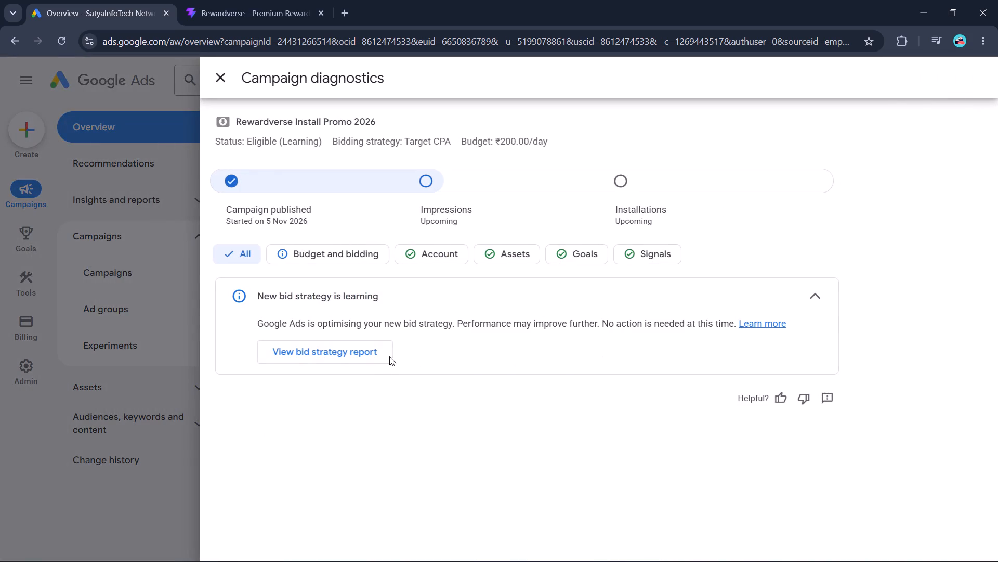
{"action": "left_click", "coordinate": [325, 257]}
{"action": "left_click", "coordinate": [391, 254]}
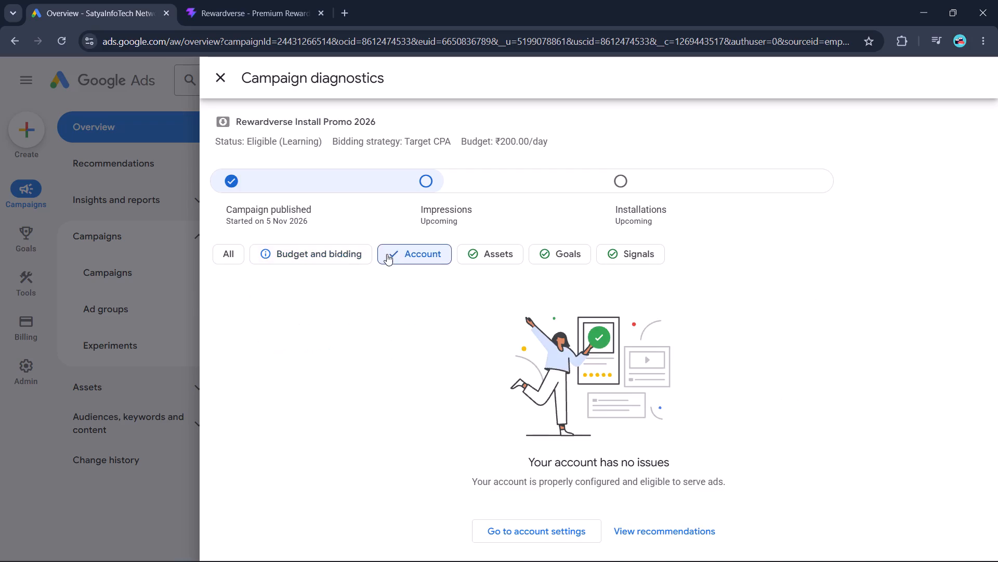
{"action": "left_click", "coordinate": [228, 254]}
Open the bid strategy report and examine its strategy status and performance history.
{"action": "left_click", "coordinate": [331, 360]}
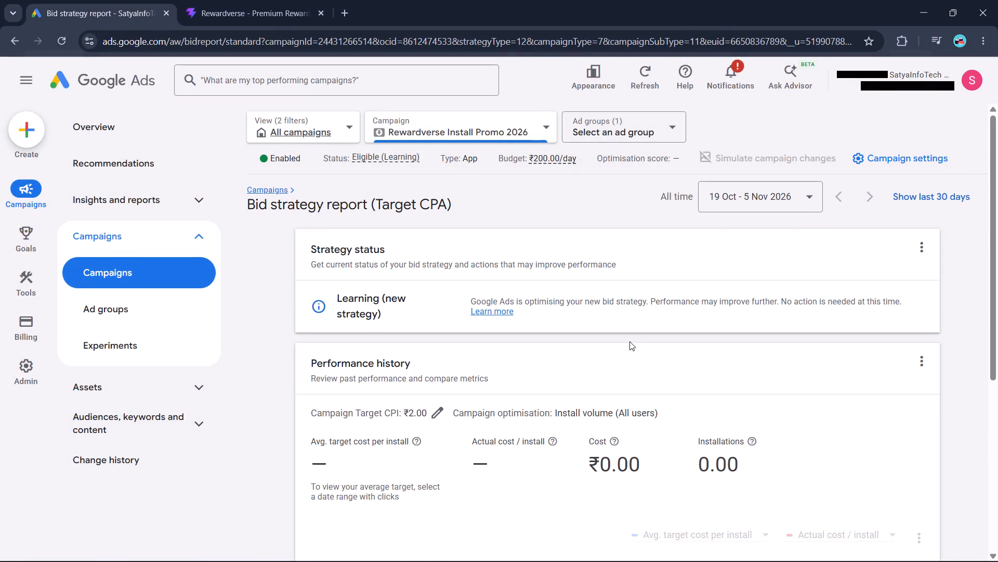
{"action": "triple_click", "coordinate": [542, 302]}
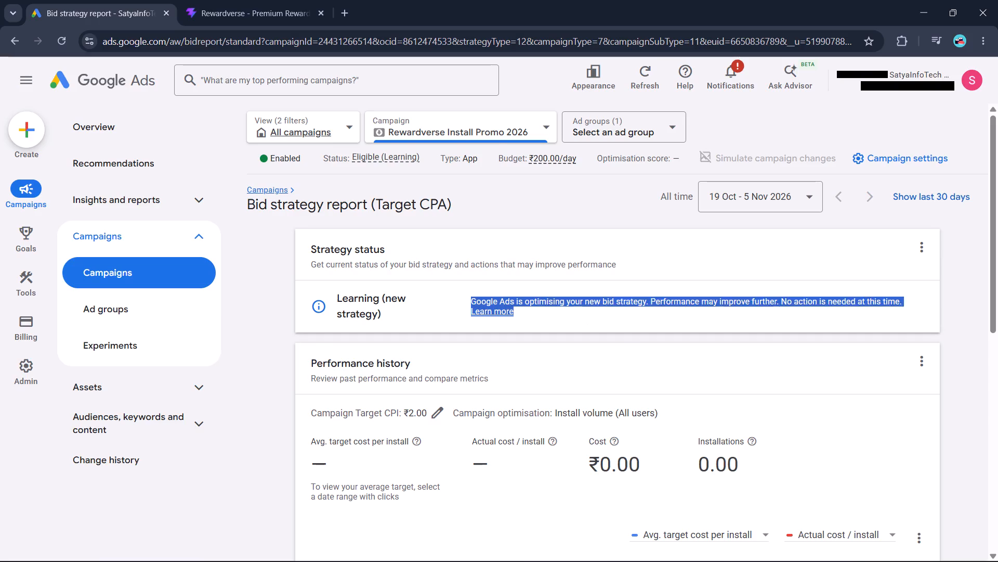
{"action": "scroll", "coordinate": [542, 302], "scroll_direction": "down", "scroll_amount": 3}
{"action": "scroll", "coordinate": [542, 302], "scroll_direction": "up", "scroll_amount": 7}
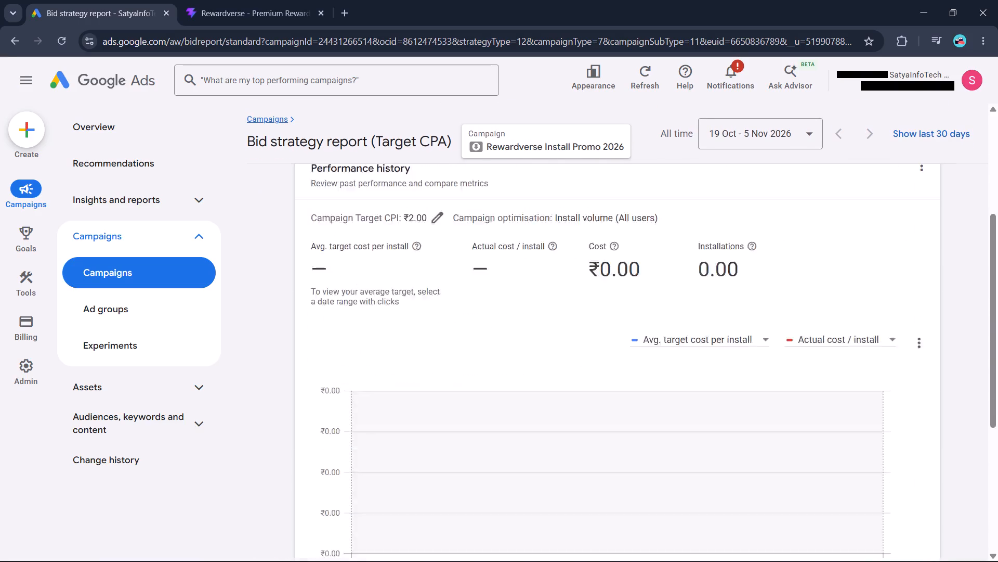
Open the account notifications and expand both "None of your ads are running" alerts to read their details.
{"action": "left_click", "coordinate": [728, 74]}
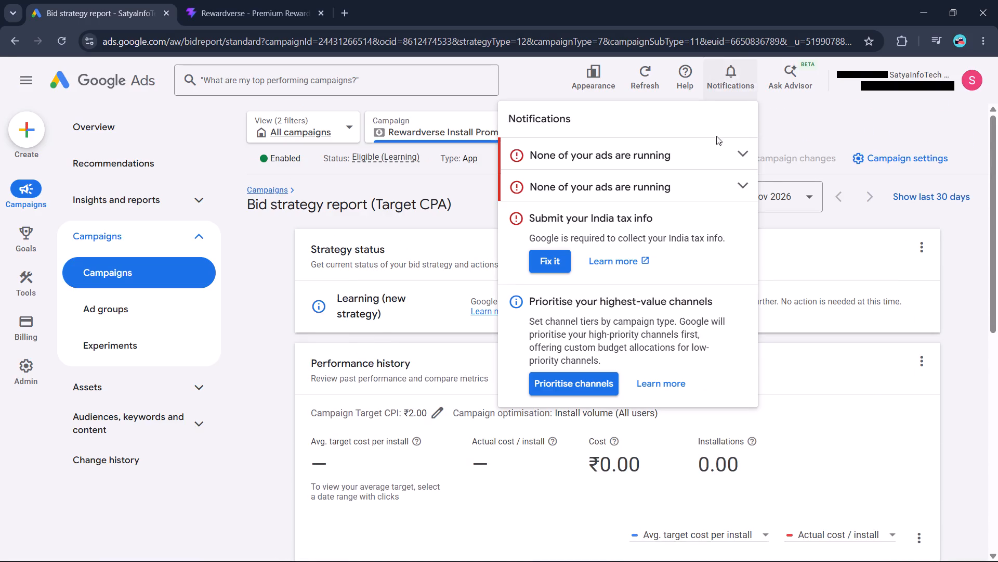
{"action": "left_click", "coordinate": [642, 162]}
{"action": "left_click", "coordinate": [745, 152]}
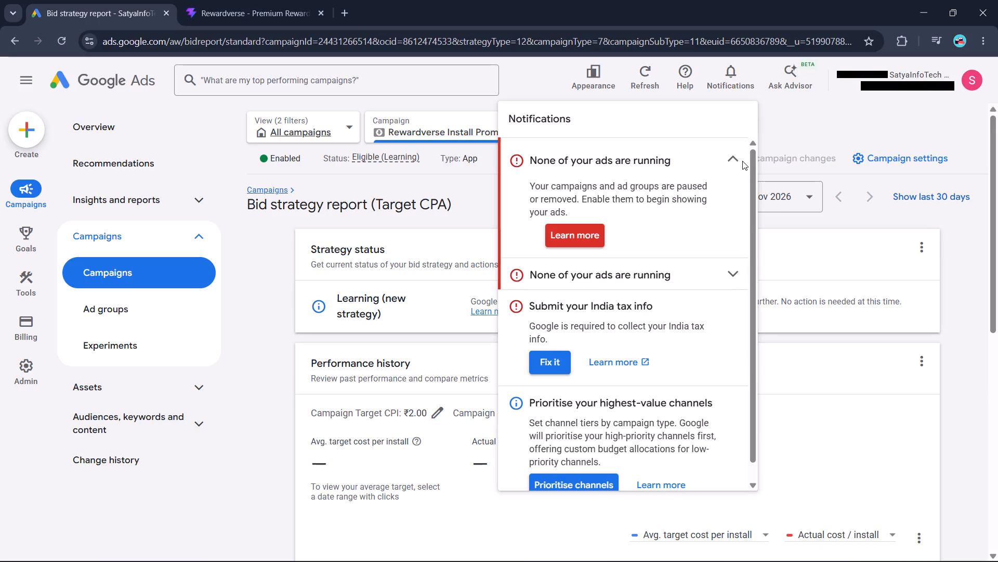
{"action": "left_click", "coordinate": [742, 161]}
{"action": "left_click", "coordinate": [726, 271]}
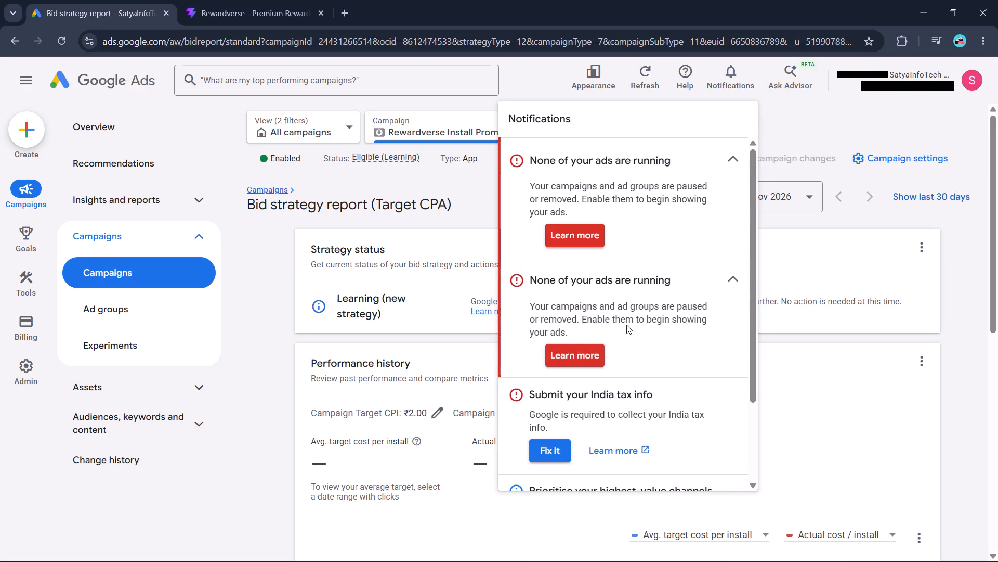
Open the help article for the second "None of your ads are running" alert, read it through and close it.
{"action": "left_click", "coordinate": [583, 365]}
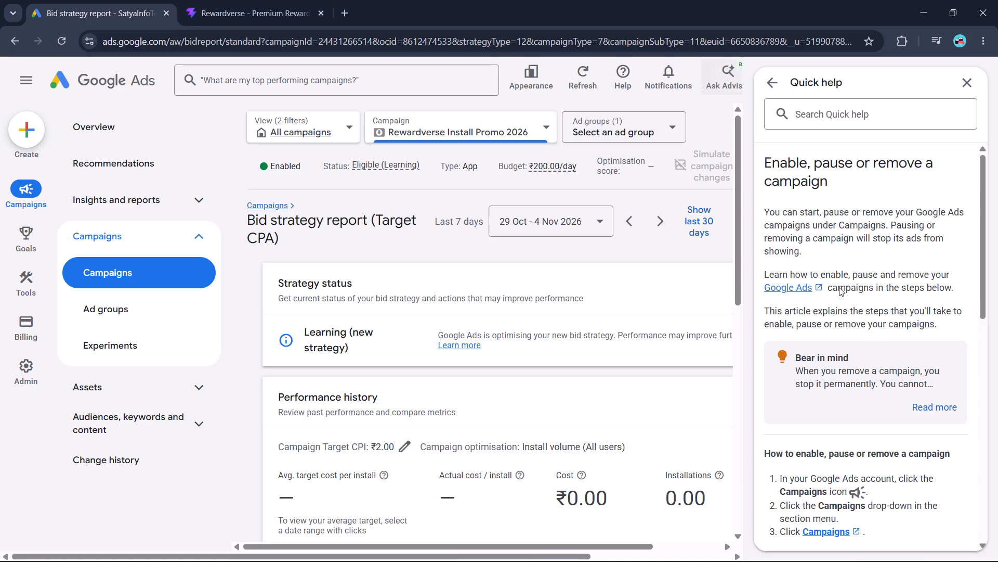
{"action": "scroll", "coordinate": [874, 245], "scroll_direction": "down", "scroll_amount": 1}
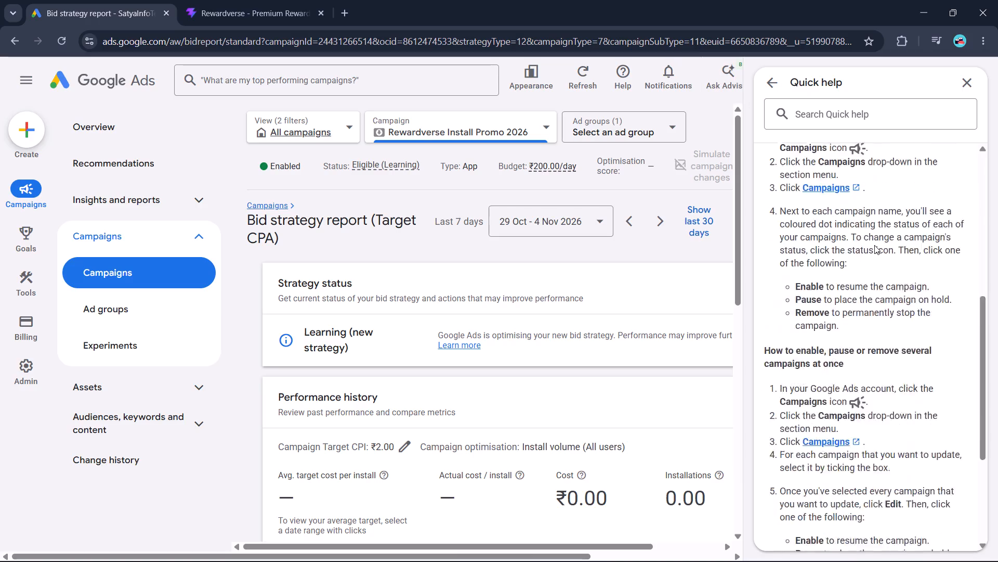
{"action": "left_click", "coordinate": [962, 93]}
Dismiss the "Prioritise your highest-value channels" item from the account notifications.
{"action": "left_click", "coordinate": [739, 68]}
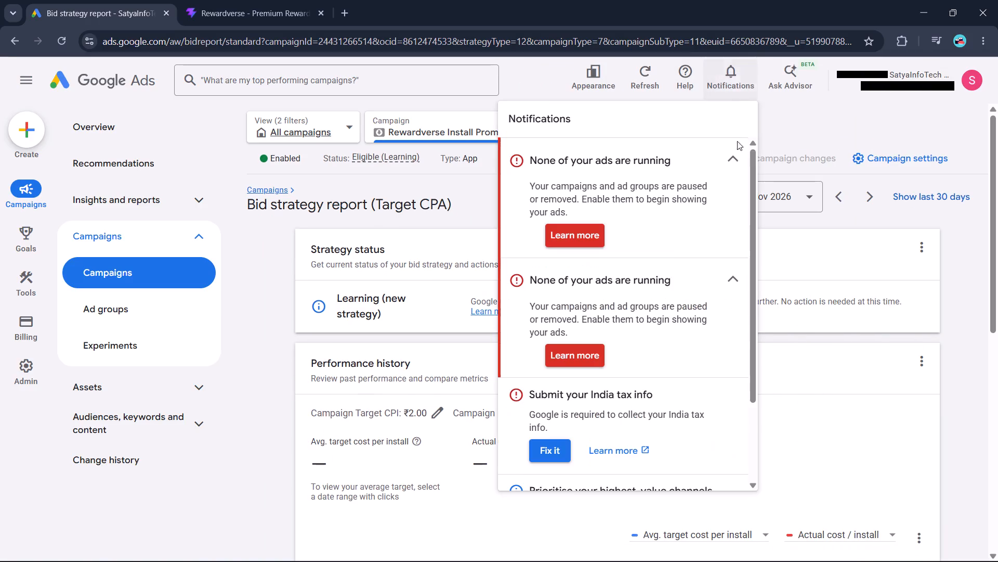
{"action": "scroll", "coordinate": [654, 313], "scroll_direction": "down", "scroll_amount": 1}
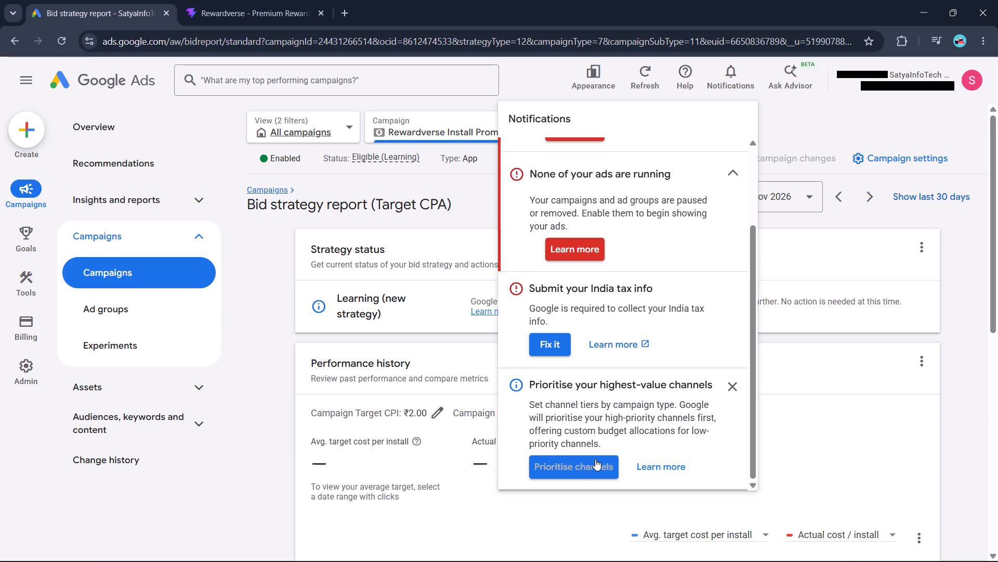
{"action": "left_click", "coordinate": [721, 389]}
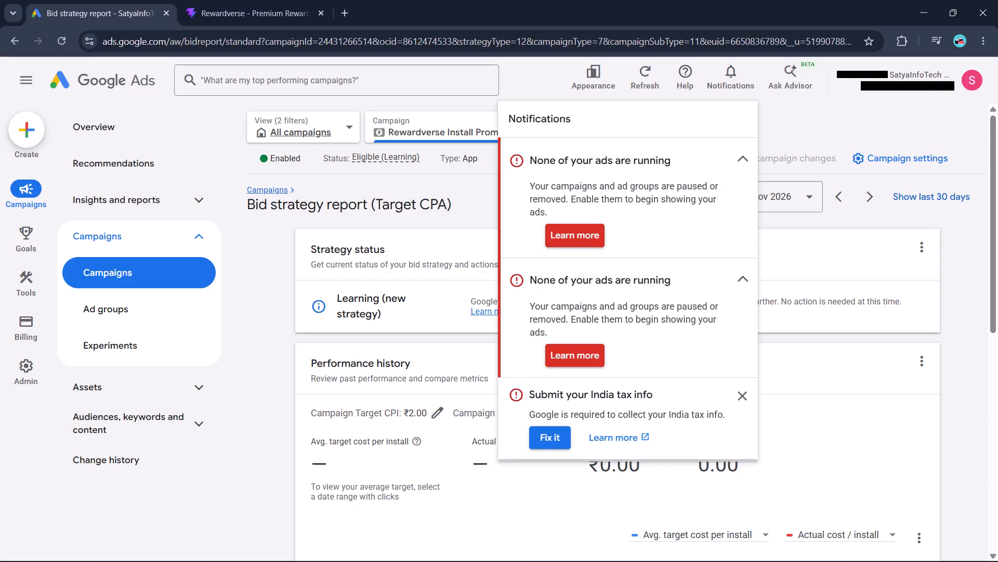
Open the Tax centre from the India tax info notification and examine the India section and the expanded United States tax details.
{"action": "left_click", "coordinate": [548, 438]}
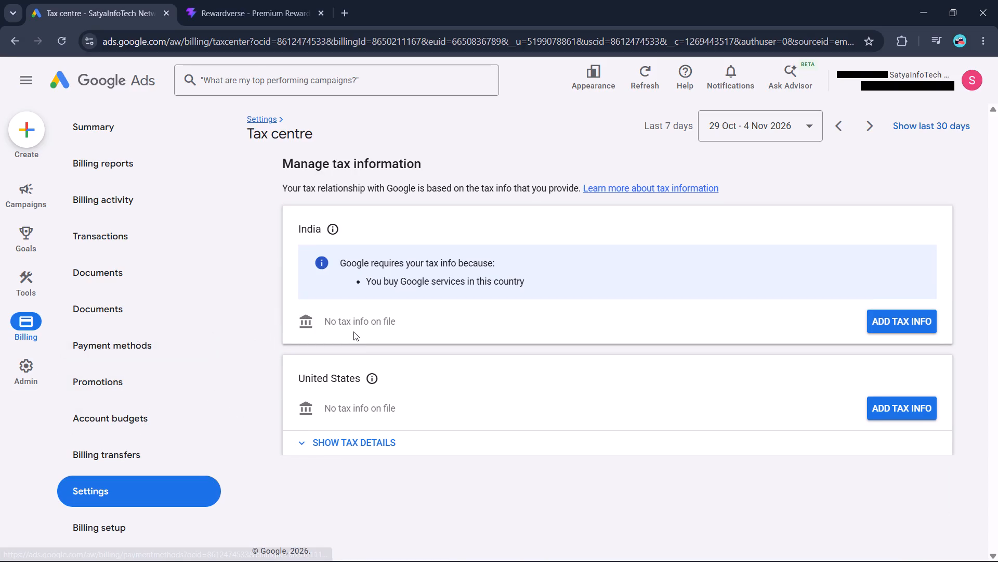
{"action": "left_click", "coordinate": [339, 443]}
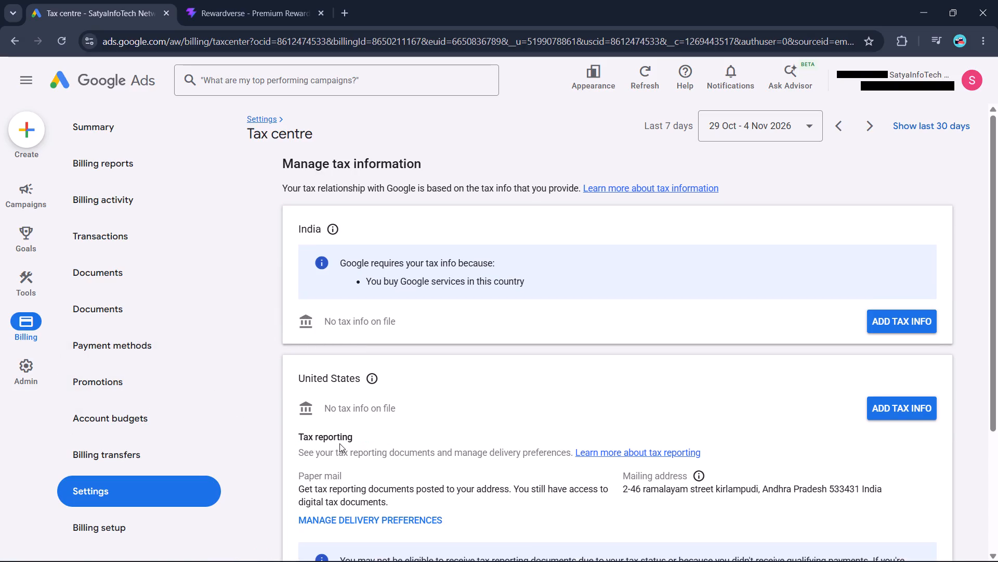
{"action": "scroll", "coordinate": [339, 443], "scroll_direction": "down", "scroll_amount": 1}
{"action": "scroll", "coordinate": [339, 443], "scroll_direction": "up", "scroll_amount": 4}
{"action": "scroll", "coordinate": [232, 340], "scroll_direction": "down", "scroll_amount": 1}
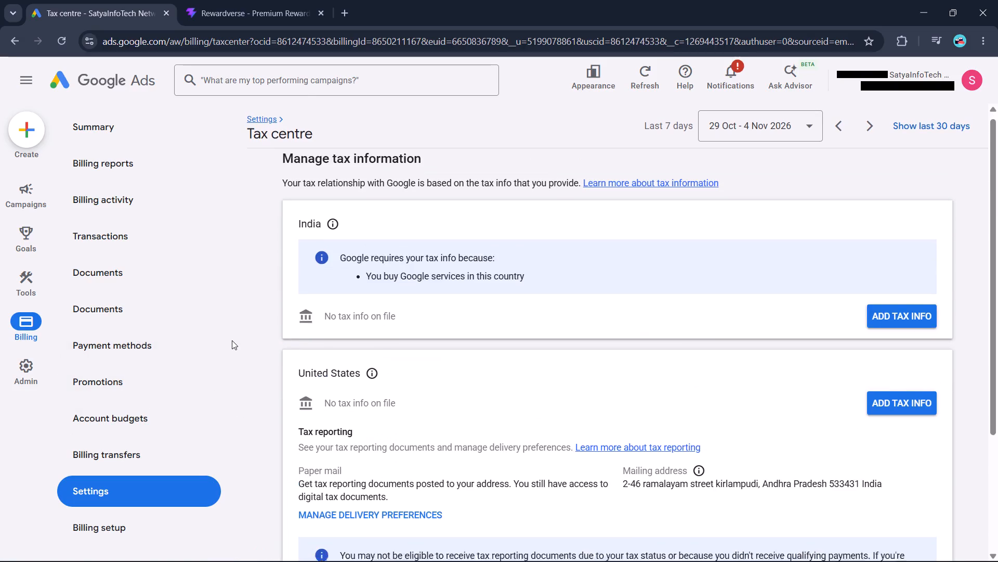
{"action": "scroll", "coordinate": [232, 340], "scroll_direction": "down", "scroll_amount": 1}
{"action": "scroll", "coordinate": [232, 340], "scroll_direction": "up", "scroll_amount": 4}
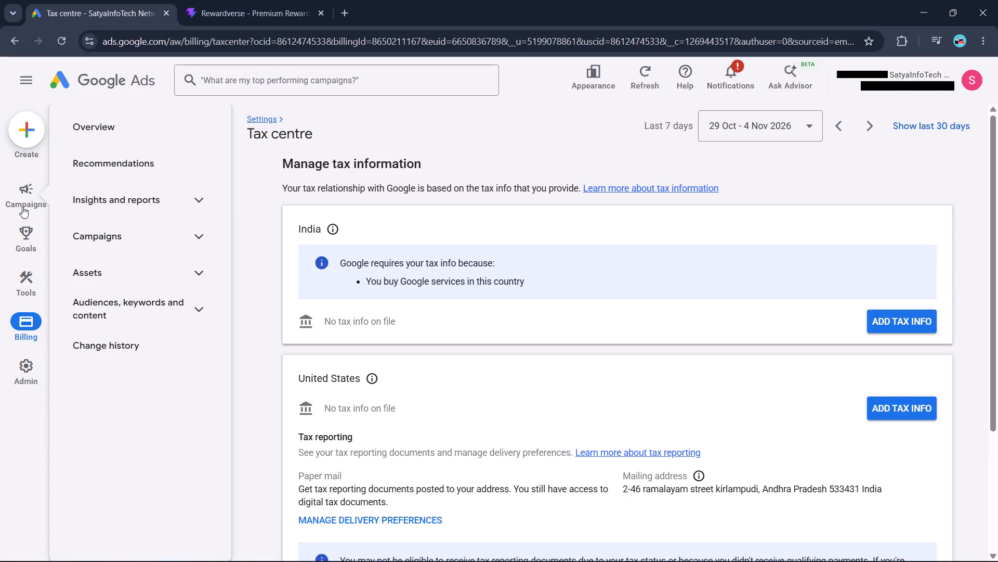
Return to the campaign's Overview, open its targeted locations and examine the location map and table.
{"action": "left_click", "coordinate": [20, 198]}
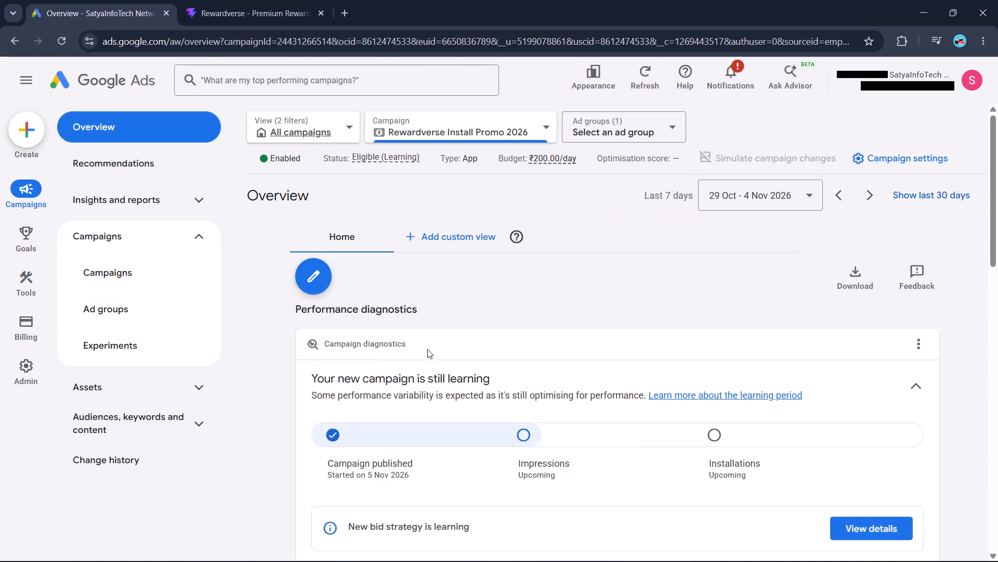
{"action": "scroll", "coordinate": [427, 349], "scroll_direction": "down", "scroll_amount": 4}
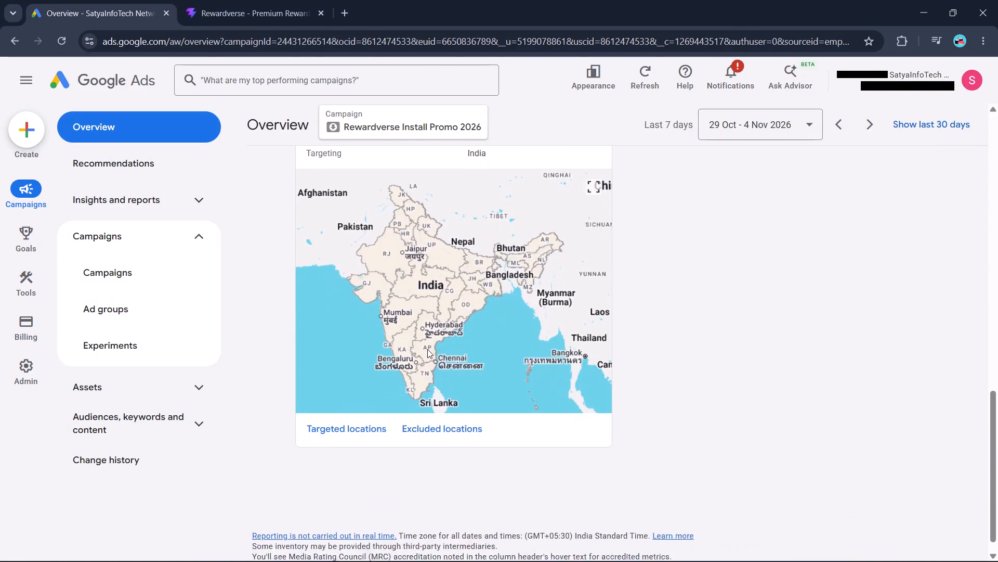
{"action": "scroll", "coordinate": [425, 426], "scroll_direction": "up", "scroll_amount": 1}
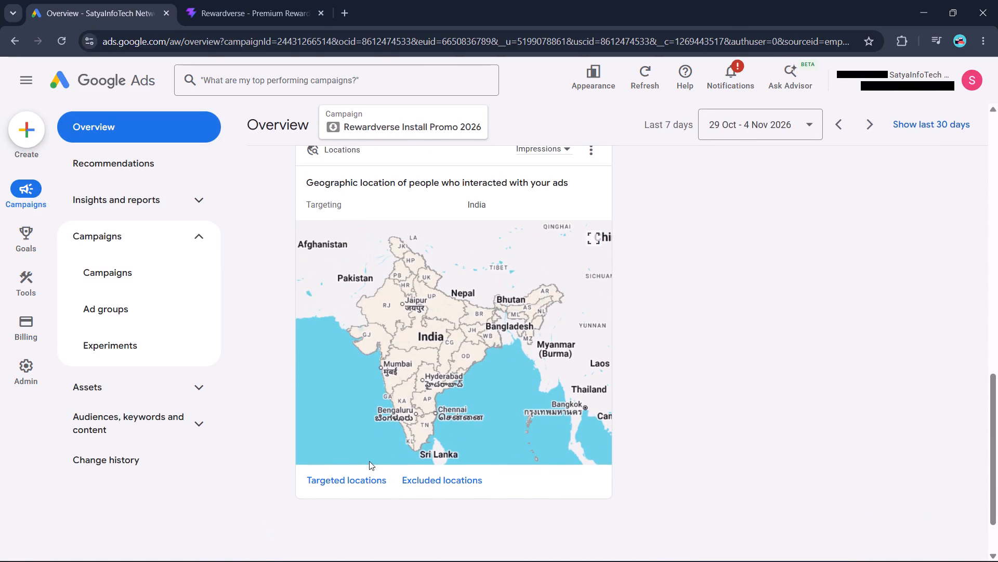
{"action": "left_click", "coordinate": [340, 481]}
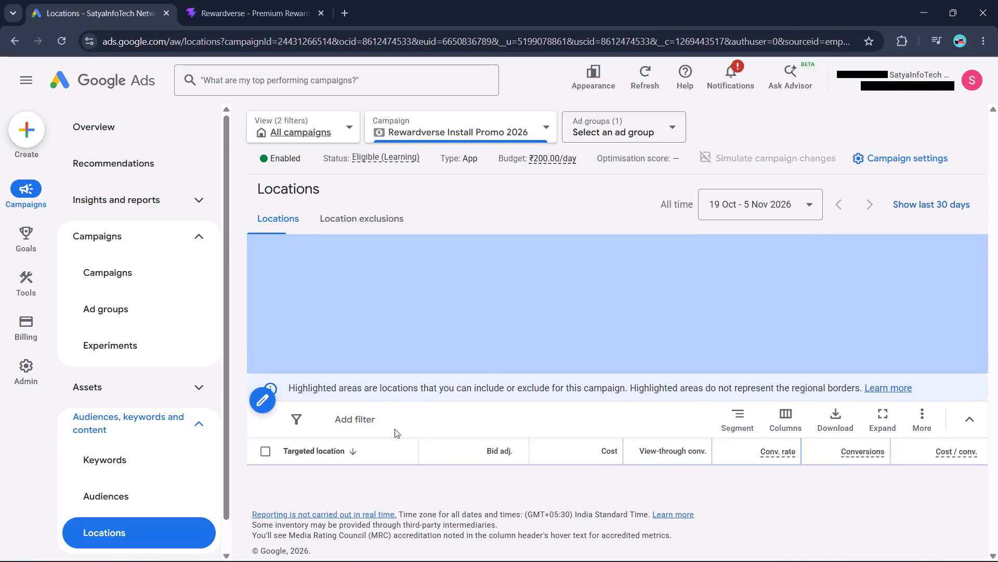
{"action": "scroll", "coordinate": [481, 433], "scroll_direction": "down", "scroll_amount": 1}
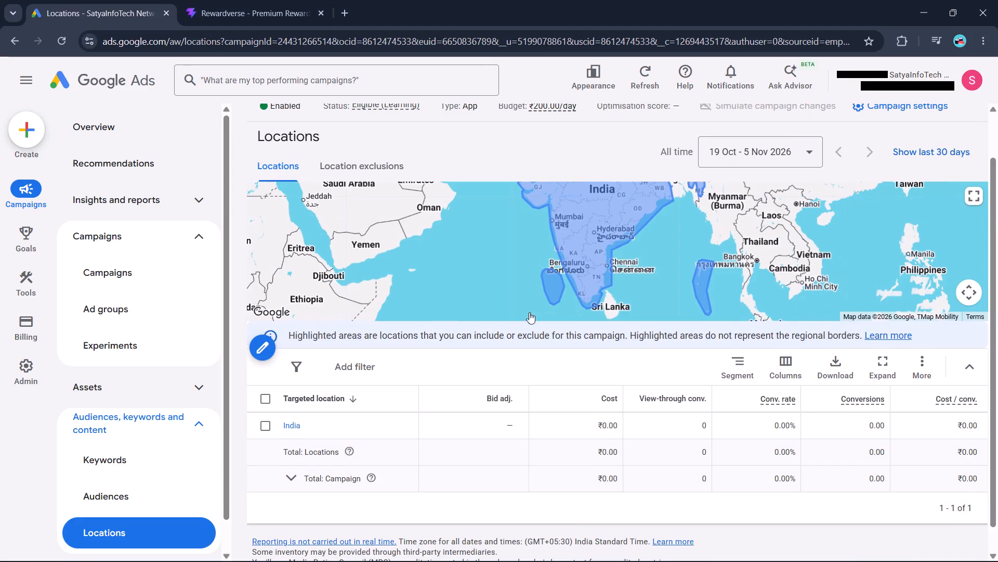
{"action": "left_click", "coordinate": [296, 476]}
{"action": "left_click", "coordinate": [295, 476]}
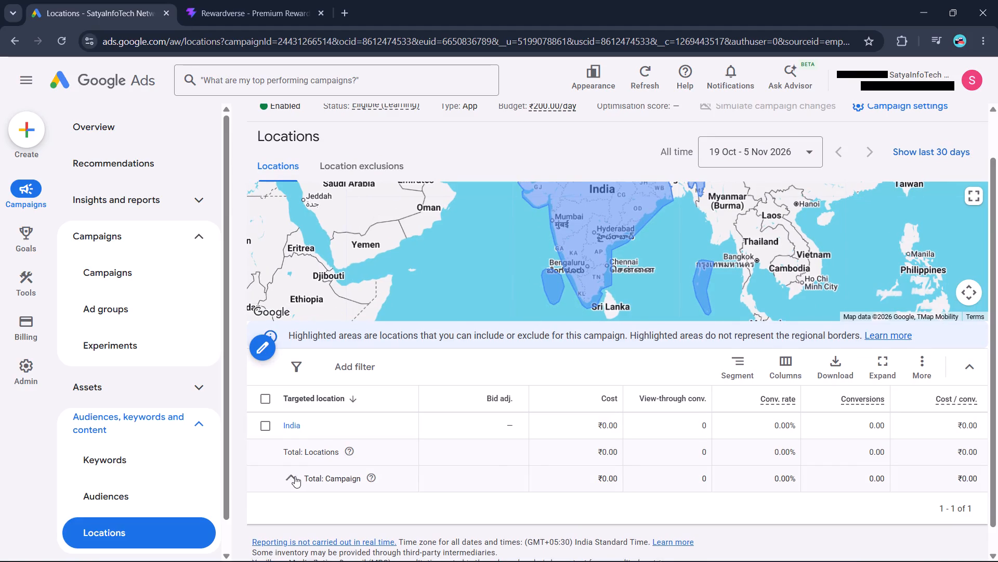
{"action": "scroll", "coordinate": [753, 452], "scroll_direction": "left", "scroll_amount": 2}
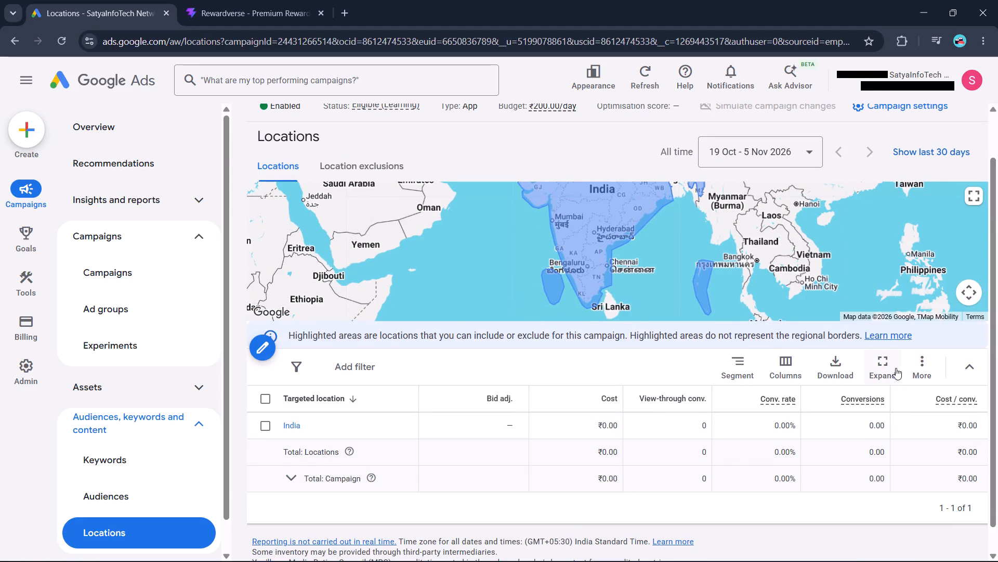
{"action": "scroll", "coordinate": [480, 413], "scroll_direction": "up", "scroll_amount": 4}
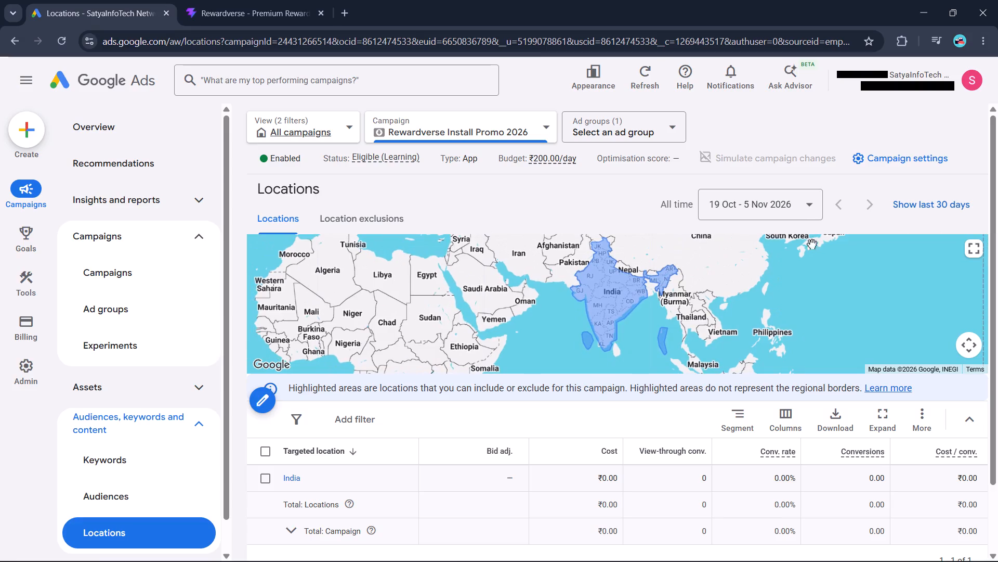
{"action": "left_click", "coordinate": [757, 165]}
Set the campaign's end date to 7 Nov 2026 in the campaign settings, save it and close the settings.
{"action": "left_click", "coordinate": [870, 158]}
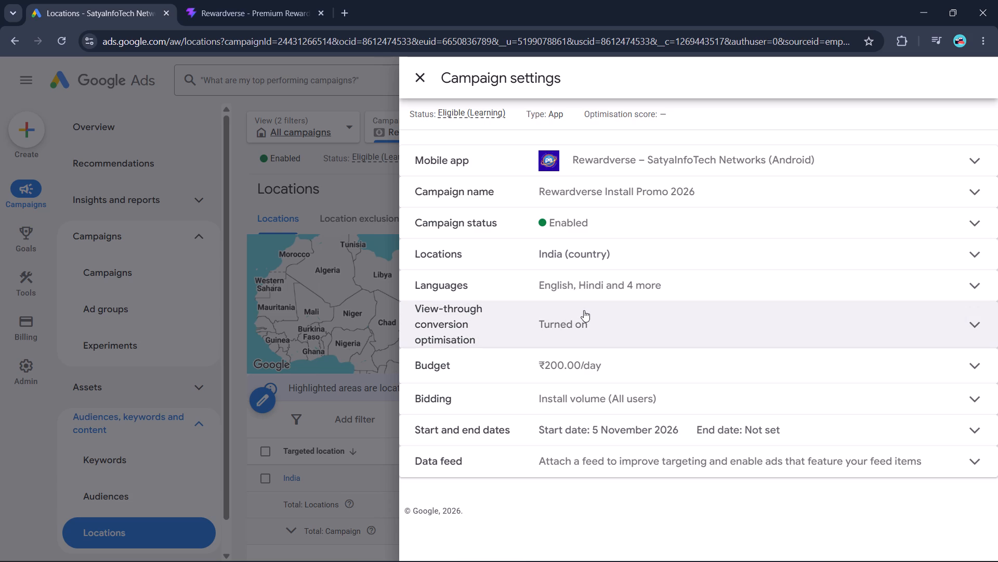
{"action": "scroll", "coordinate": [584, 310], "scroll_direction": "down", "scroll_amount": 1}
{"action": "left_click", "coordinate": [626, 422]}
{"action": "scroll", "coordinate": [690, 473], "scroll_direction": "down", "scroll_amount": 1}
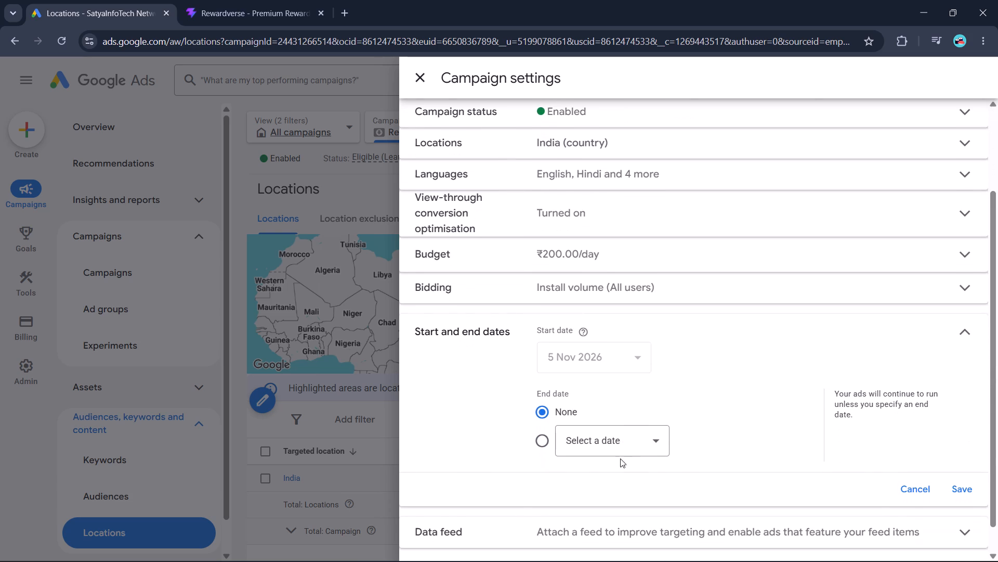
{"action": "left_click", "coordinate": [617, 455]}
{"action": "left_click", "coordinate": [682, 332]}
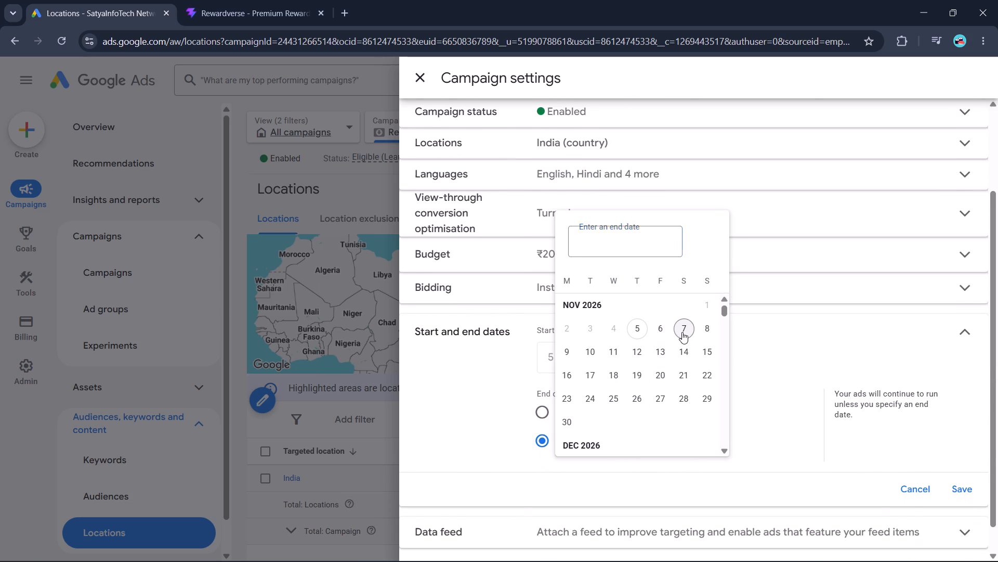
{"action": "left_click", "coordinate": [968, 480]}
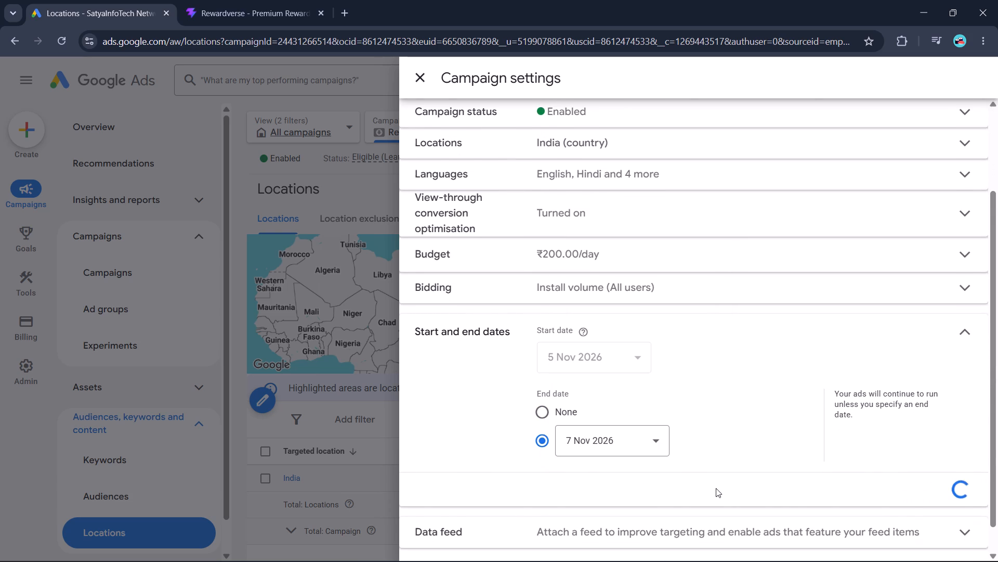
{"action": "scroll", "coordinate": [716, 488], "scroll_direction": "down", "scroll_amount": 3}
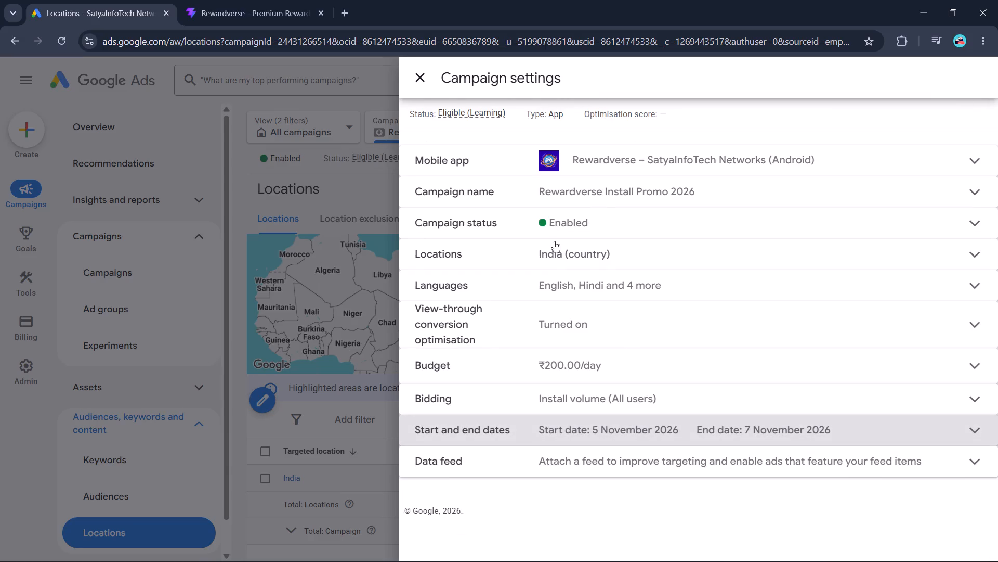
{"action": "left_click", "coordinate": [424, 83]}
Look over the campaign's Locations page, then review the diagnostics, performance summary and locations map on its Overview page.
{"action": "scroll", "coordinate": [615, 322], "scroll_direction": "down", "scroll_amount": 1}
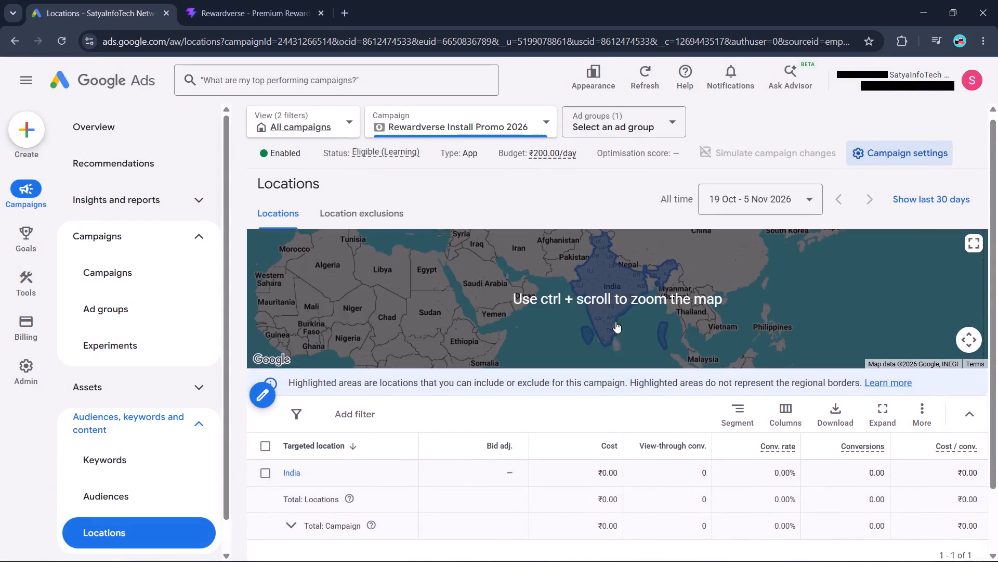
{"action": "scroll", "coordinate": [701, 418], "scroll_direction": "left", "scroll_amount": 1}
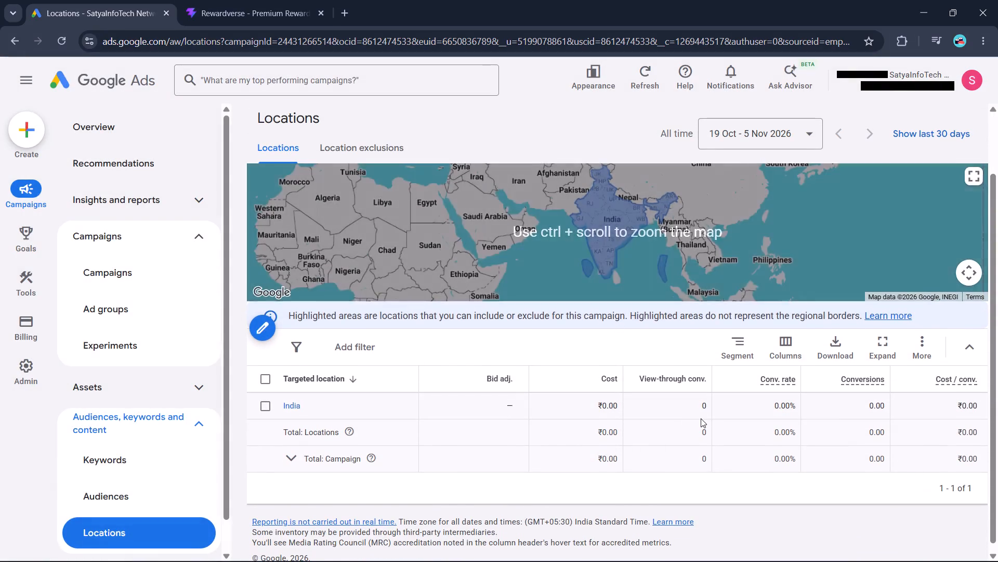
{"action": "scroll", "coordinate": [612, 375], "scroll_direction": "down", "scroll_amount": 1}
{"action": "scroll", "coordinate": [612, 375], "scroll_direction": "up", "scroll_amount": 3}
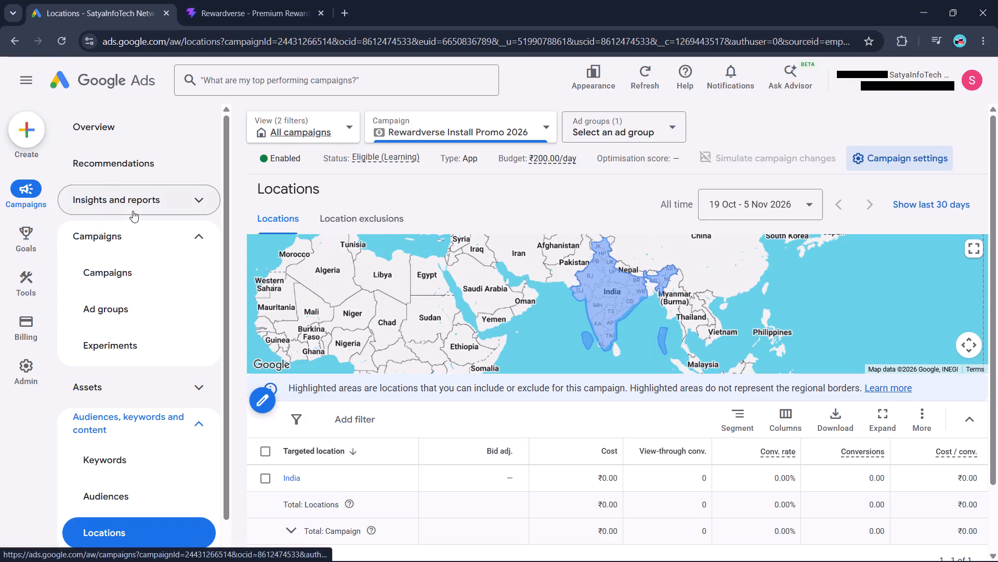
{"action": "left_click", "coordinate": [77, 137]}
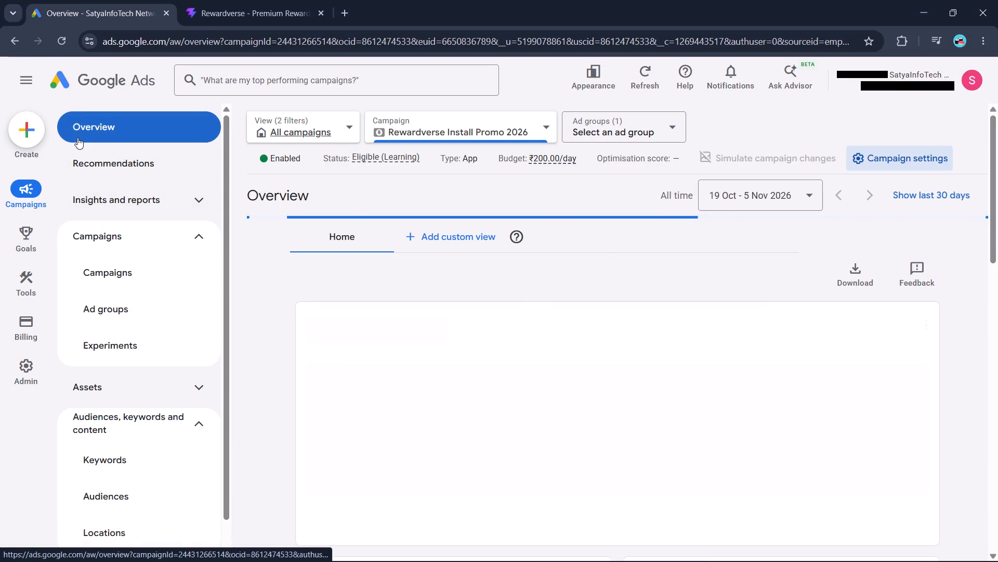
{"action": "scroll", "coordinate": [396, 372], "scroll_direction": "down", "scroll_amount": 1}
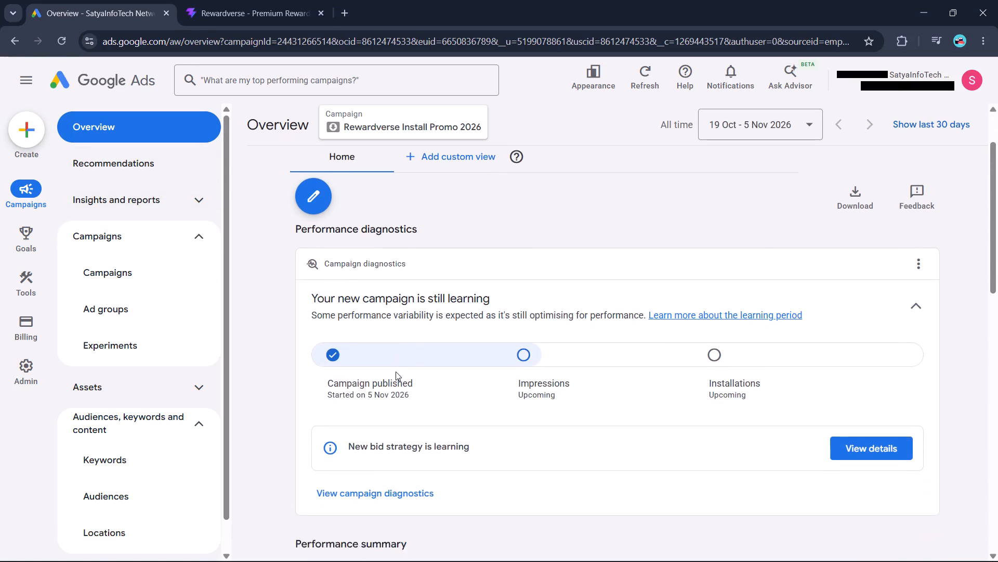
{"action": "scroll", "coordinate": [396, 372], "scroll_direction": "down", "scroll_amount": 1}
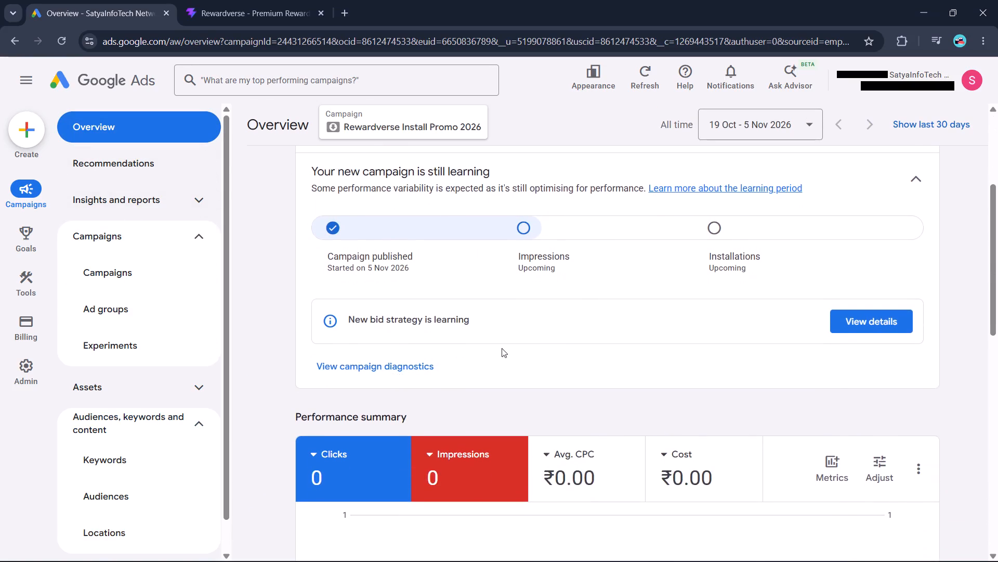
{"action": "scroll", "coordinate": [359, 377], "scroll_direction": "down", "scroll_amount": 1}
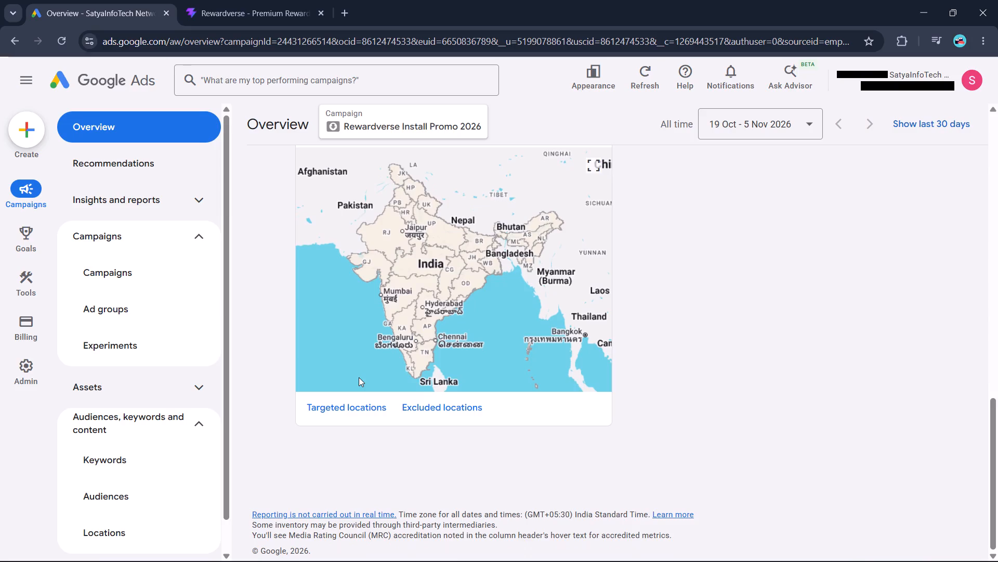
{"action": "scroll", "coordinate": [116, 466], "scroll_direction": "down", "scroll_amount": 1}
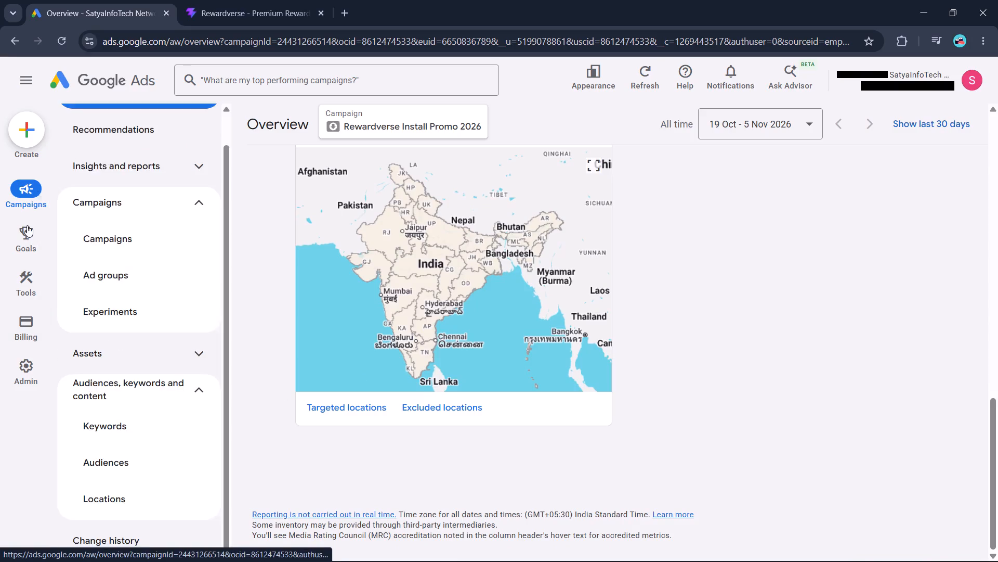
Open the conversion Summary page in the account's Goals section.
{"action": "left_click", "coordinate": [114, 160]}
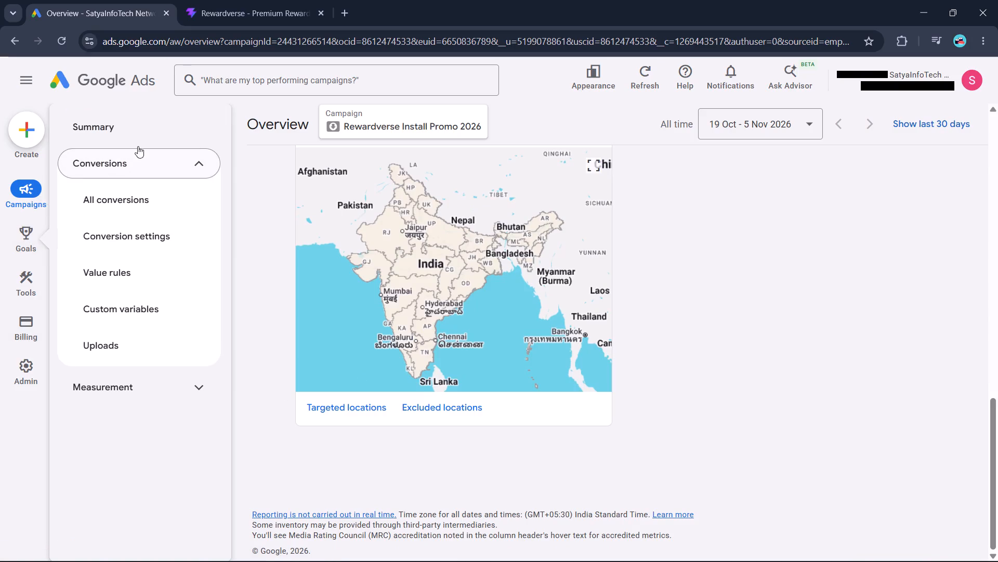
{"action": "left_click", "coordinate": [120, 136]}
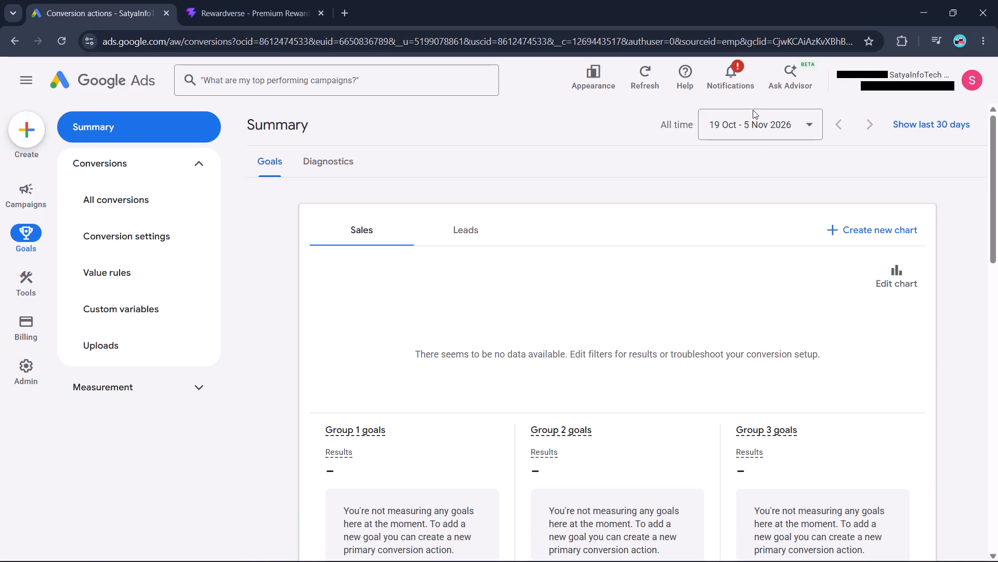
Reopen the account notifications to check the outstanding alerts.
{"action": "left_click", "coordinate": [738, 79]}
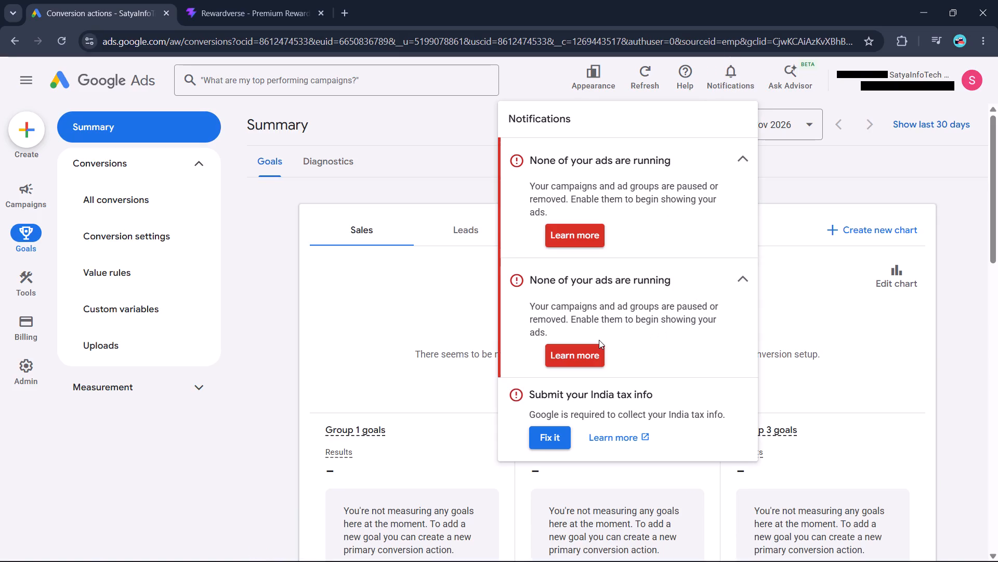
Review the account-wide Overview page, from the diagnostics and performance summary to the promotions, billing and campaigns cards.
{"action": "left_click", "coordinate": [89, 76]}
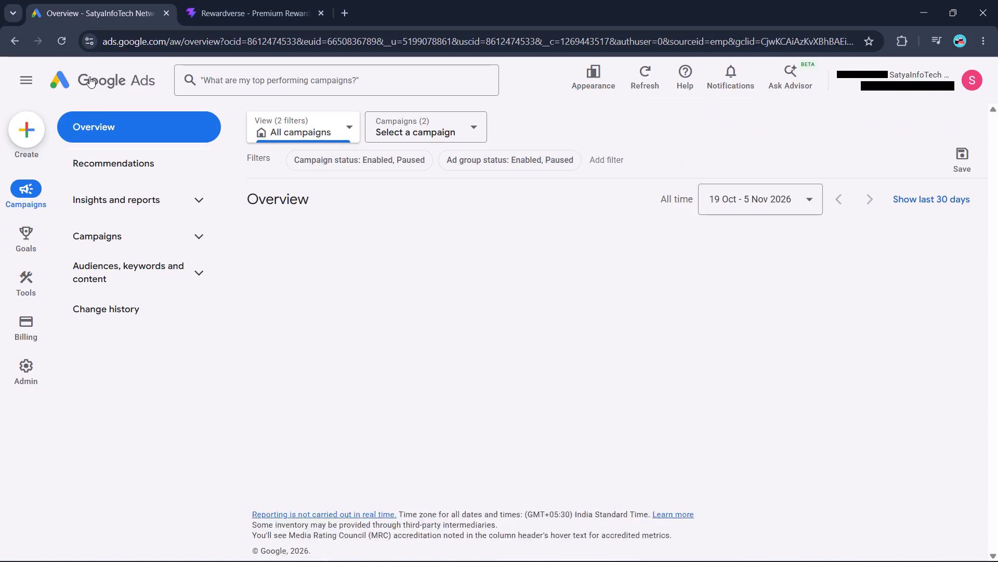
{"action": "scroll", "coordinate": [426, 337], "scroll_direction": "down", "scroll_amount": 2}
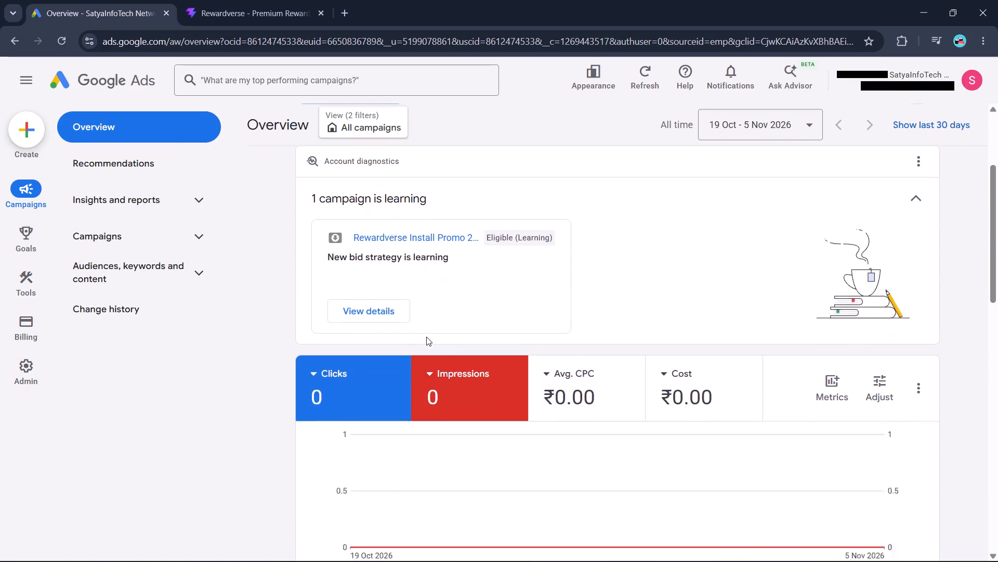
{"action": "scroll", "coordinate": [426, 337], "scroll_direction": "up", "scroll_amount": 2}
{"action": "scroll", "coordinate": [426, 337], "scroll_direction": "down", "scroll_amount": 2}
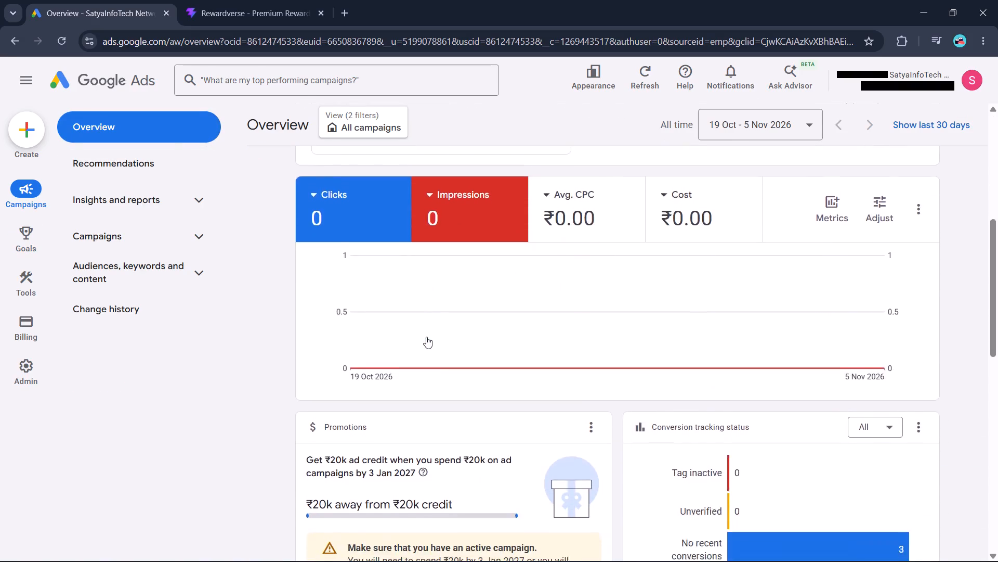
{"action": "scroll", "coordinate": [426, 337], "scroll_direction": "down", "scroll_amount": 1}
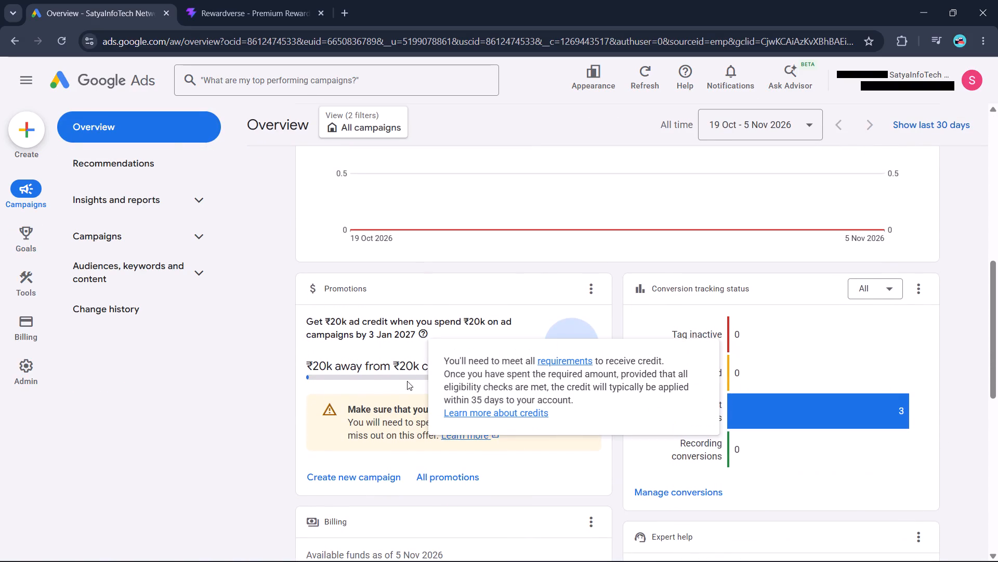
{"action": "scroll", "coordinate": [487, 474], "scroll_direction": "down", "scroll_amount": 1}
{"action": "scroll", "coordinate": [379, 405], "scroll_direction": "down", "scroll_amount": 1}
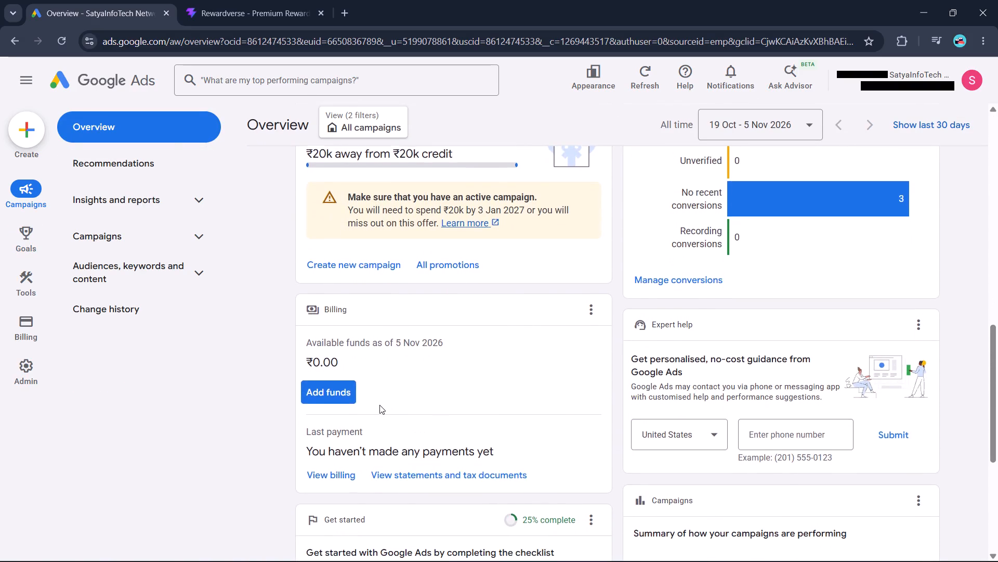
{"action": "scroll", "coordinate": [379, 405], "scroll_direction": "down", "scroll_amount": 2}
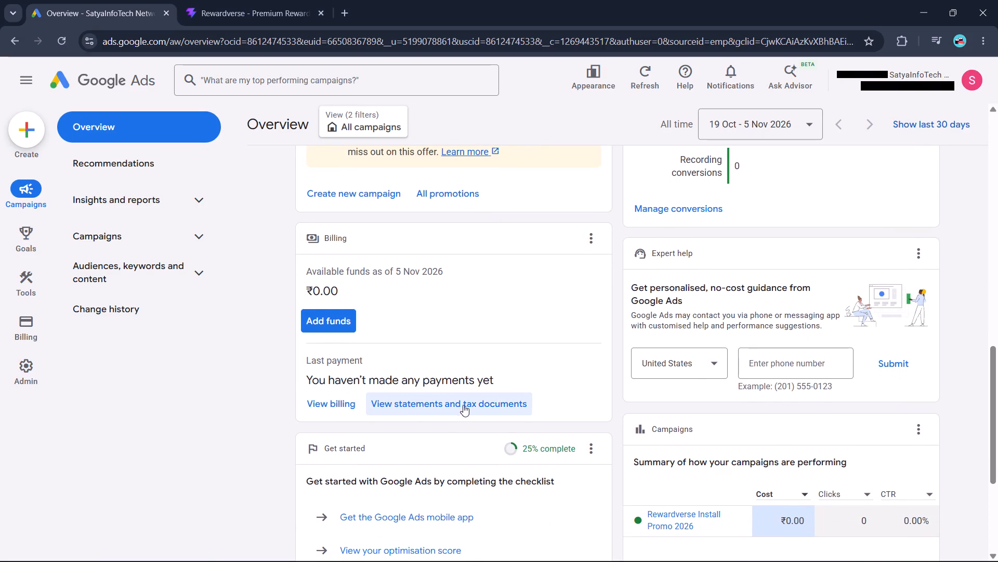
{"action": "scroll", "coordinate": [463, 405], "scroll_direction": "down", "scroll_amount": 2}
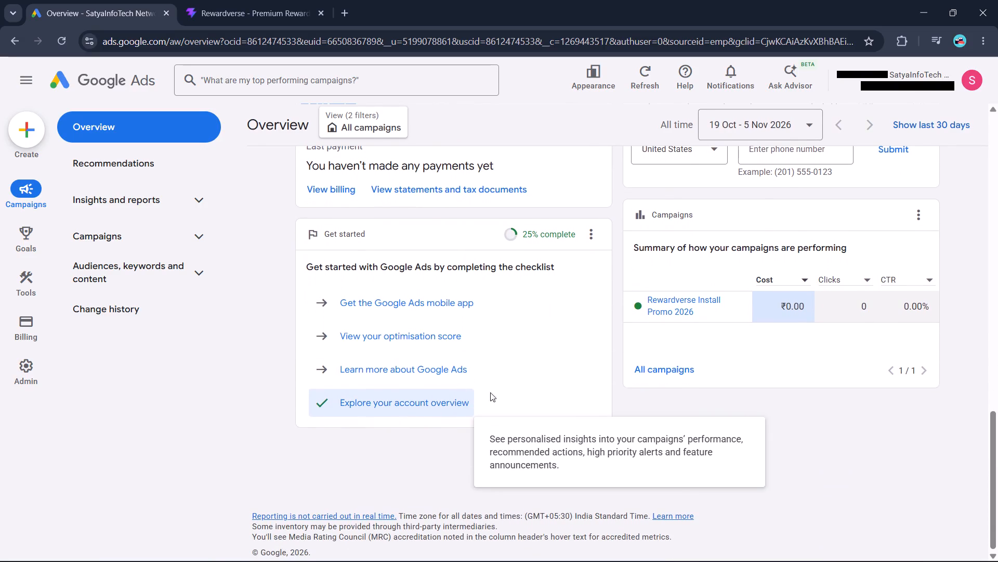
{"action": "scroll", "coordinate": [522, 386], "scroll_direction": "up", "scroll_amount": 1}
{"action": "scroll", "coordinate": [677, 385], "scroll_direction": "up", "scroll_amount": 1}
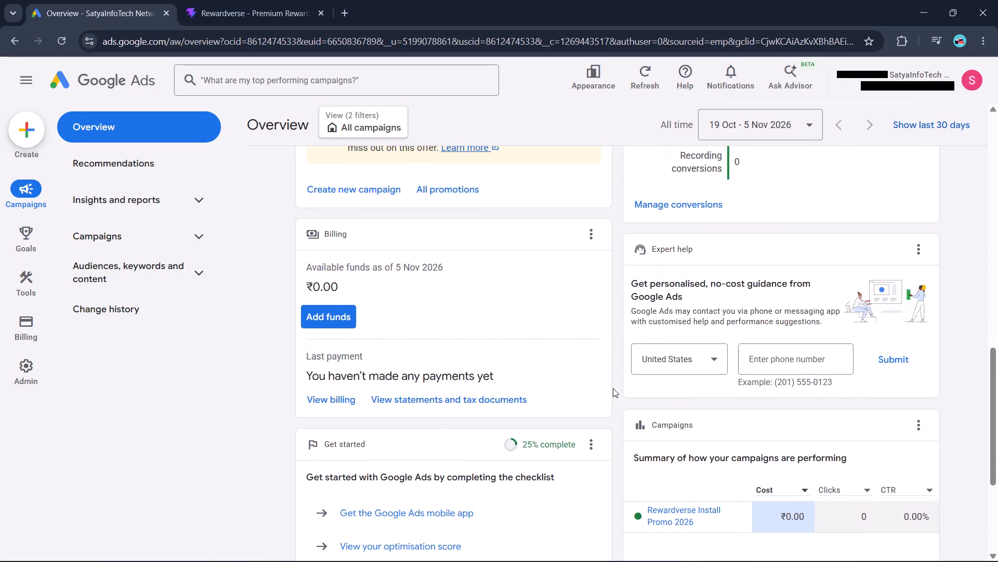
Open the Add funds form from the Billing card, read its manual payment note, and cancel it.
{"action": "left_click", "coordinate": [331, 321]}
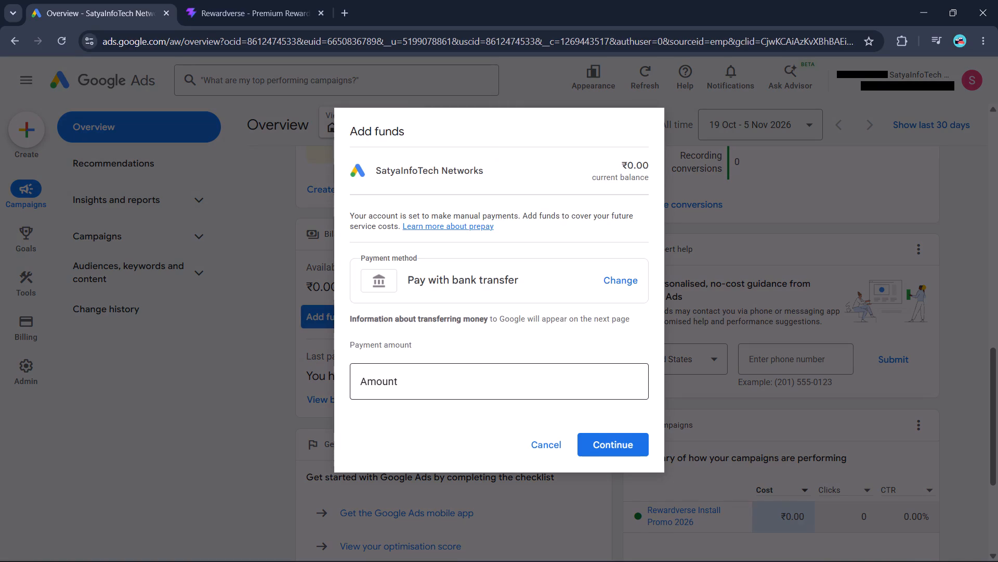
{"action": "triple_click", "coordinate": [546, 220]}
{"action": "left_click", "coordinate": [546, 220]}
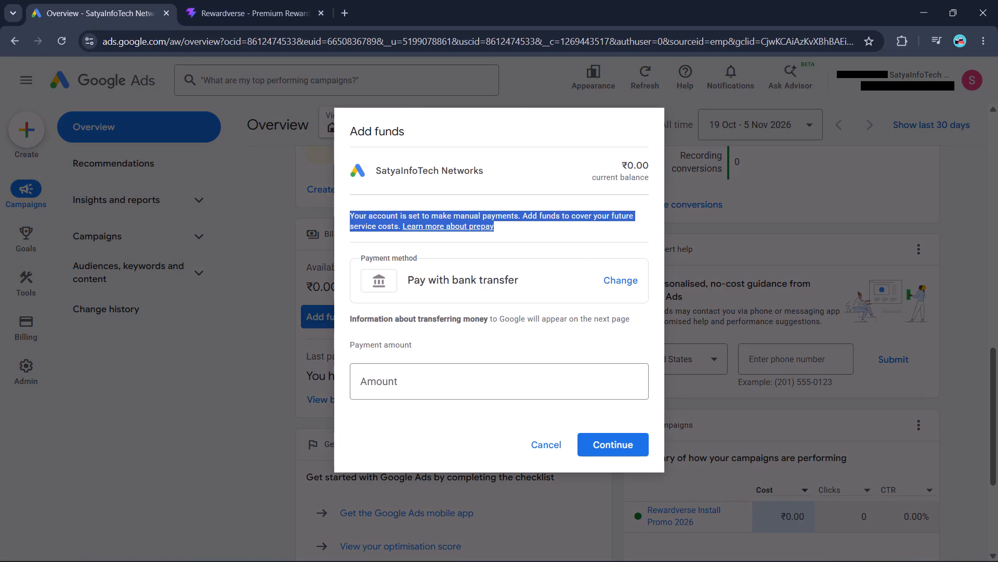
{"action": "left_click_drag", "start_coordinate": [546, 220], "coordinate": [612, 228]}
{"action": "left_click", "coordinate": [555, 438]}
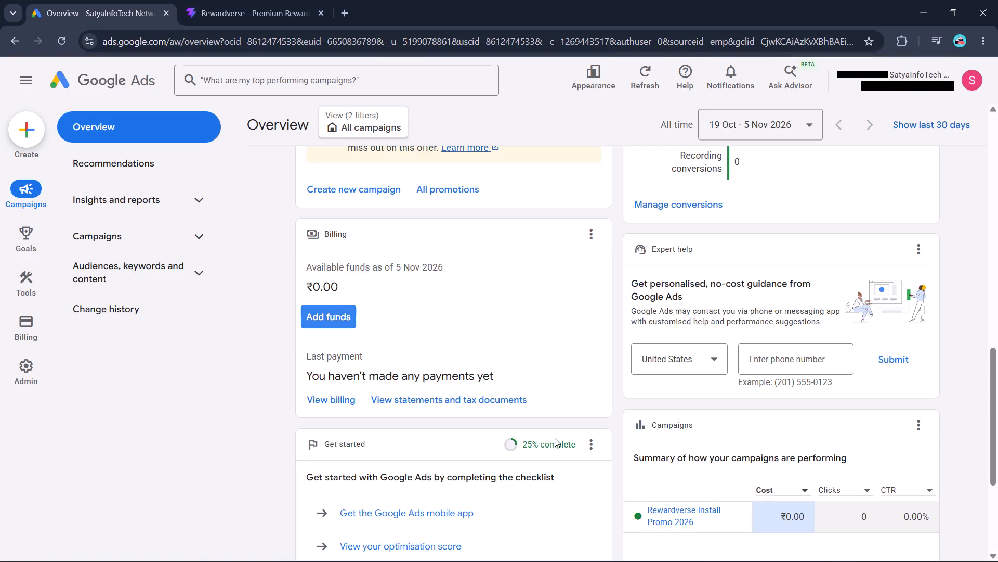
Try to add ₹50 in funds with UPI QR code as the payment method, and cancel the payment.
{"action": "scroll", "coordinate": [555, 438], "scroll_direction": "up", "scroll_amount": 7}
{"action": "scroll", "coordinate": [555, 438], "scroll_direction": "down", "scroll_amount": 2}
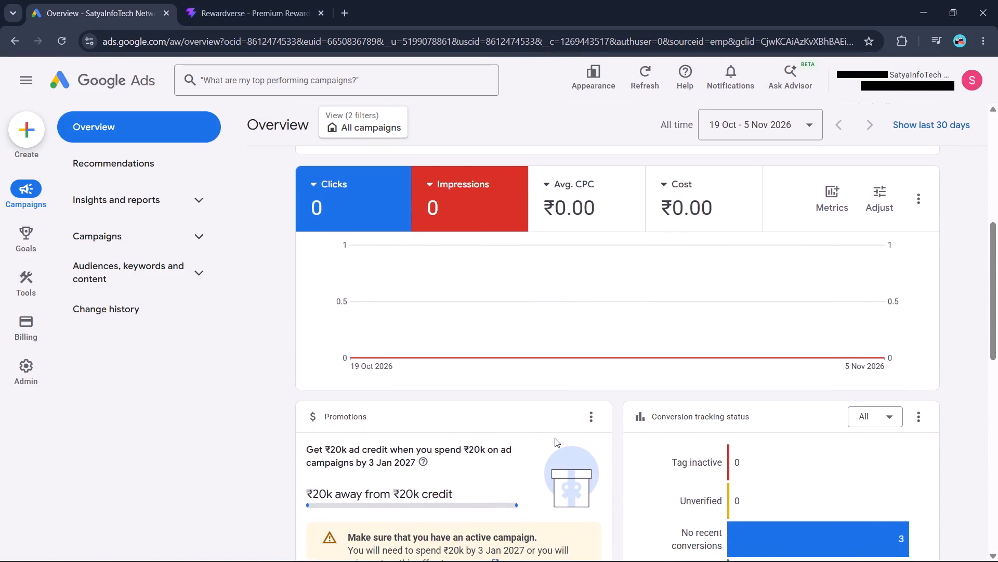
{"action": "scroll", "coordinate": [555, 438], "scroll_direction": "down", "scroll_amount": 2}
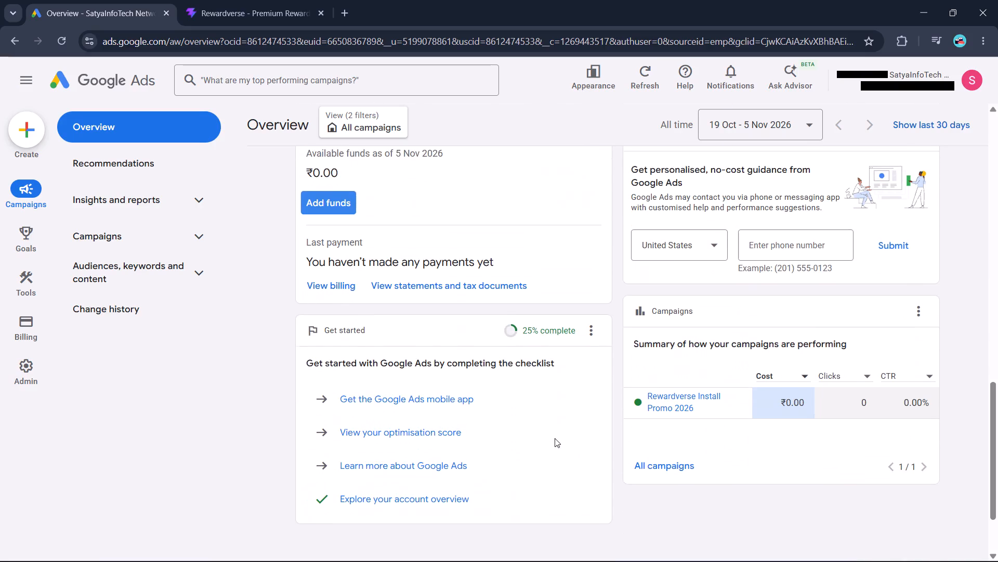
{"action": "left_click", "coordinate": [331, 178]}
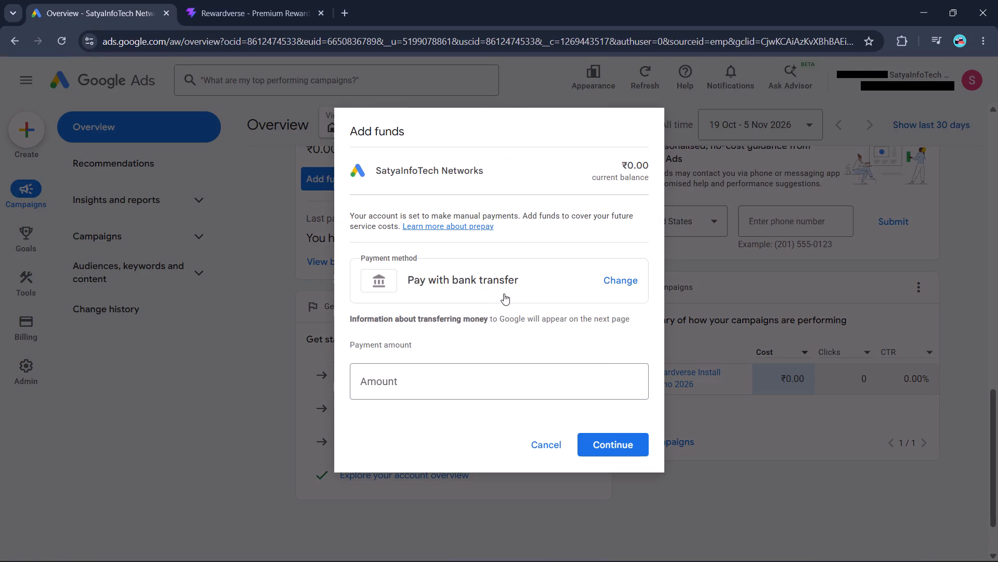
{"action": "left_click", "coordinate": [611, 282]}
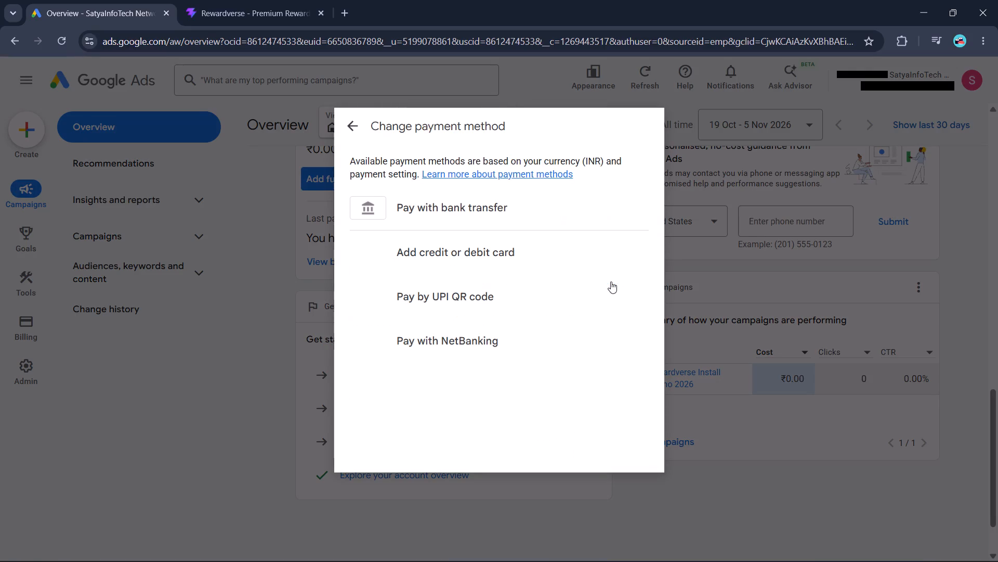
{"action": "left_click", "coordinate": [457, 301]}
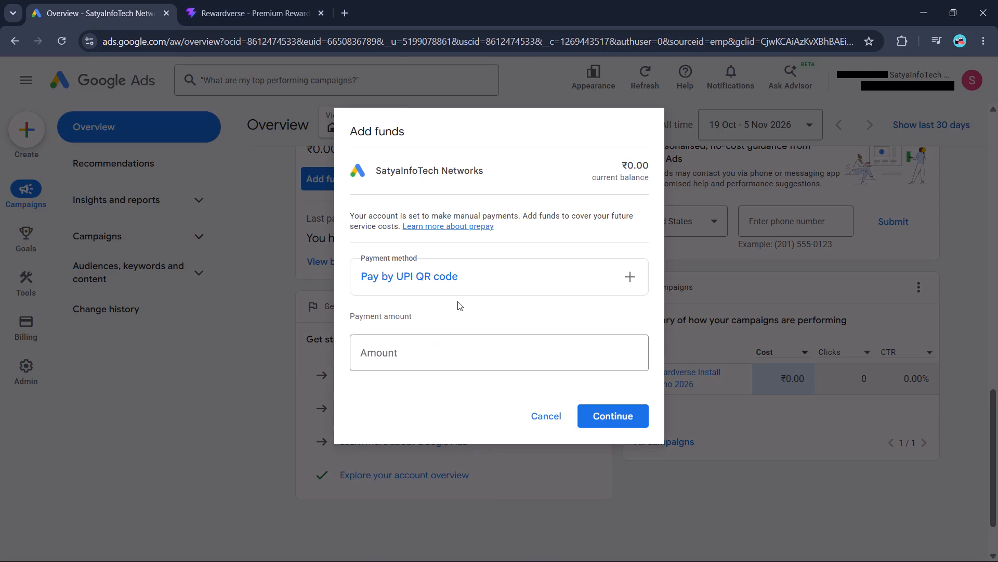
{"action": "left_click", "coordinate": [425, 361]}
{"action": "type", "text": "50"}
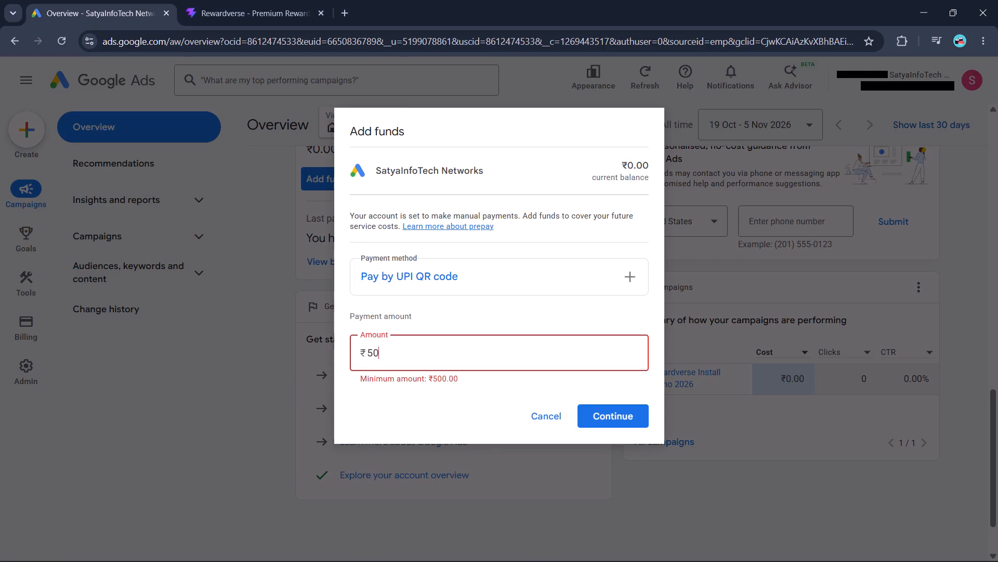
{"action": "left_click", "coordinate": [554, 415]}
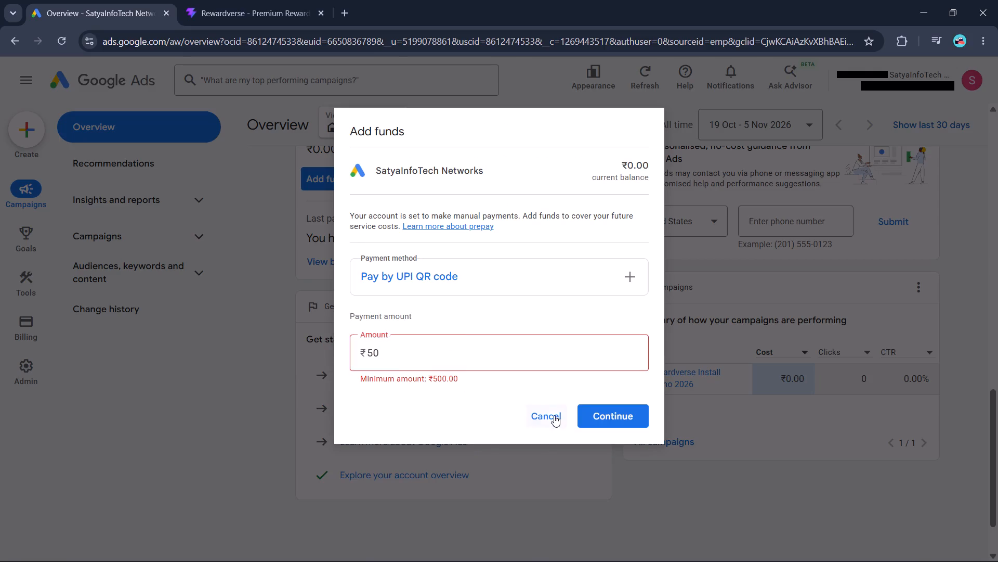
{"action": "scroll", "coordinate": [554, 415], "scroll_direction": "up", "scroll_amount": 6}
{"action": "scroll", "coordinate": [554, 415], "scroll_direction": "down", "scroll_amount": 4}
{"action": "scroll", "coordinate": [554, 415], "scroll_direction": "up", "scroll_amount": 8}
Close the Google Ads browser window and the Google Play Console window behind it.
{"action": "left_click", "coordinate": [997, 0]}
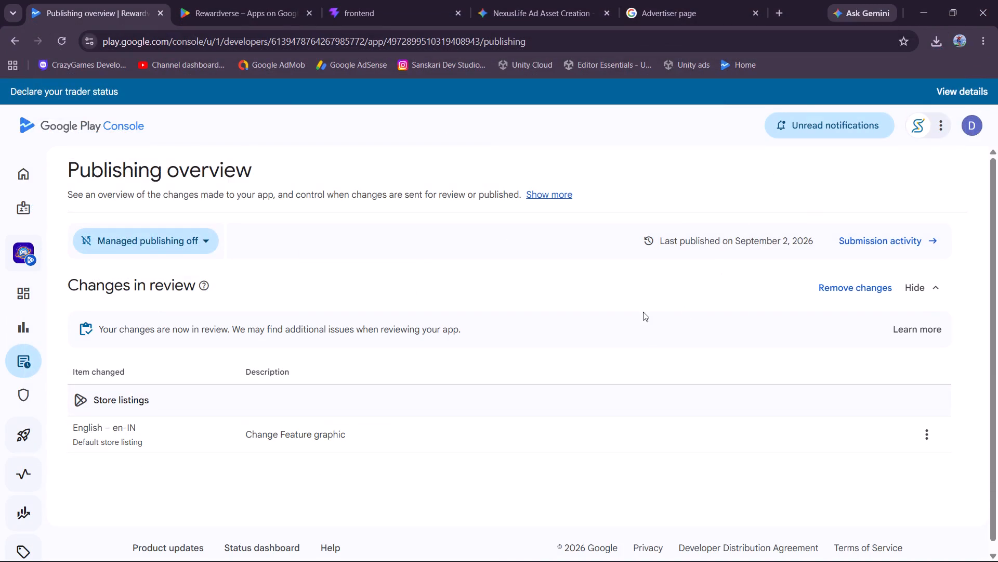
{"action": "left_click", "coordinate": [997, 0]}
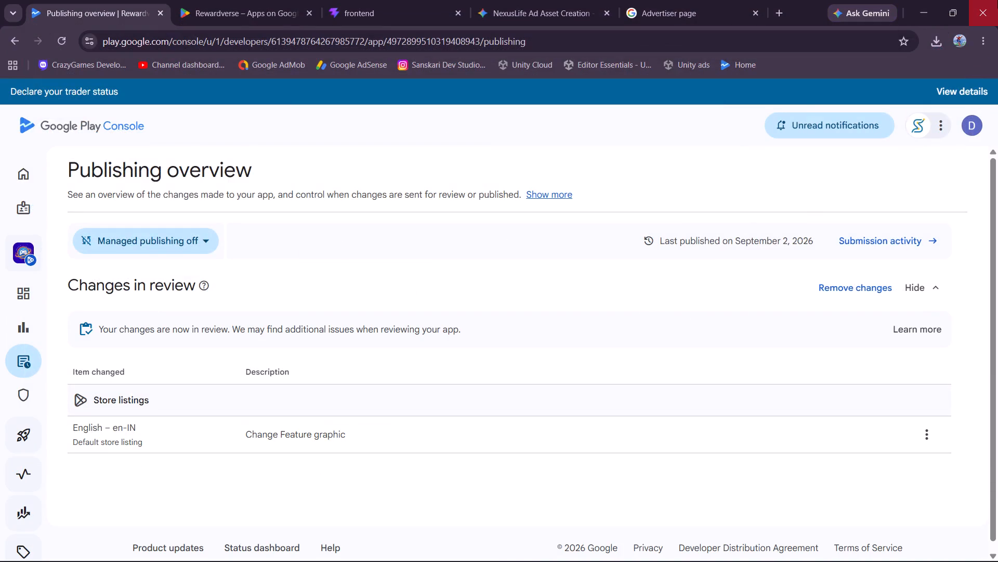
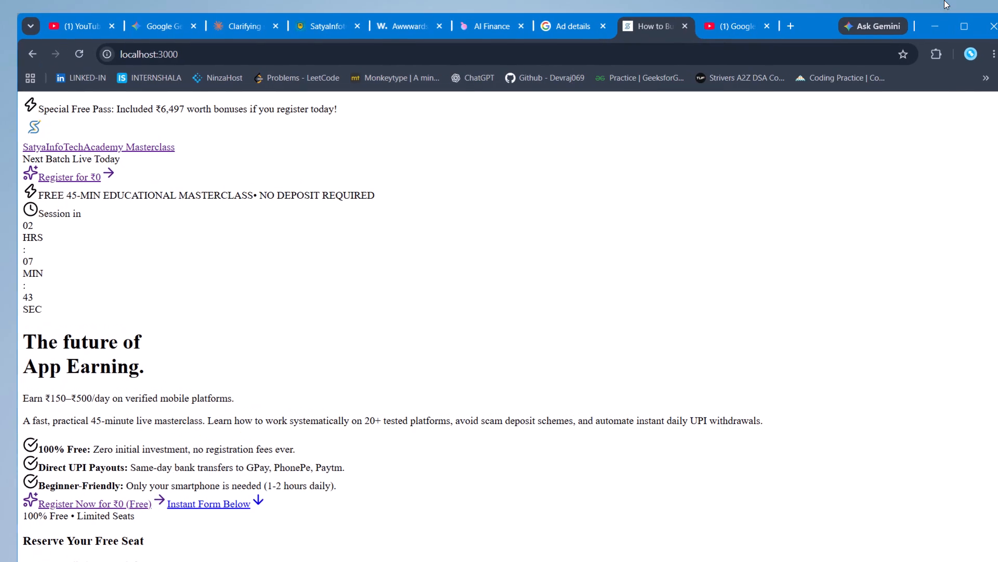
Close the remaining browser window showing the localhost:3000 masterclass page and open the Shut Down Windows dialog.
{"action": "left_click", "coordinate": [994, 36]}
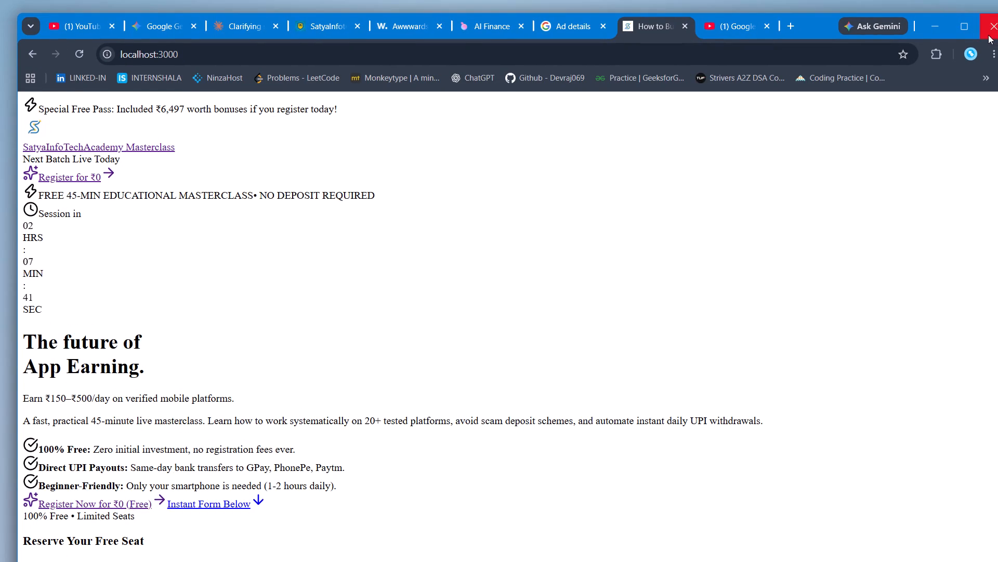
{"action": "key", "text": "alt+F4"}
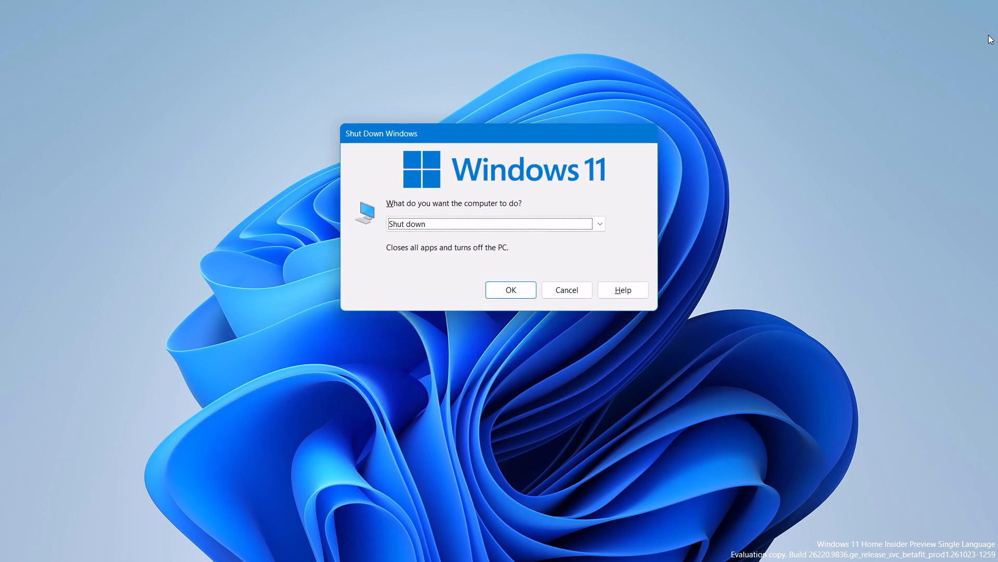